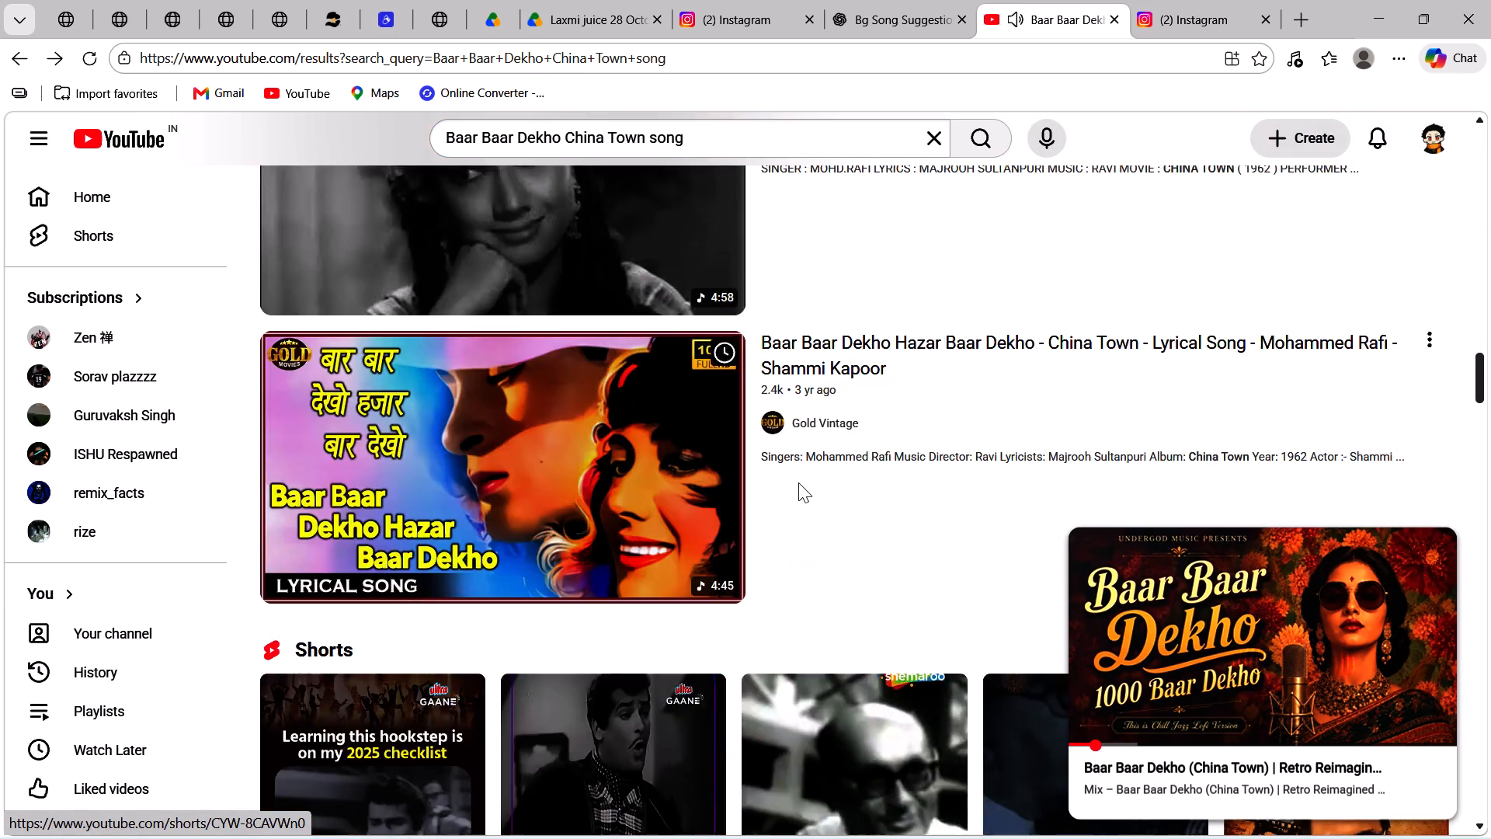
pyautogui.scroll(6, 798, 482)
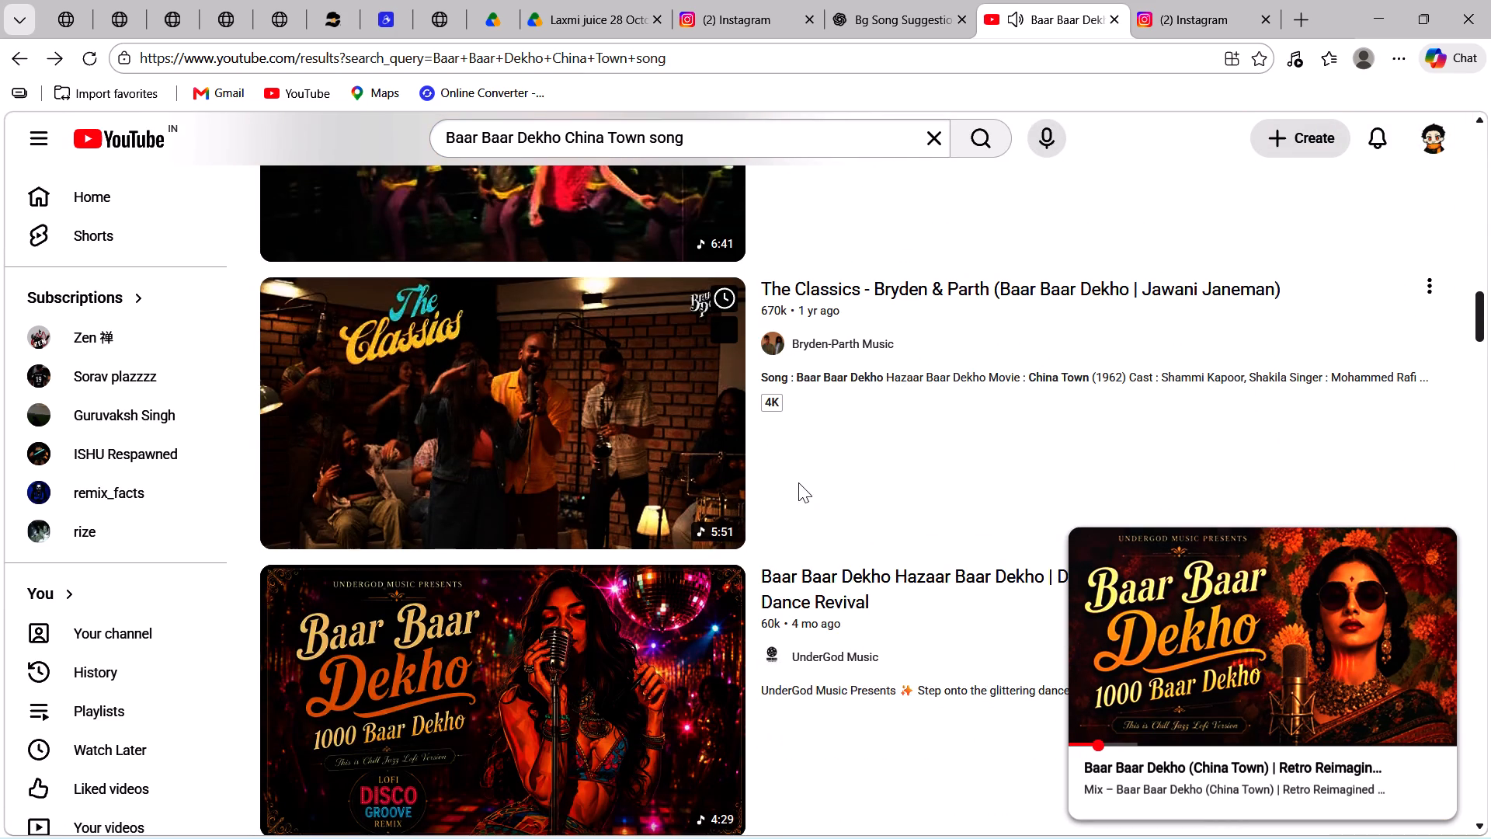
# Open the UnderGod Music Disco Groove Beats Remix of Baar Baar Dekho and sample several points in the song.
pyautogui.click(629, 670)
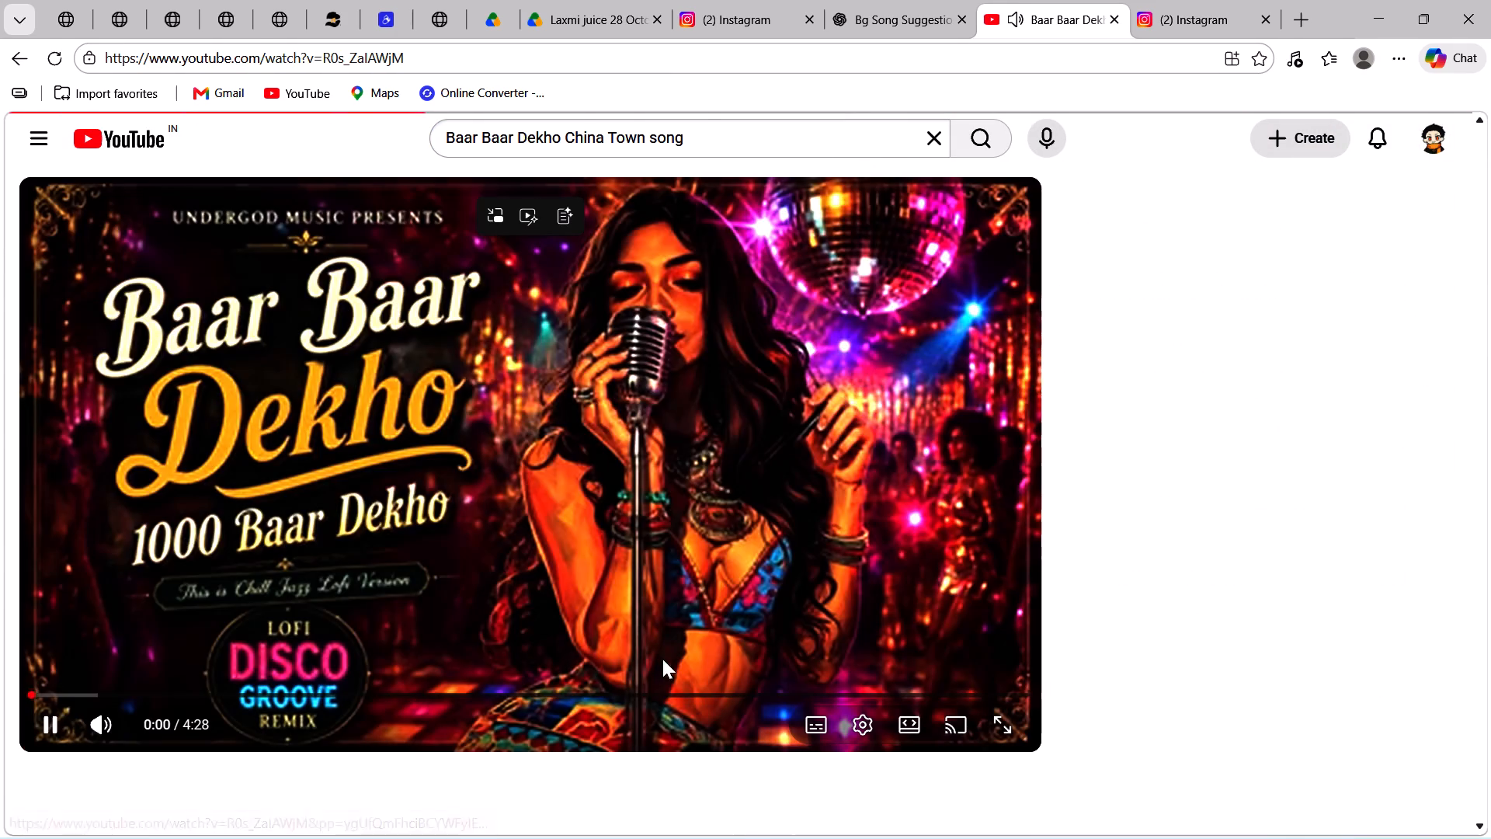
pyautogui.click(180, 693)
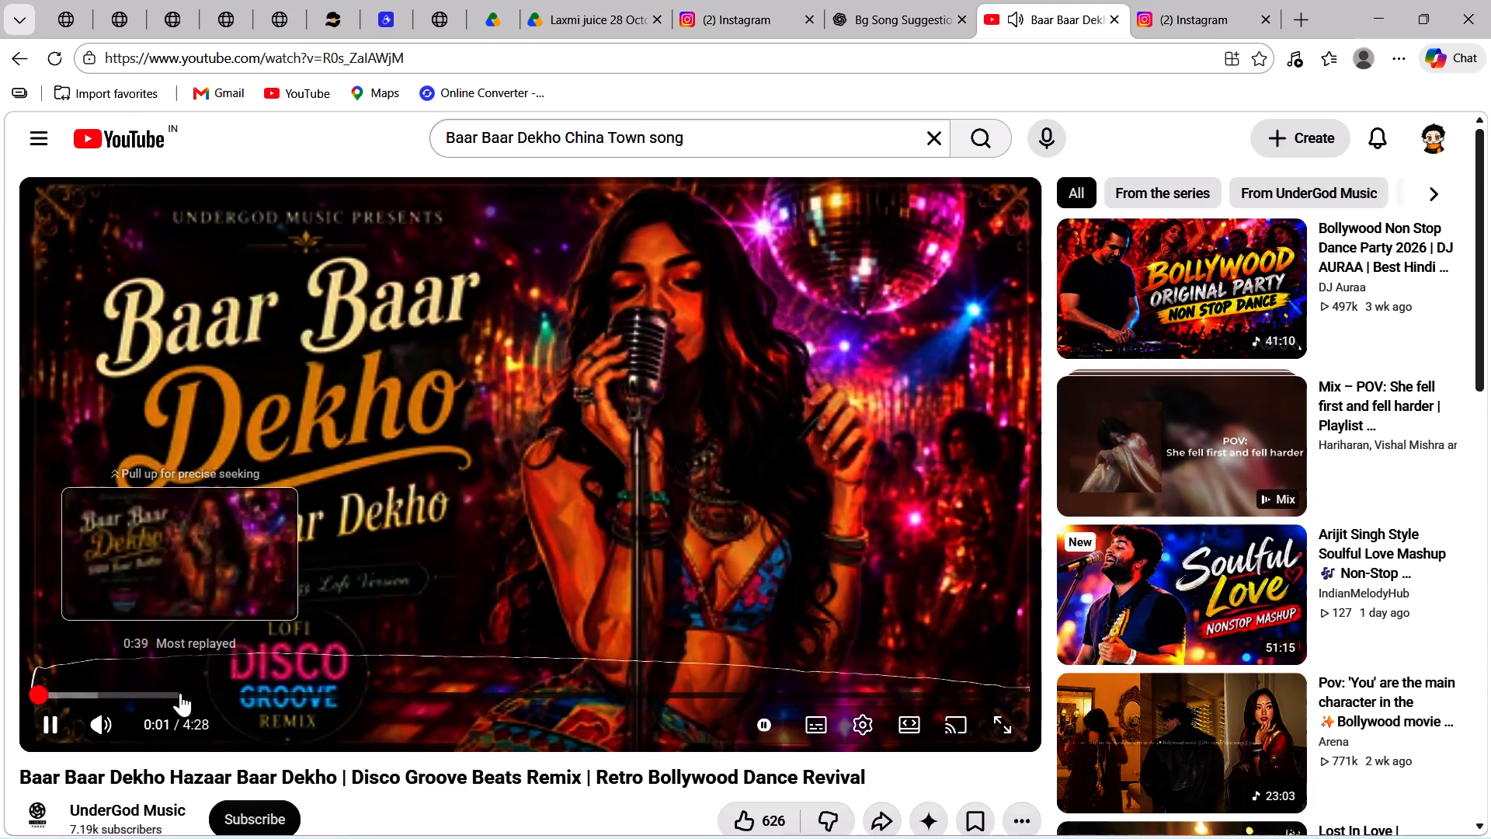
pyautogui.click(242, 692)
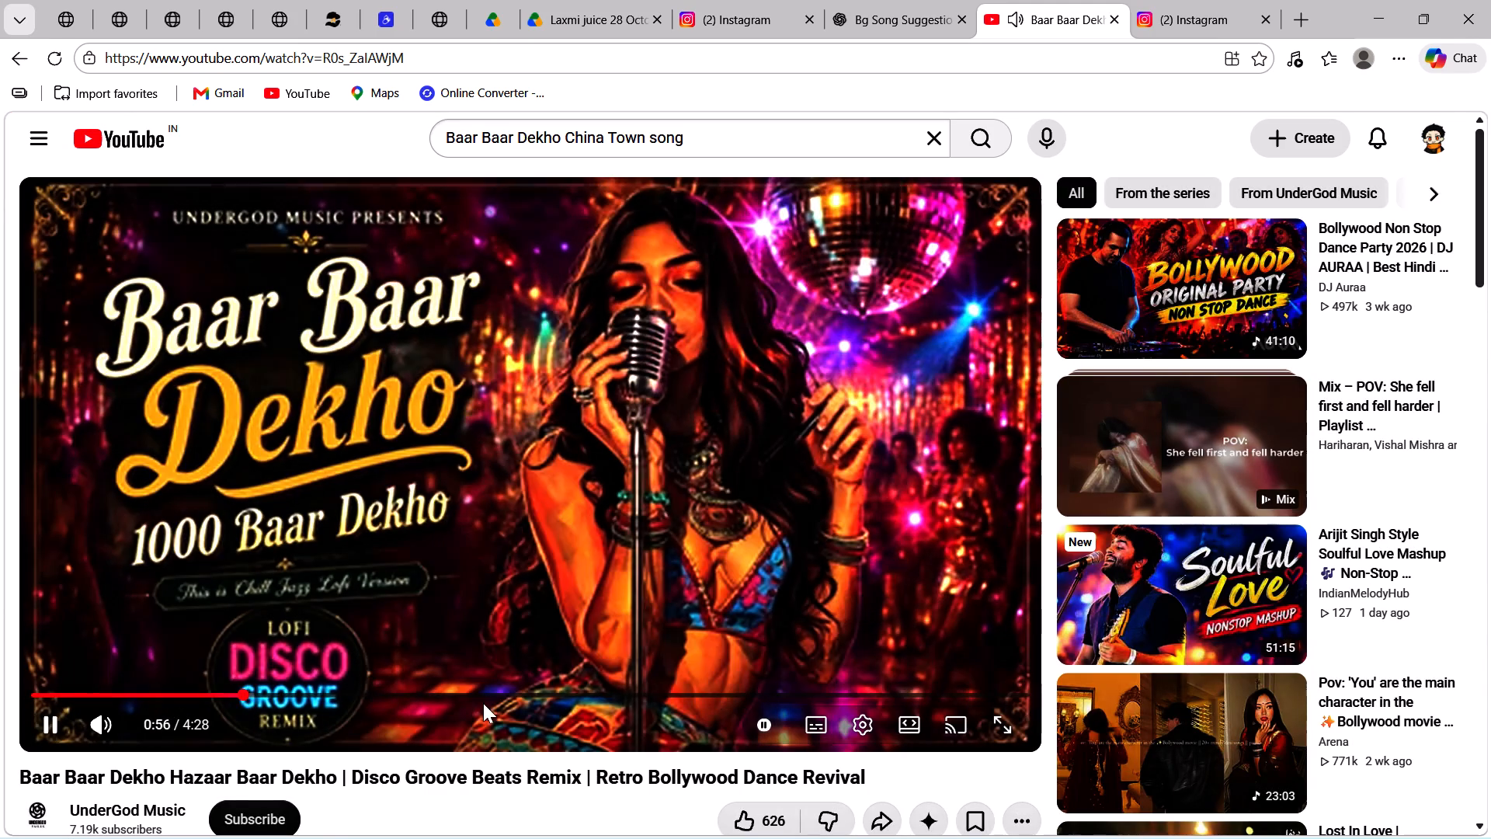
pyautogui.click(488, 696)
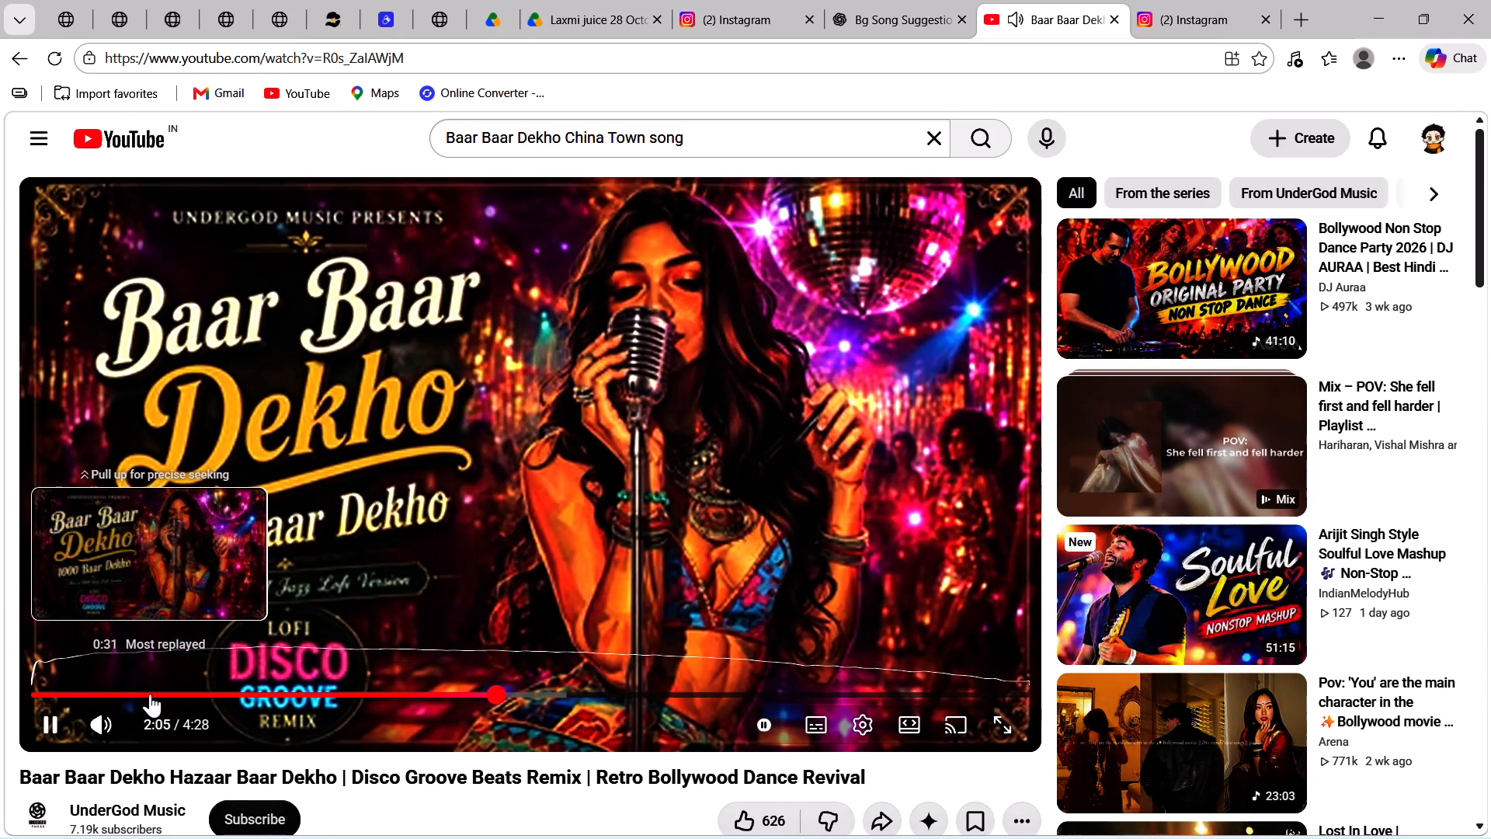
pyautogui.click(150, 694)
# Return to the results, open "The Classics - Bryden & Parth (Baar Baar Dekho | Jawani Janeman)" and listen from a point further in.
pyautogui.click(430, 510)
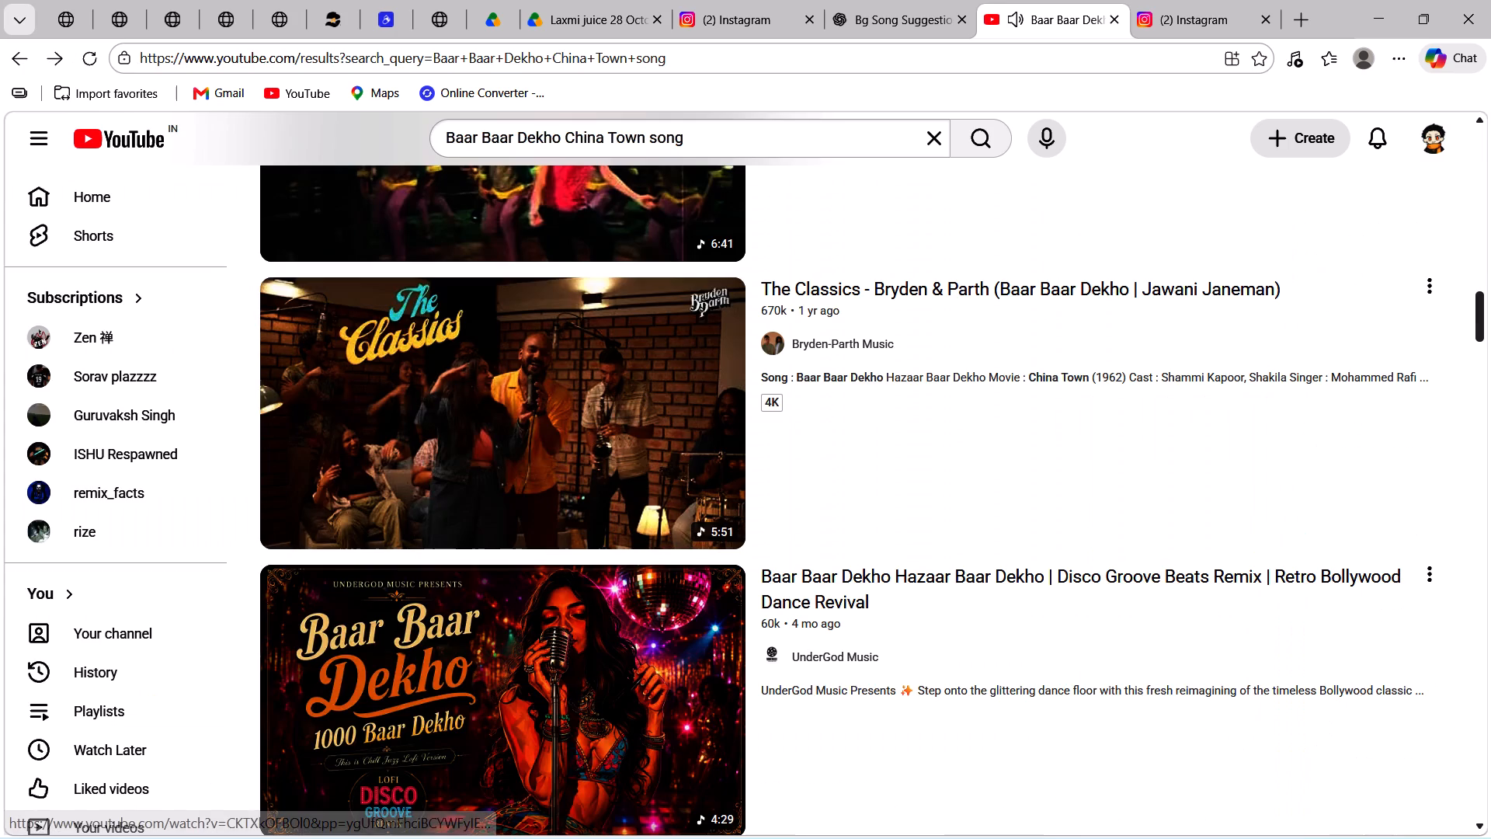
pyautogui.click(478, 444)
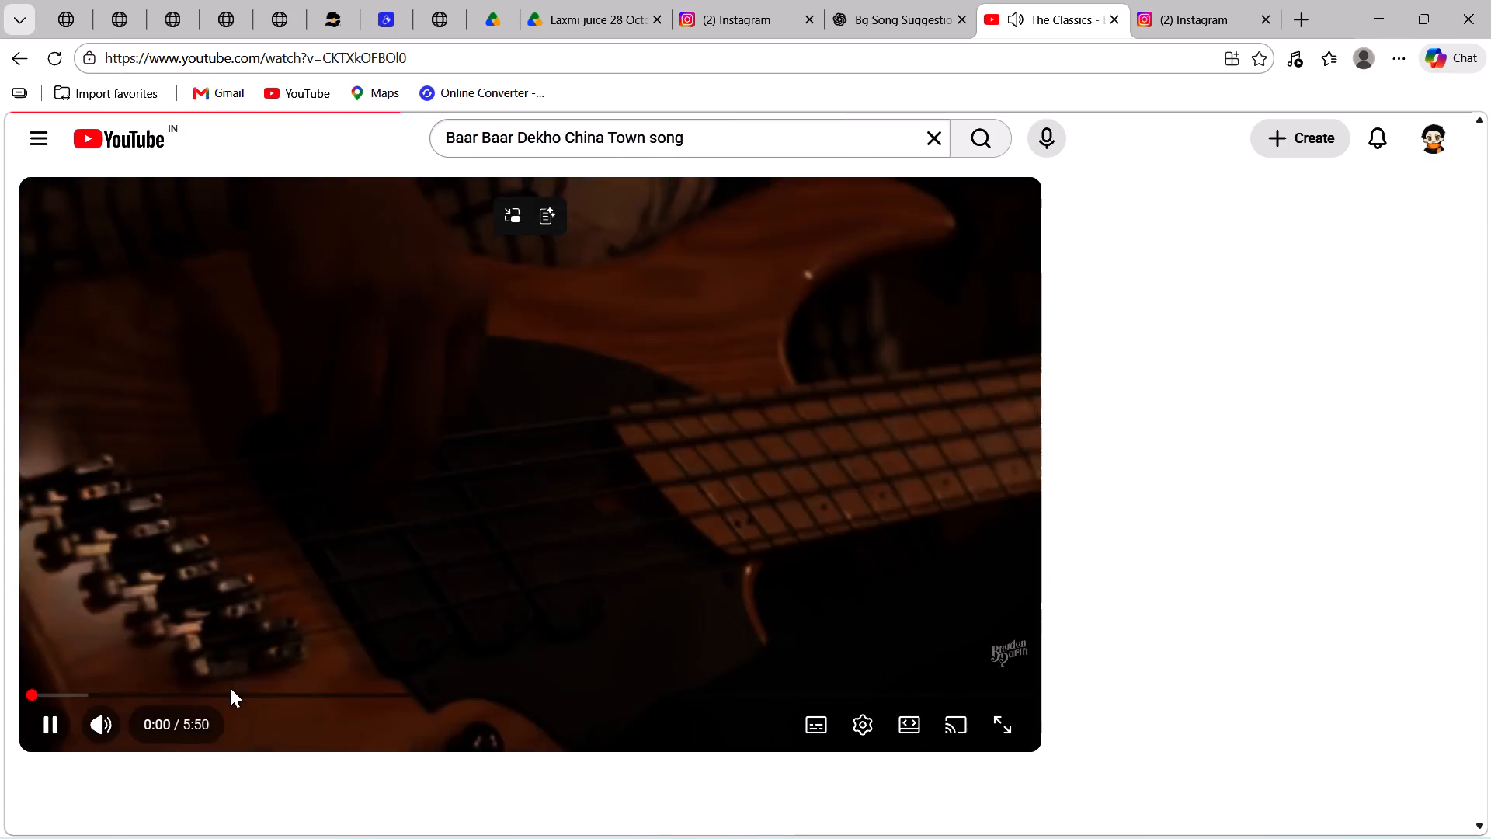
pyautogui.click(124, 692)
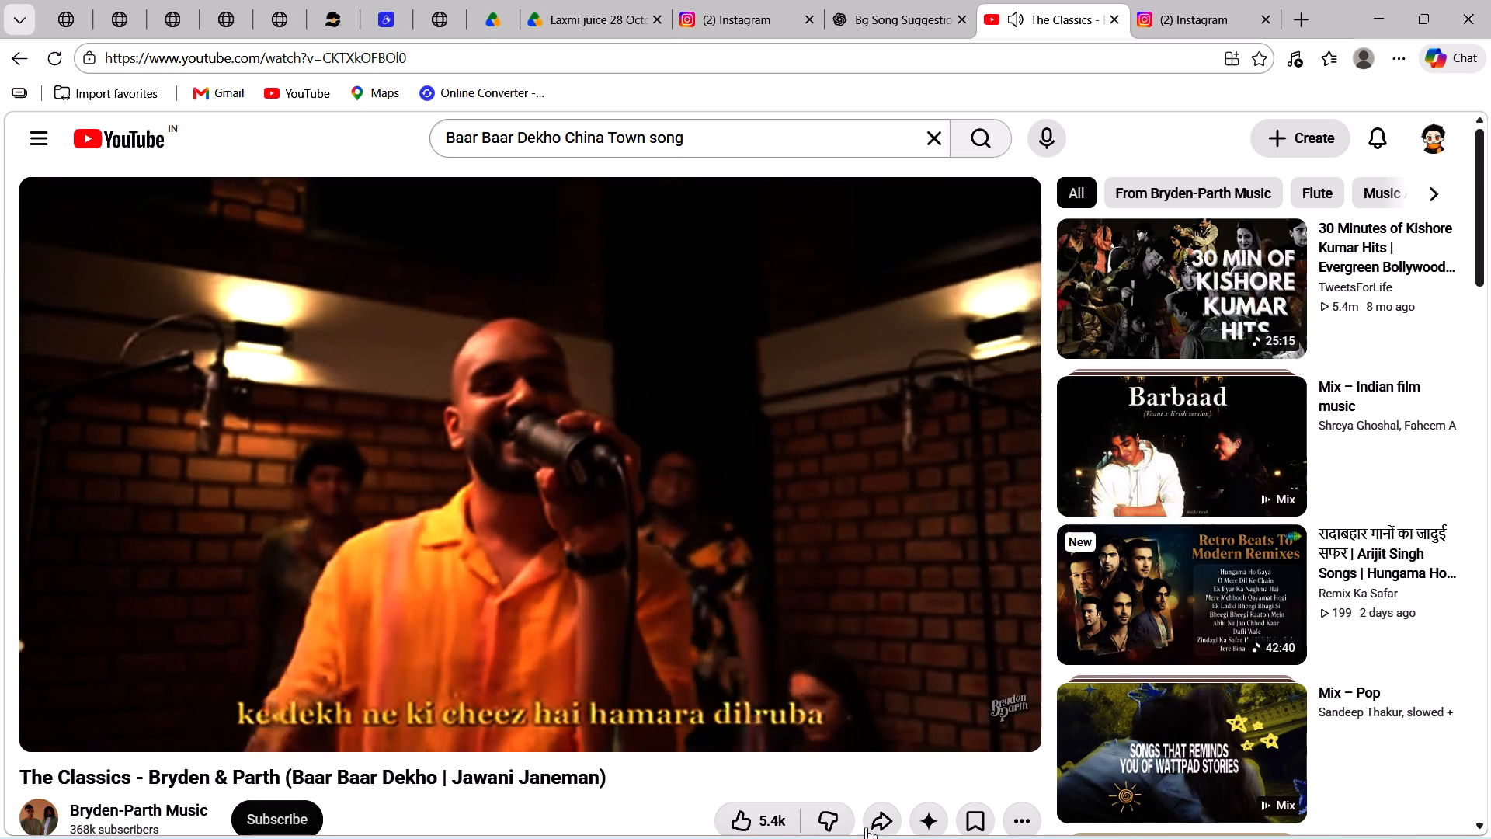
# Copy the share link of the Bryden & Parth Baar Baar Dekho video.
pyautogui.click(874, 830)
pyautogui.click(913, 572)
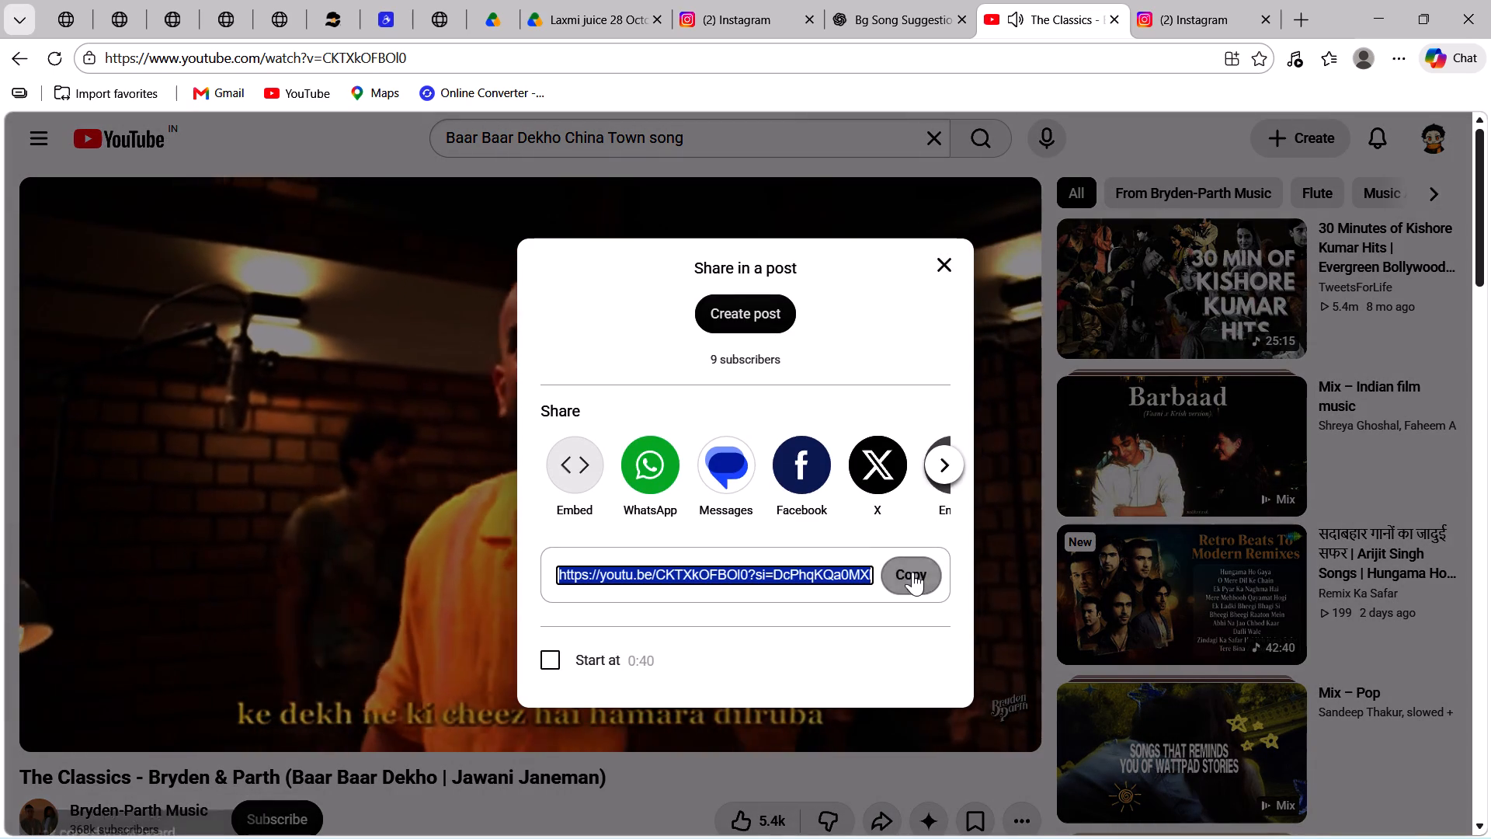
pyautogui.click(951, 266)
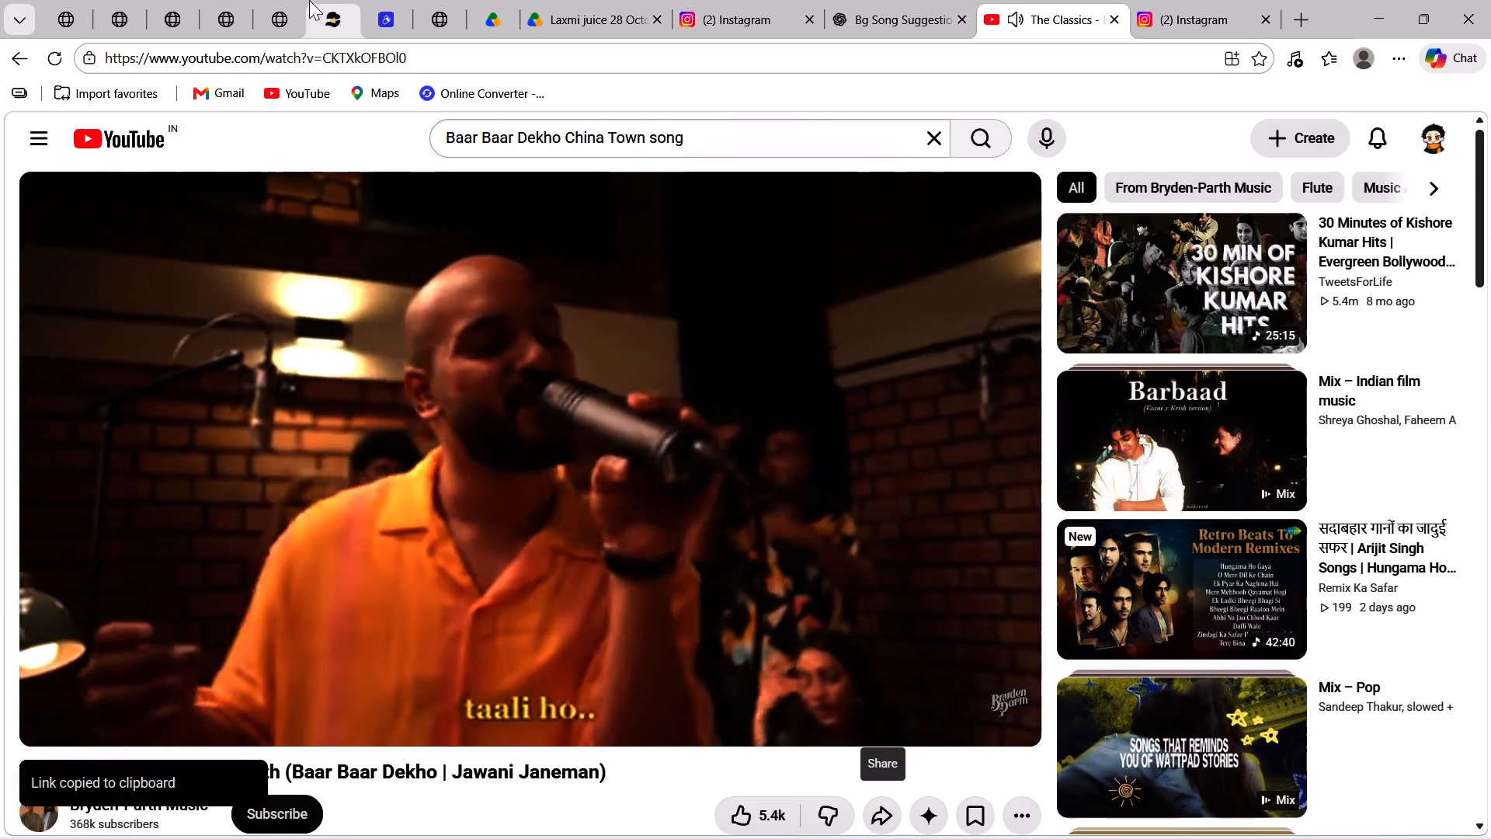
# Switch to the OGMP3 converter, paste the copied YouTube link and start its MP3 conversion.
pyautogui.click(309, 0)
pyautogui.scroll(-1, 508, 782)
pyautogui.rightClick(533, 719)
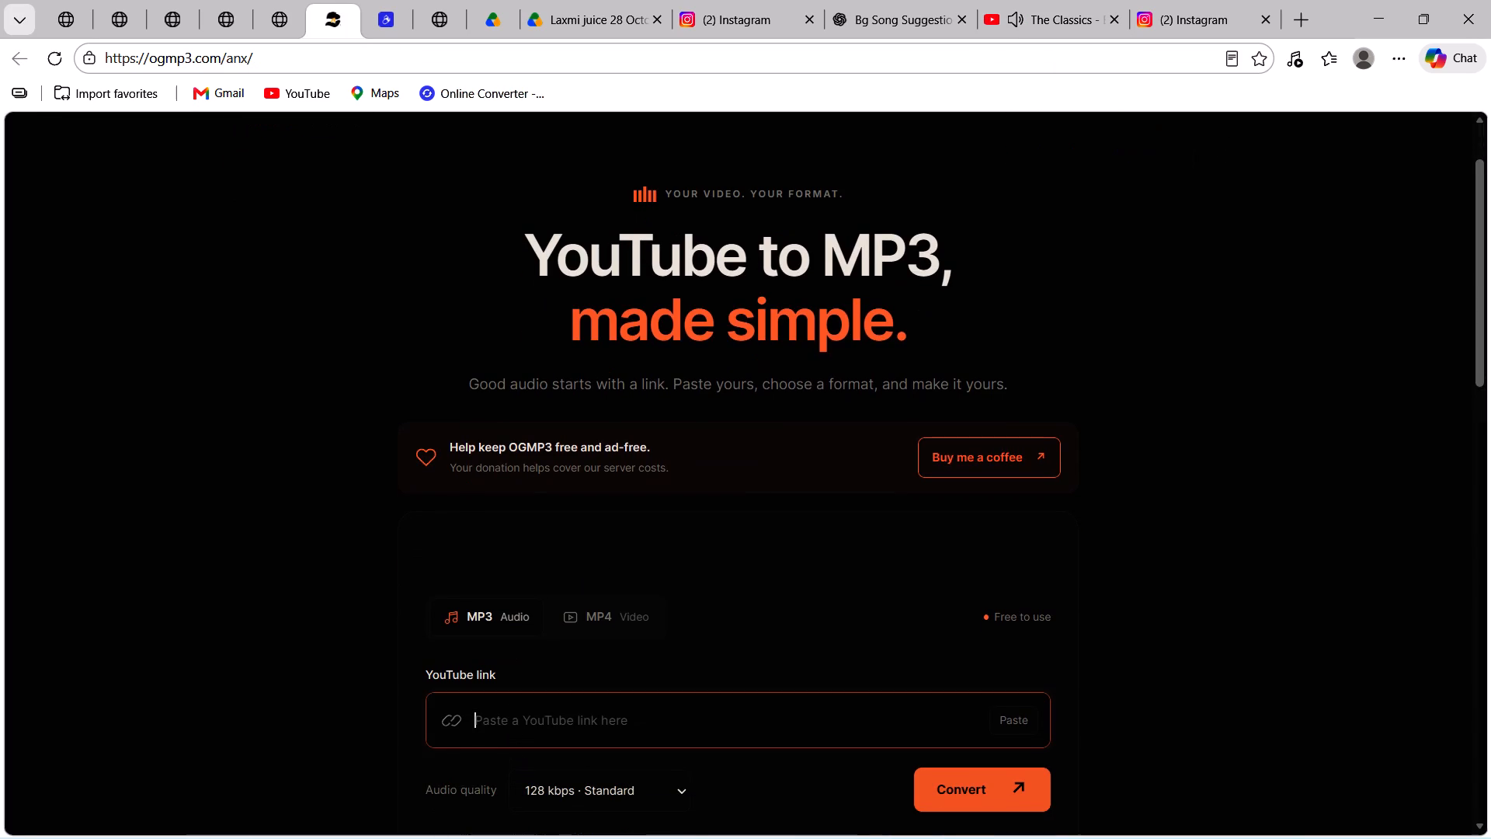
pyautogui.click(679, 427)
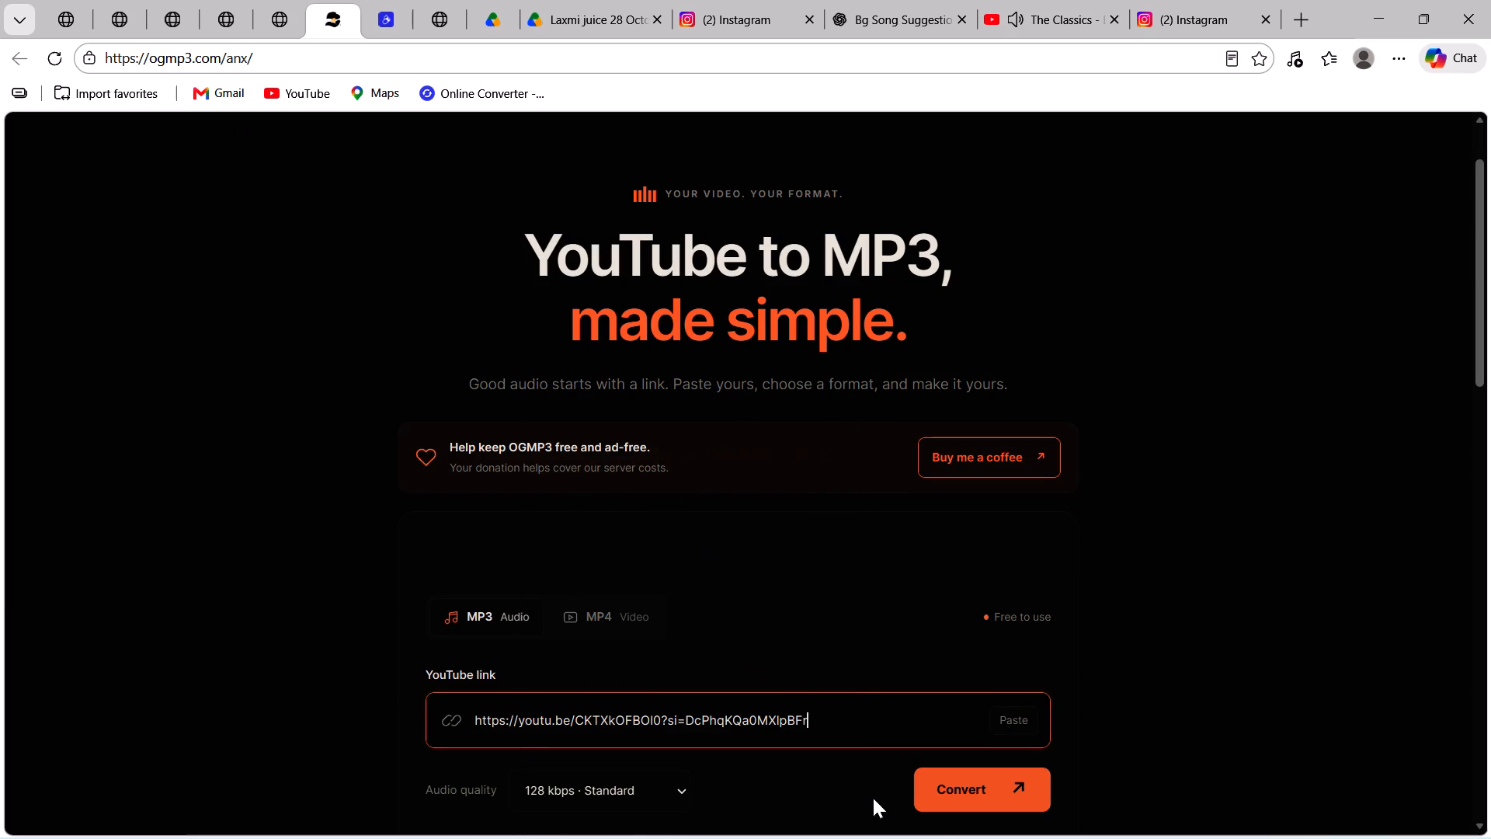
pyautogui.click(943, 798)
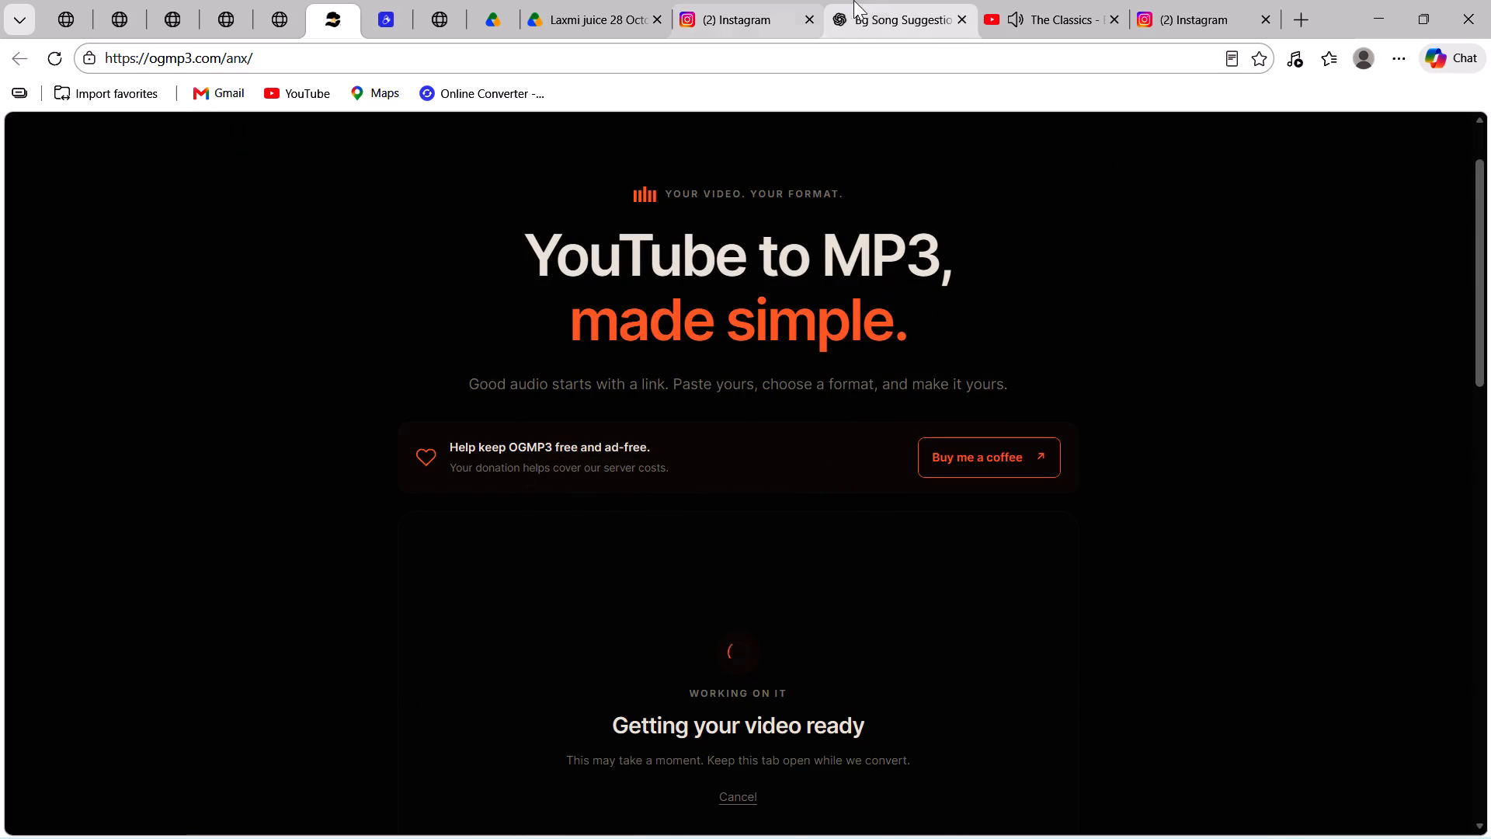
# Switch back to YouTube and pause the Bryden & Parth video.
pyautogui.click(1008, 0)
pyautogui.click(523, 539)
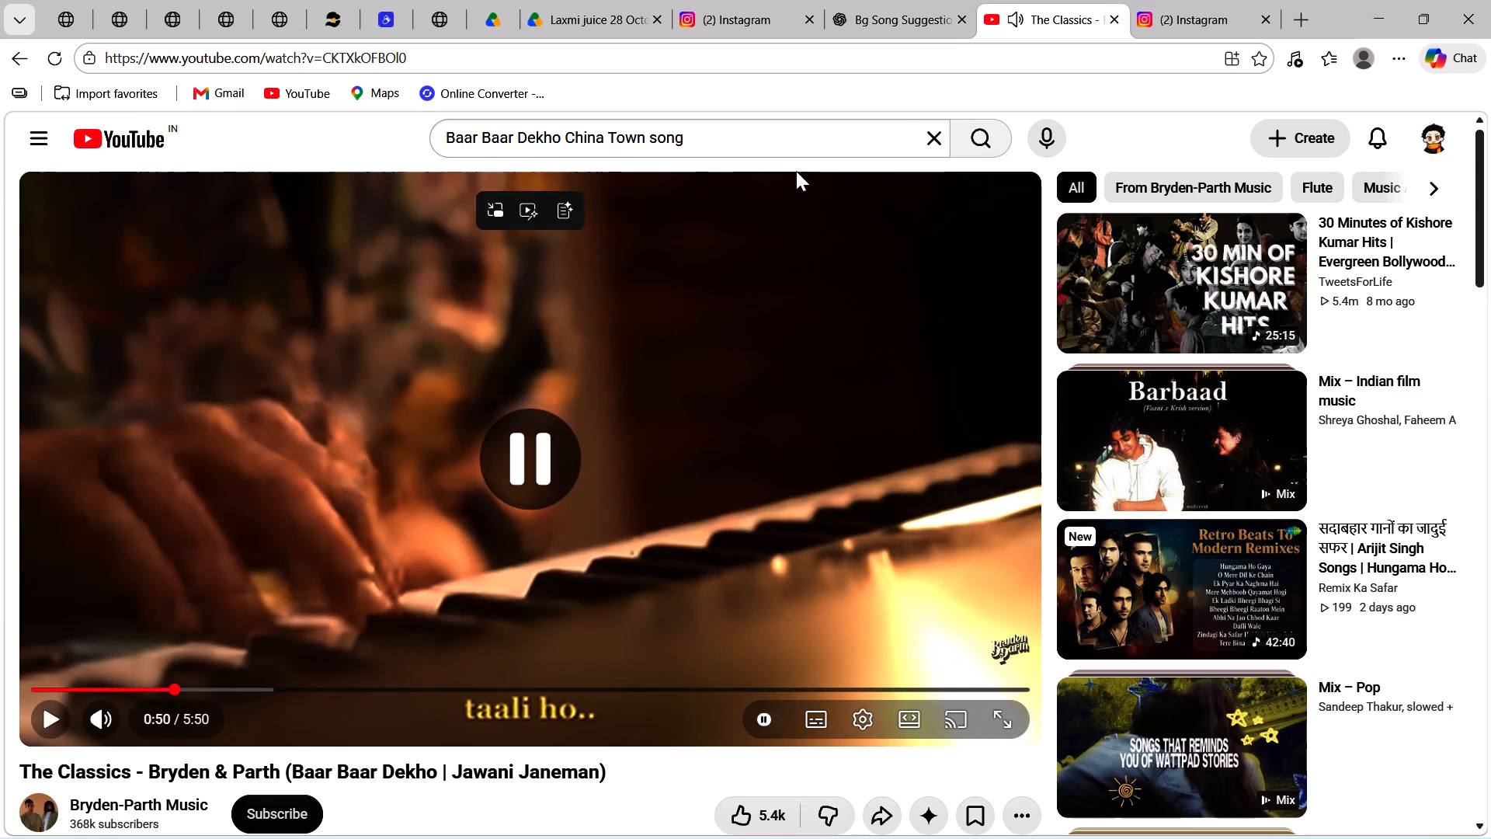
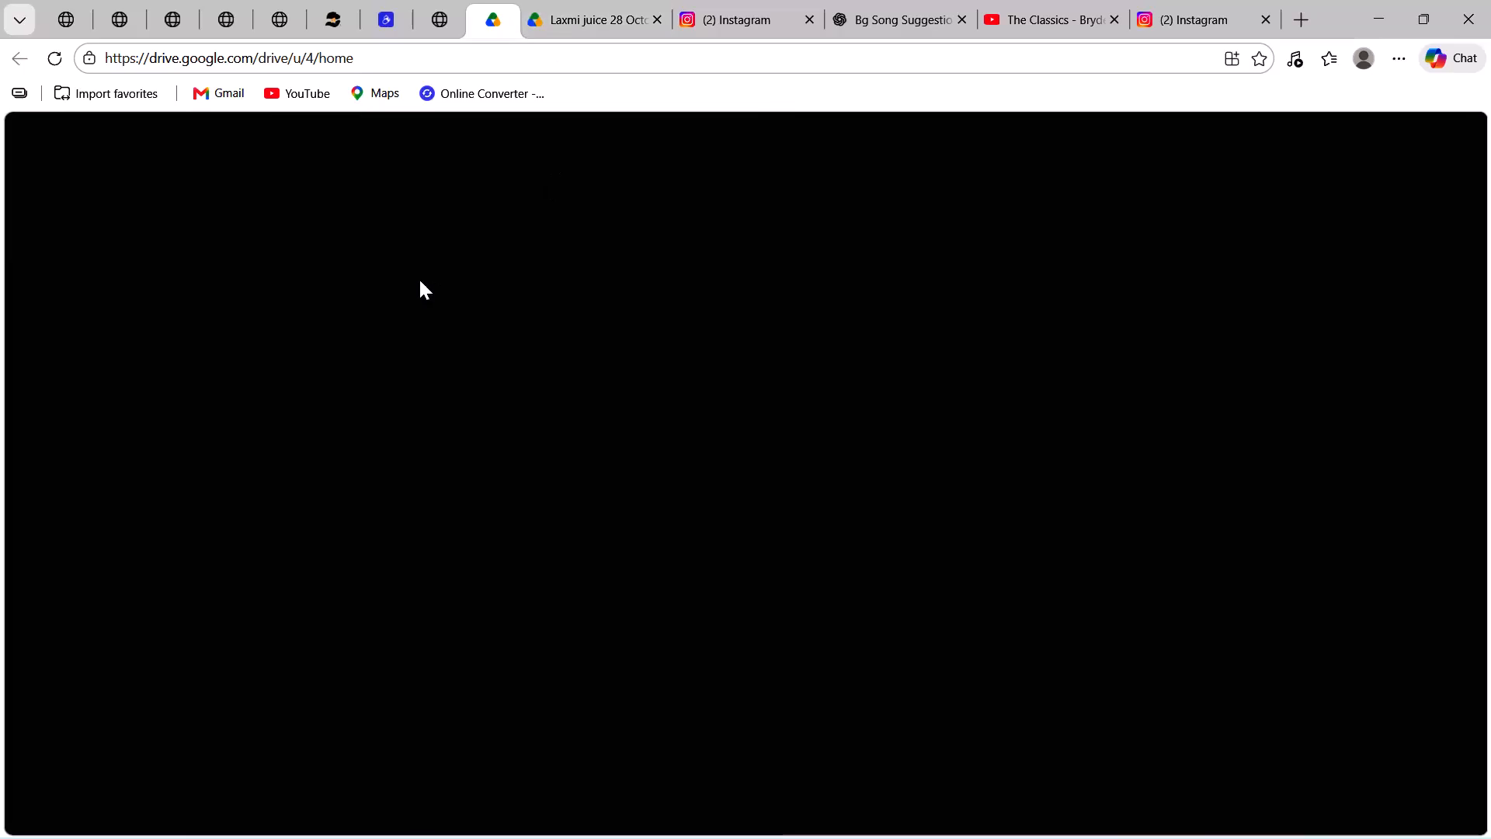
# Close the sharing dialog and preview of laxmi 31oct - 1.mp4 to return to the Drive home page.
pyautogui.moveTo(269, 461); pyautogui.dragTo(257, 461)
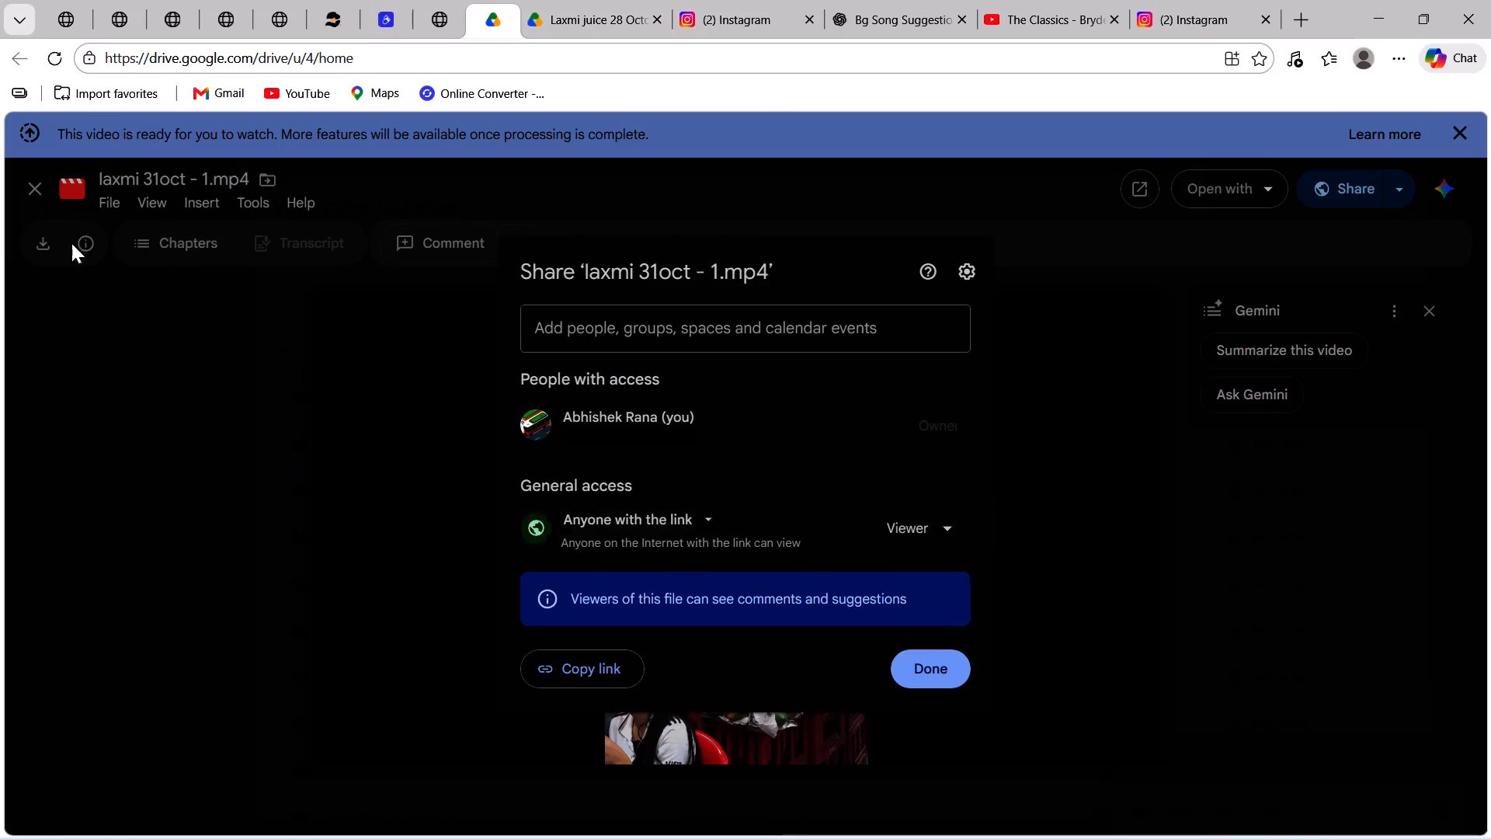
pyautogui.click(40, 190)
# Upload the recent video laxmi 31oct - 2 from File Explorer to Google Drive.
pyautogui.click(654, 806)
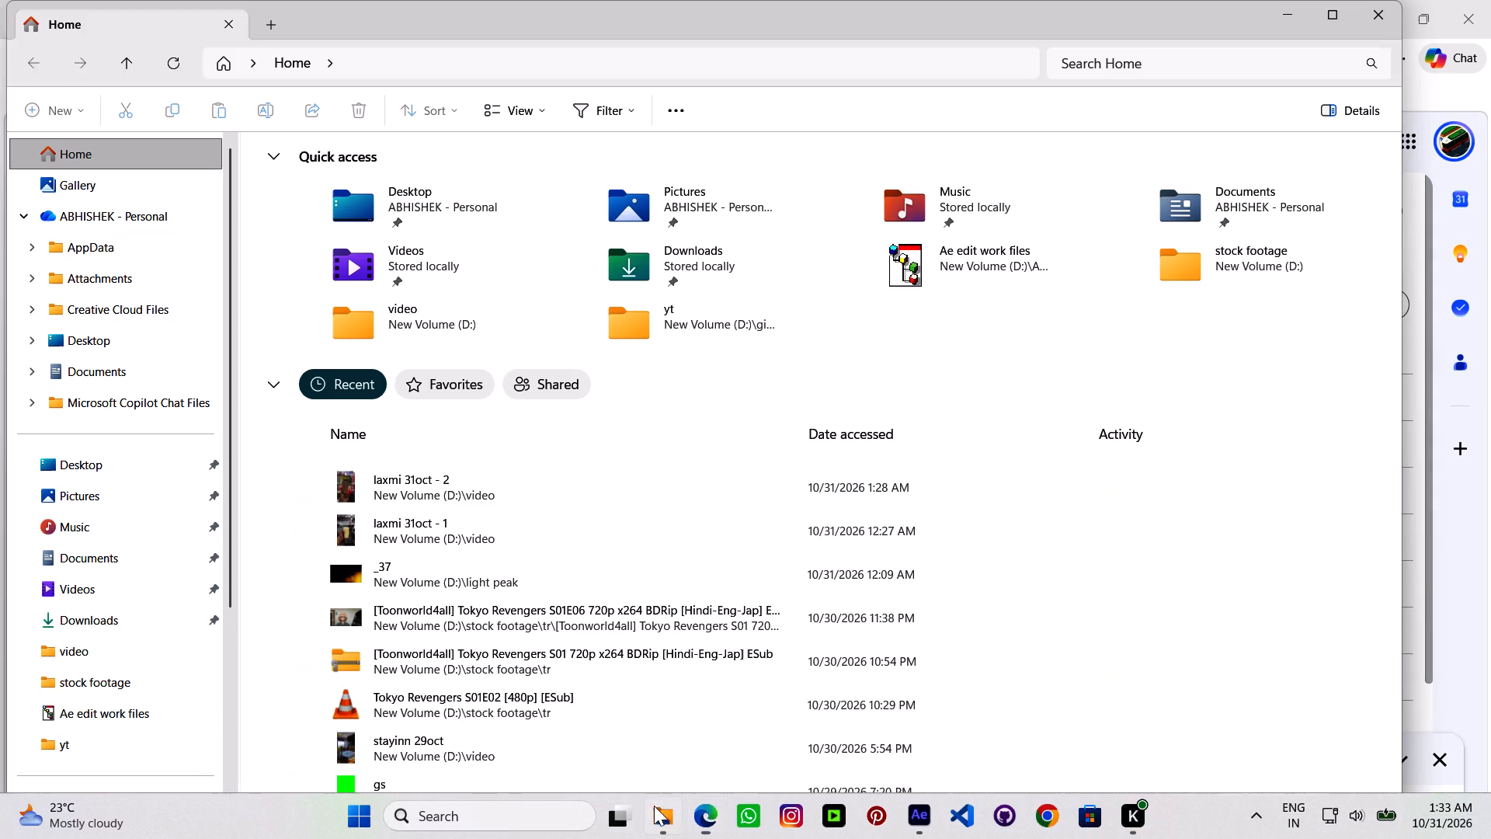
pyautogui.moveTo(395, 487); pyautogui.dragTo(733, 808)
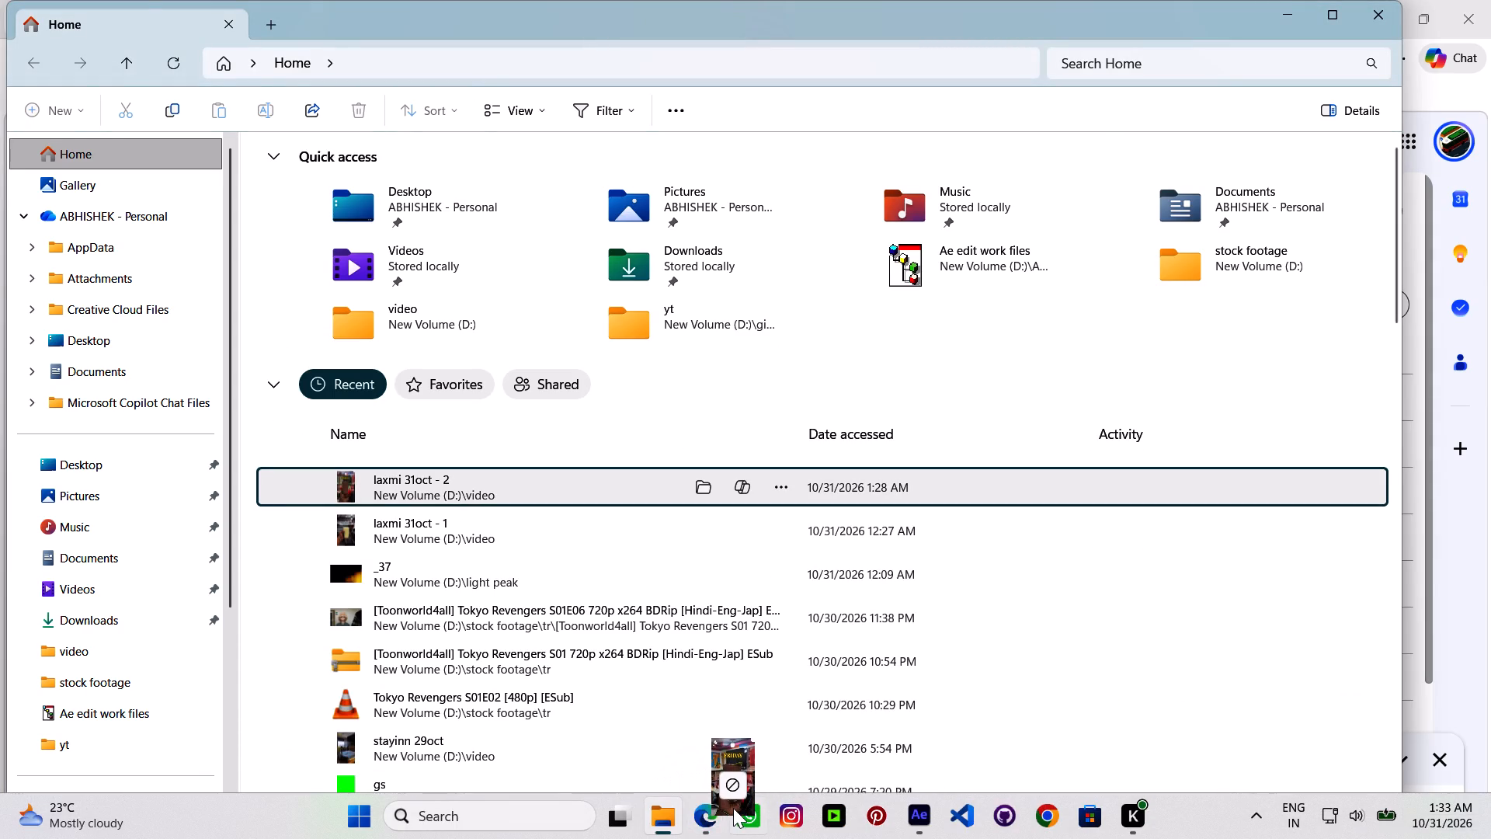
pyautogui.moveTo(733, 808); pyautogui.dragTo(705, 635)
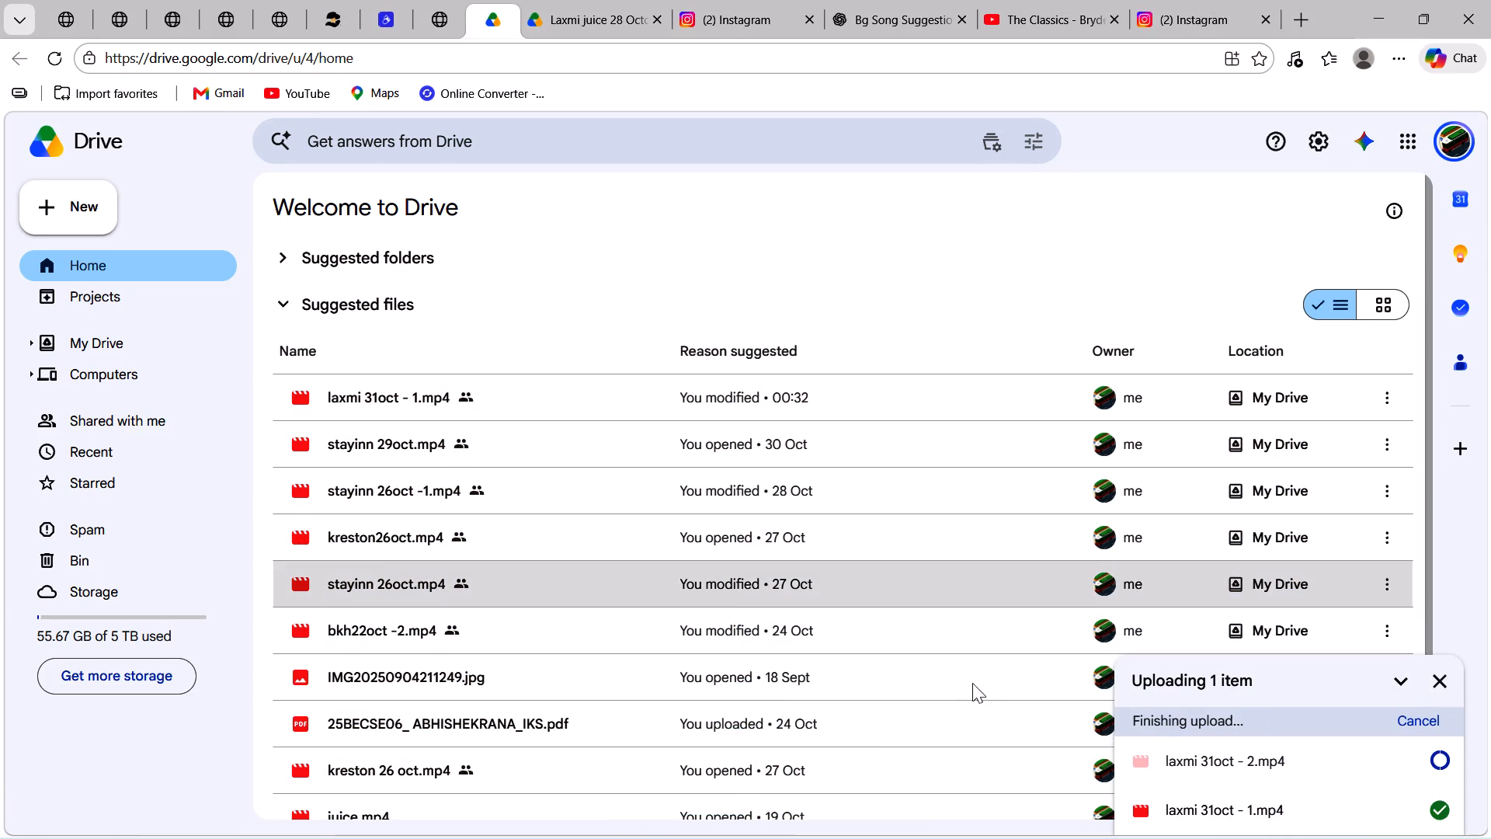
# Open the newly uploaded laxmi 31oct - 2.mp4 from the Drive upload list.
pyautogui.click(1288, 774)
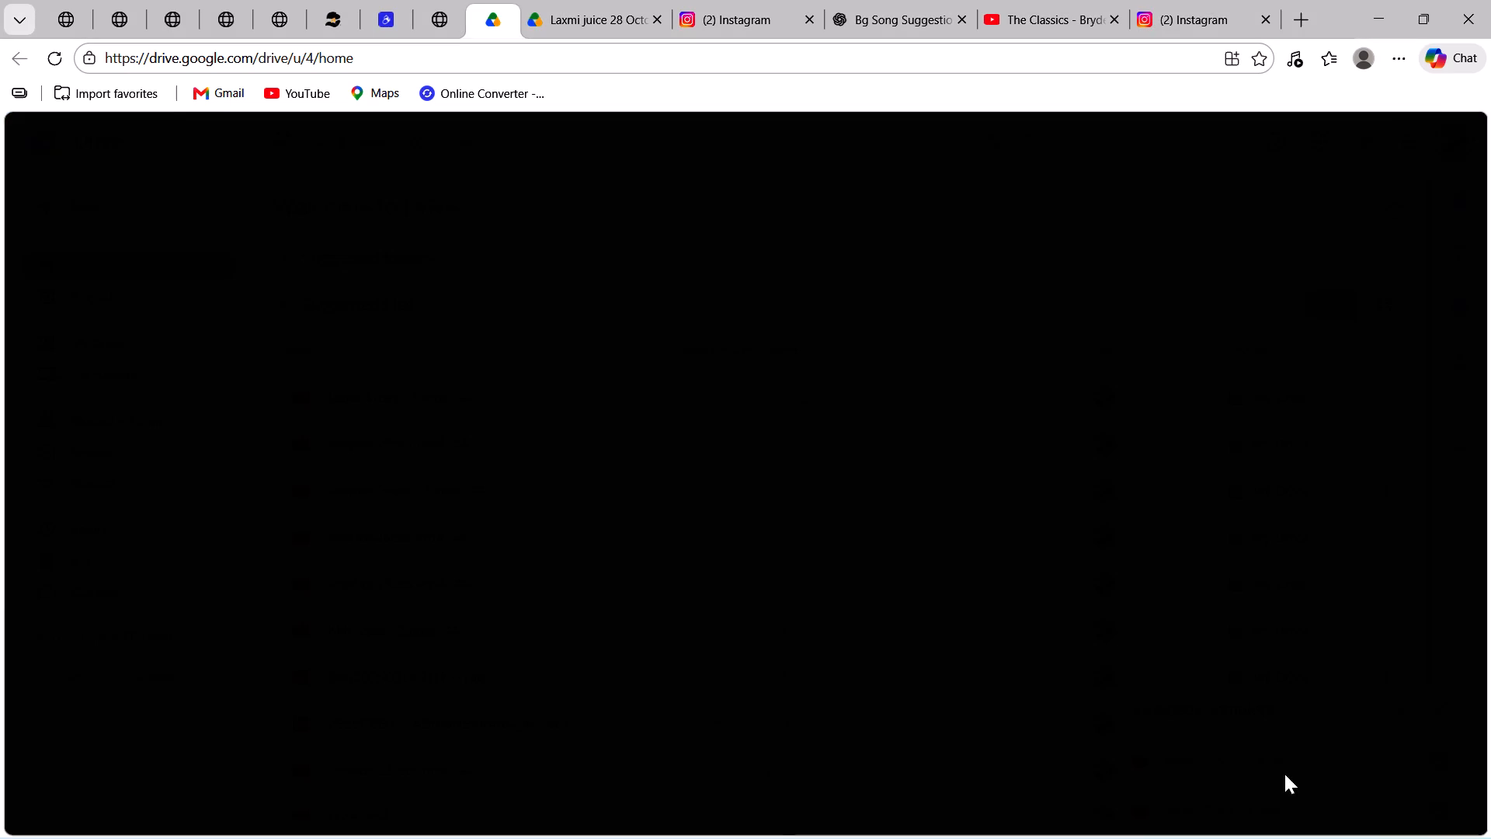
# Set general access for laxmi 31oct - 2.mp4 to anyone with the link, copy its sharing link and close the sharing dialog.
pyautogui.click(668, 468)
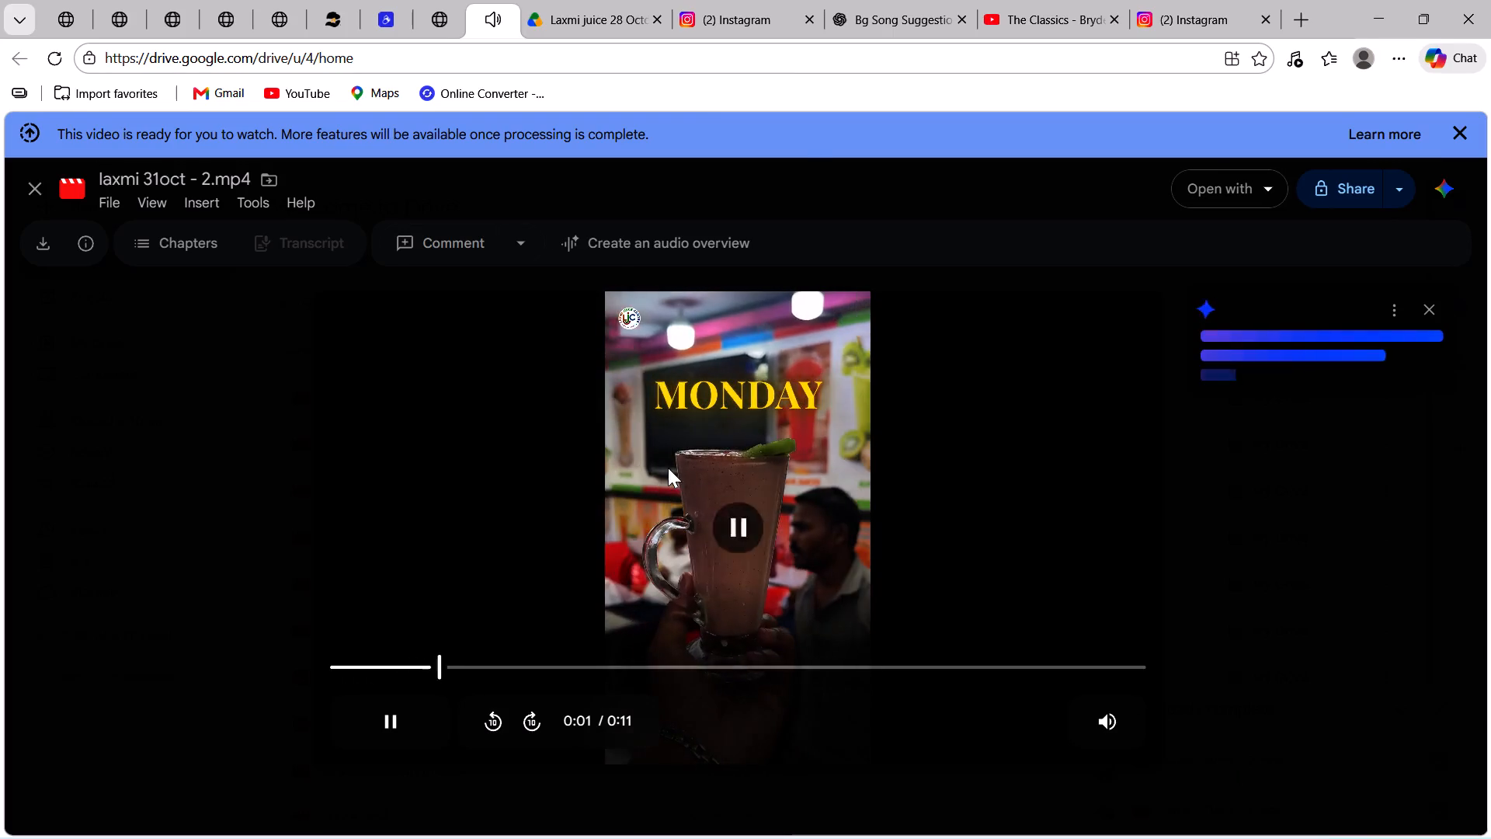
pyautogui.click(1347, 200)
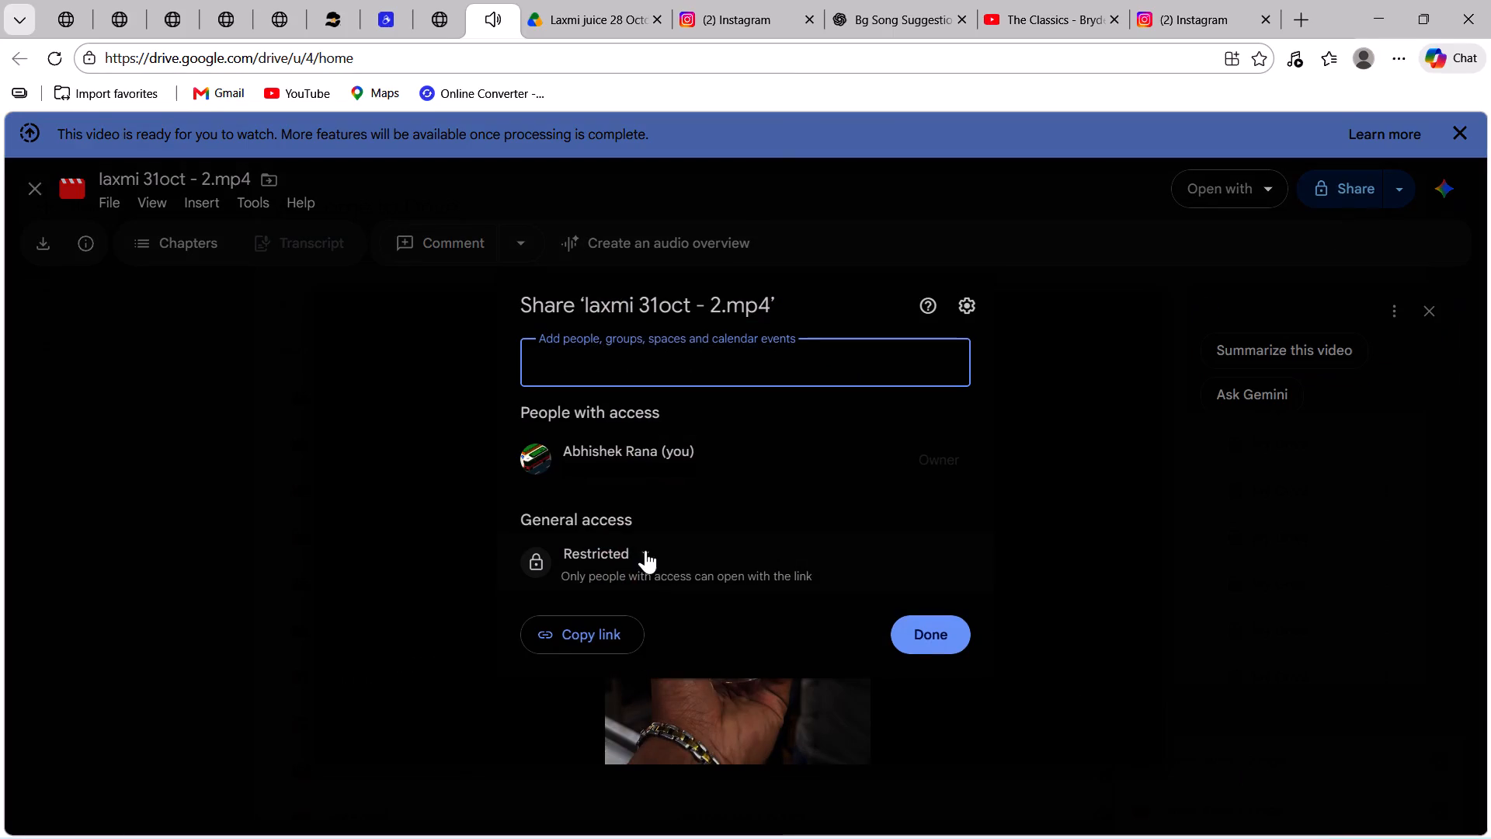
pyautogui.click(645, 550)
pyautogui.click(617, 642)
pyautogui.click(575, 663)
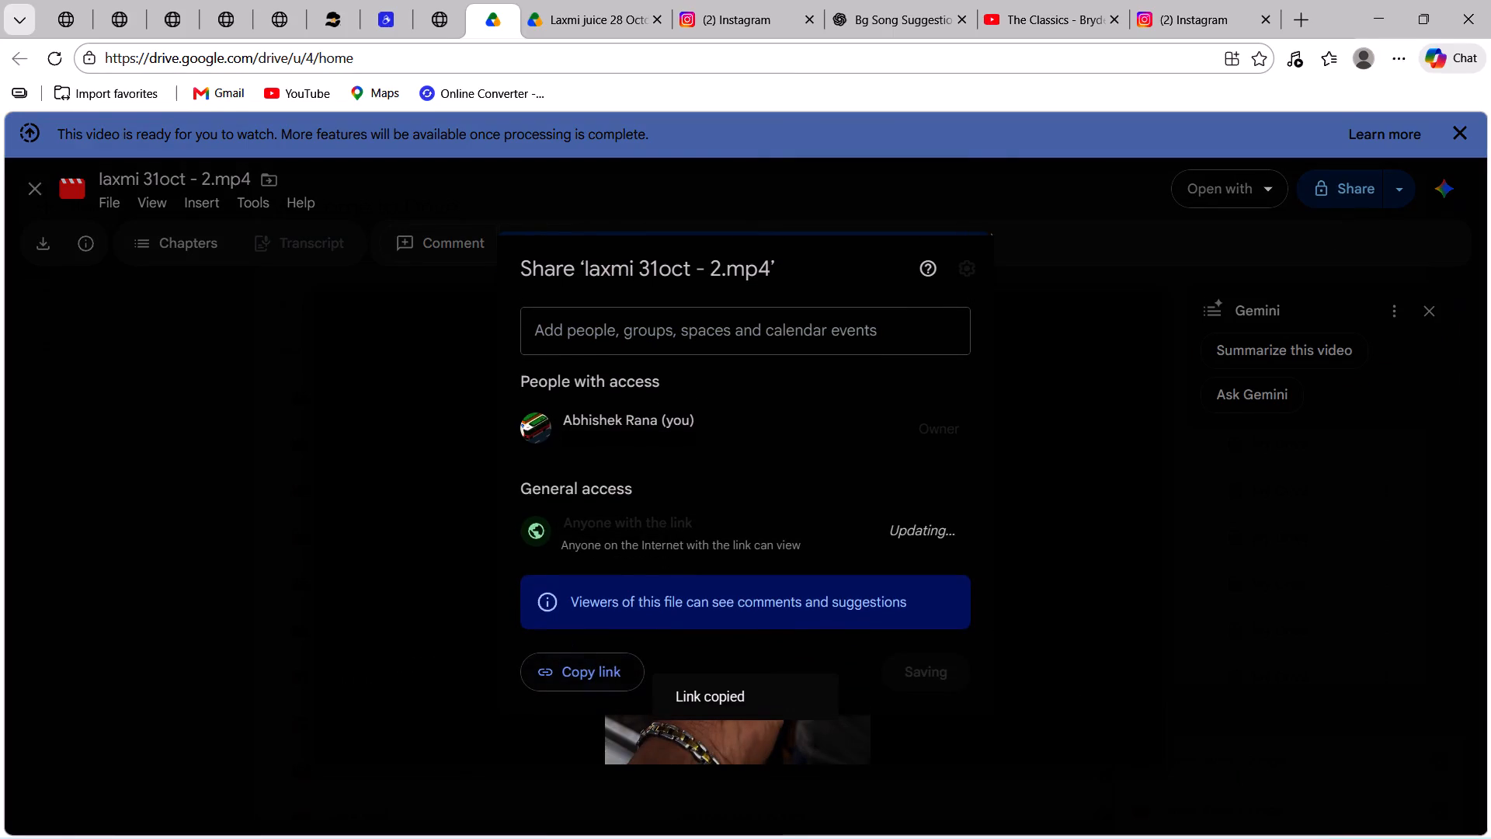
pyautogui.click(277, 451)
# Play the preview of laxmi 31oct - 2.mp4 and pause it at the closing Laxmi Juice Centre logo.
pyautogui.click(577, 473)
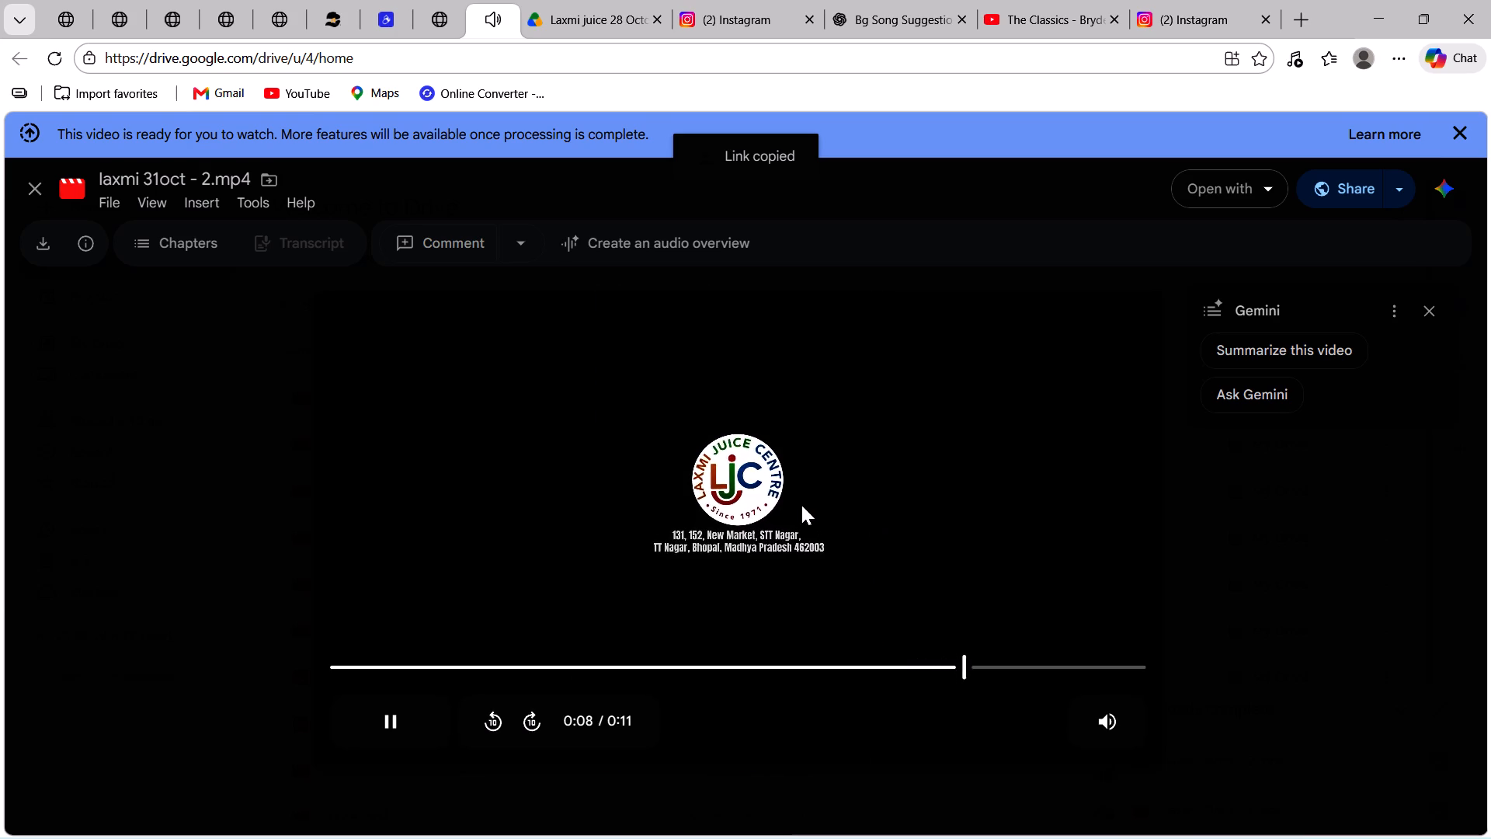
pyautogui.click(801, 505)
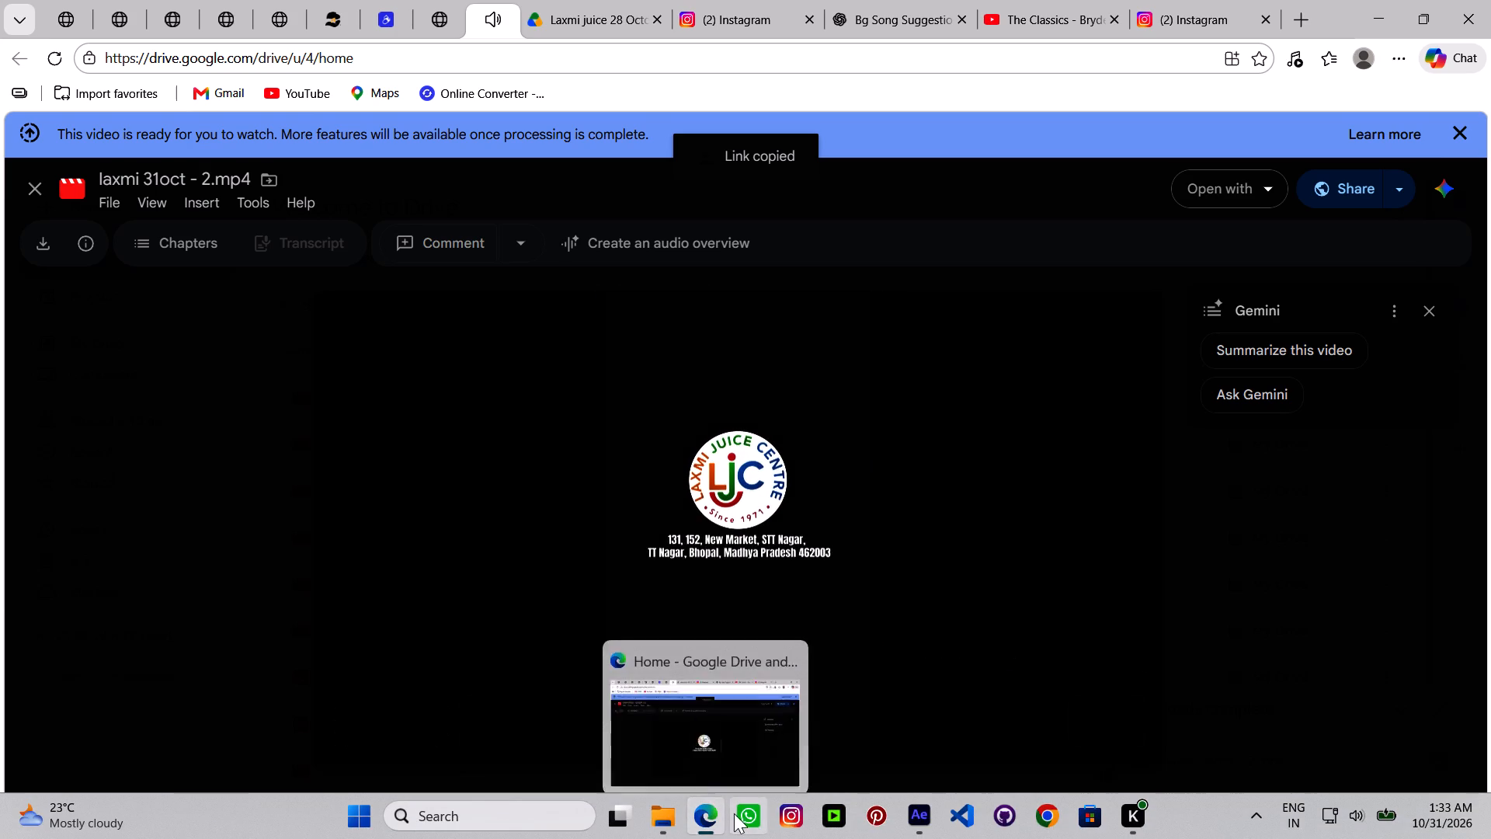
# Switch to WhatsApp.
pyautogui.click(734, 813)
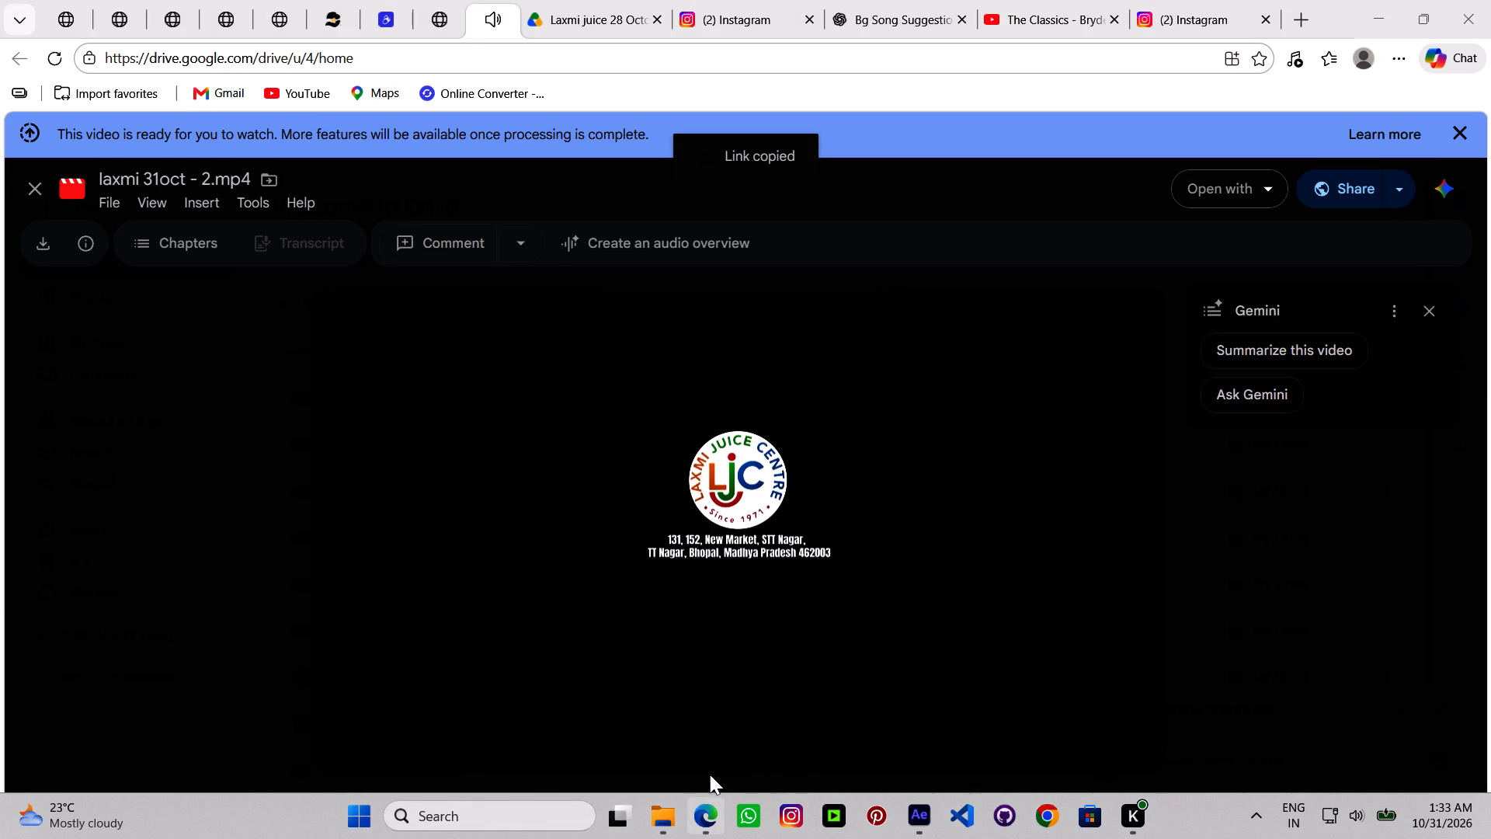
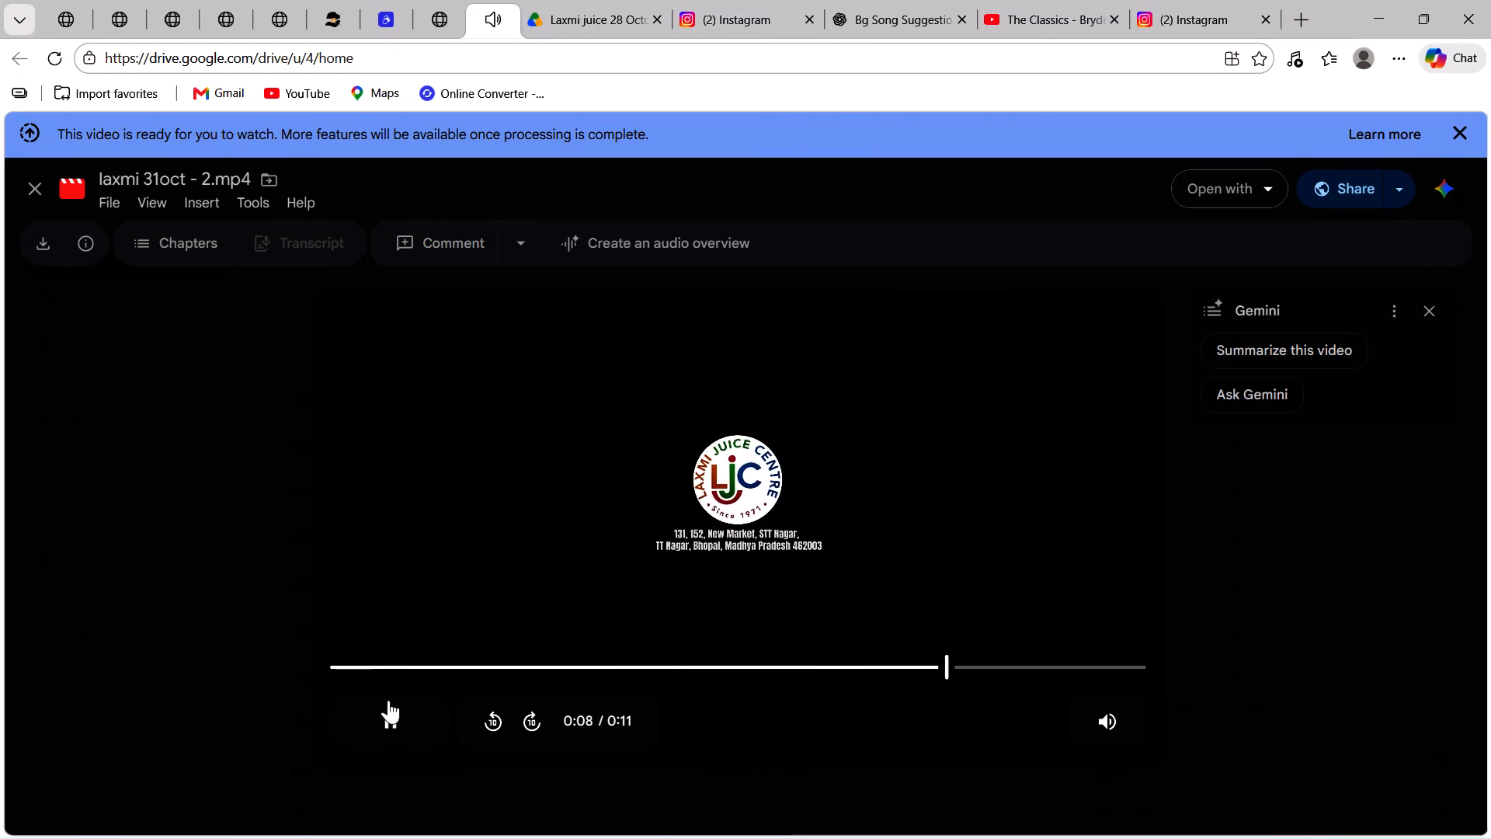
# Replay laxmi 31oct - 2.mp4 from the beginning, then close its preview to return to the Drive home page.
pyautogui.moveTo(364, 666); pyautogui.dragTo(253, 676)
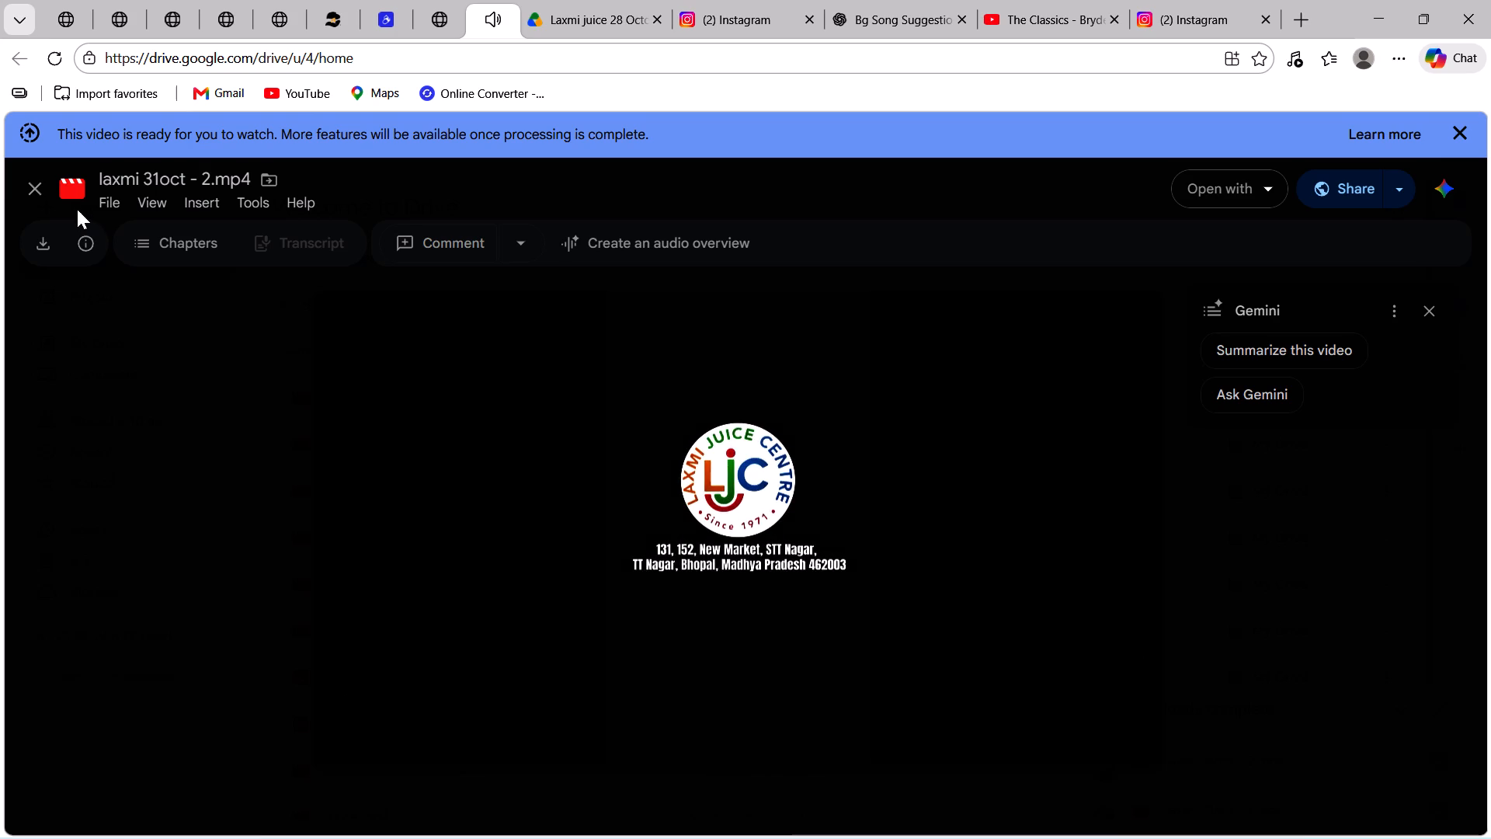
pyautogui.click(43, 183)
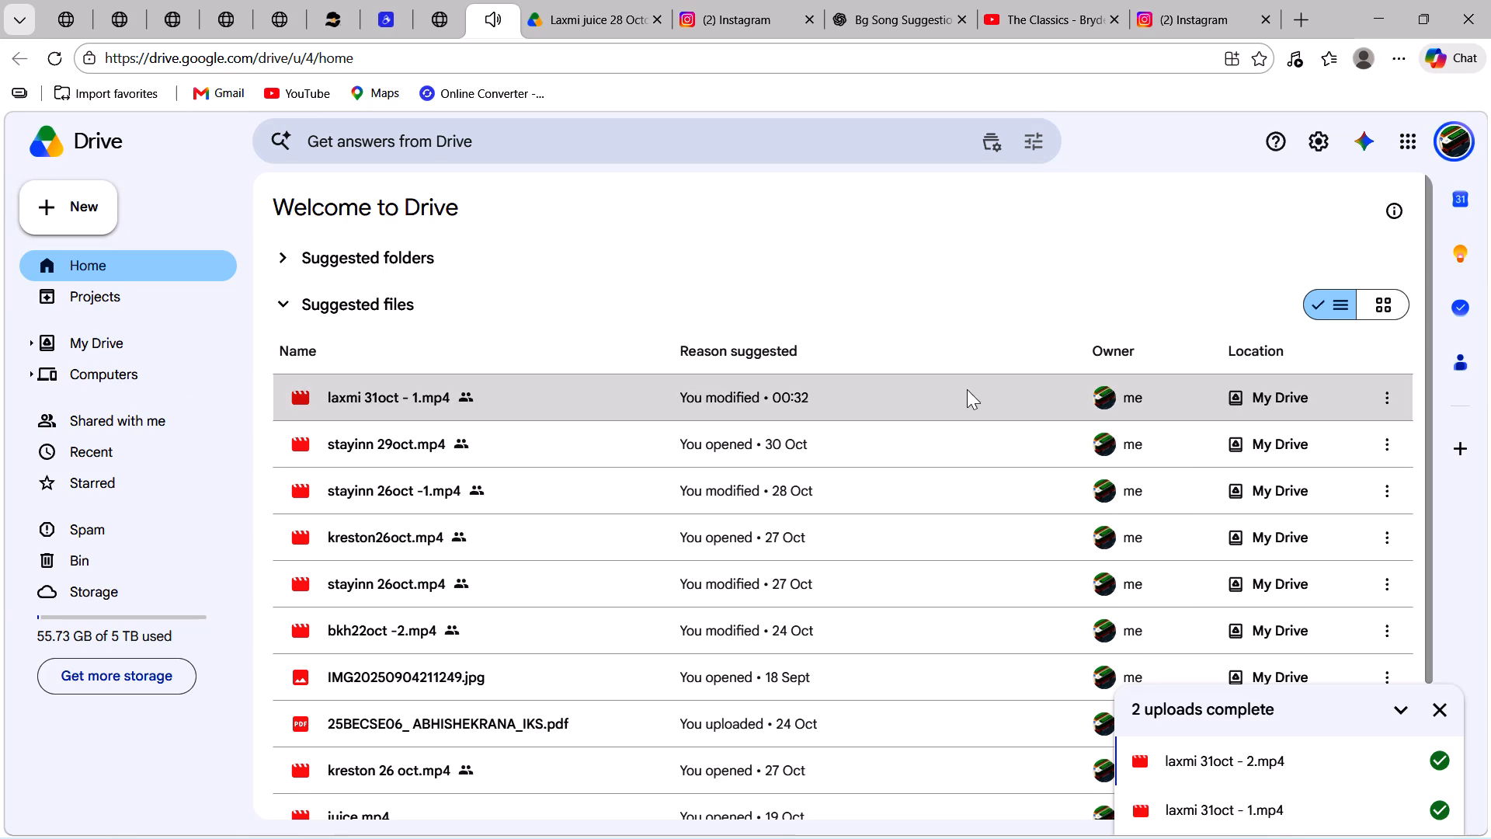
# Minimize the browser window to get back to File Explorer.
pyautogui.click(1390, 705)
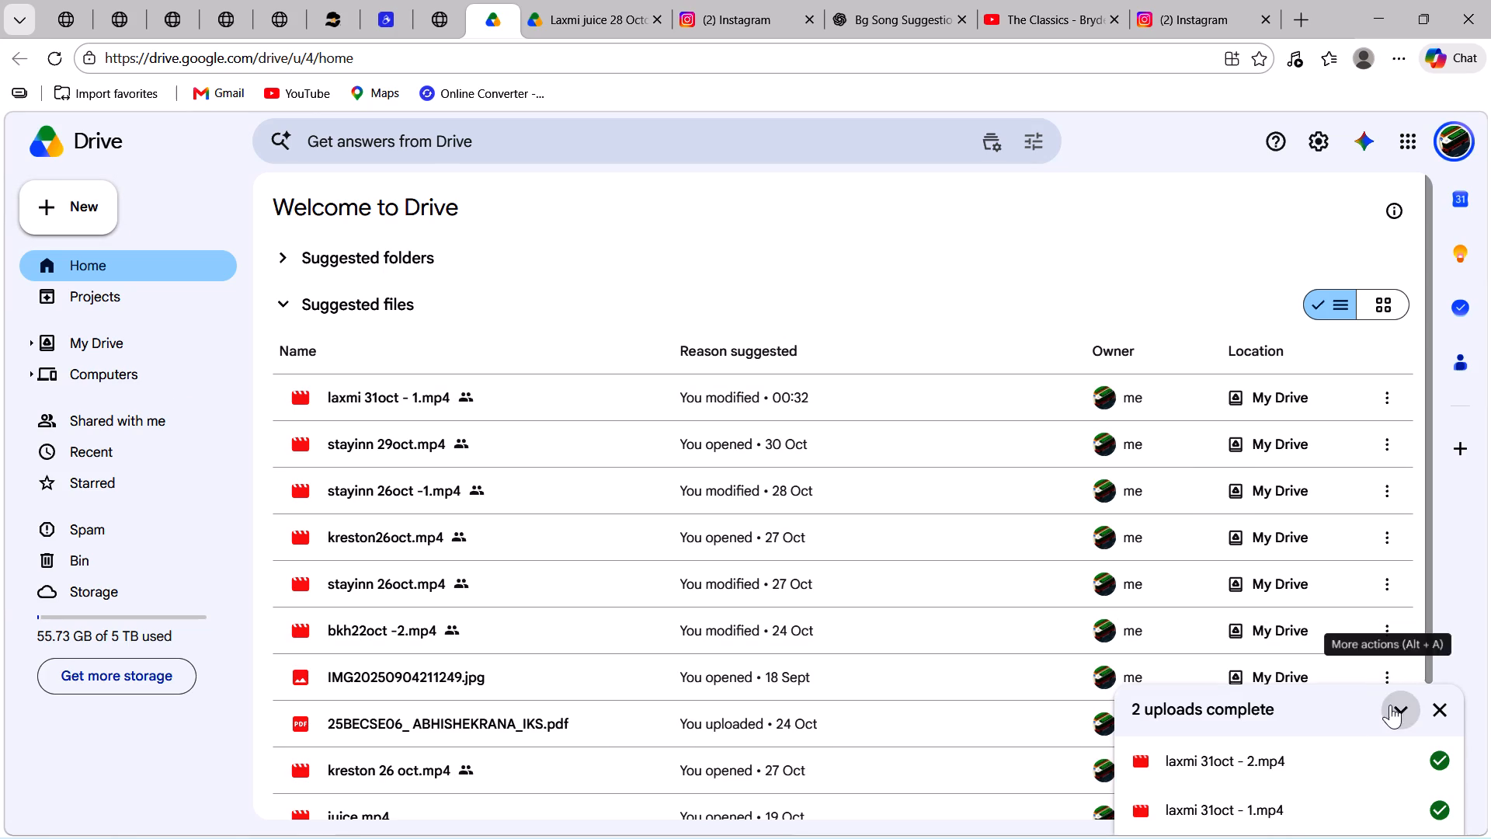
pyautogui.click(1371, 2)
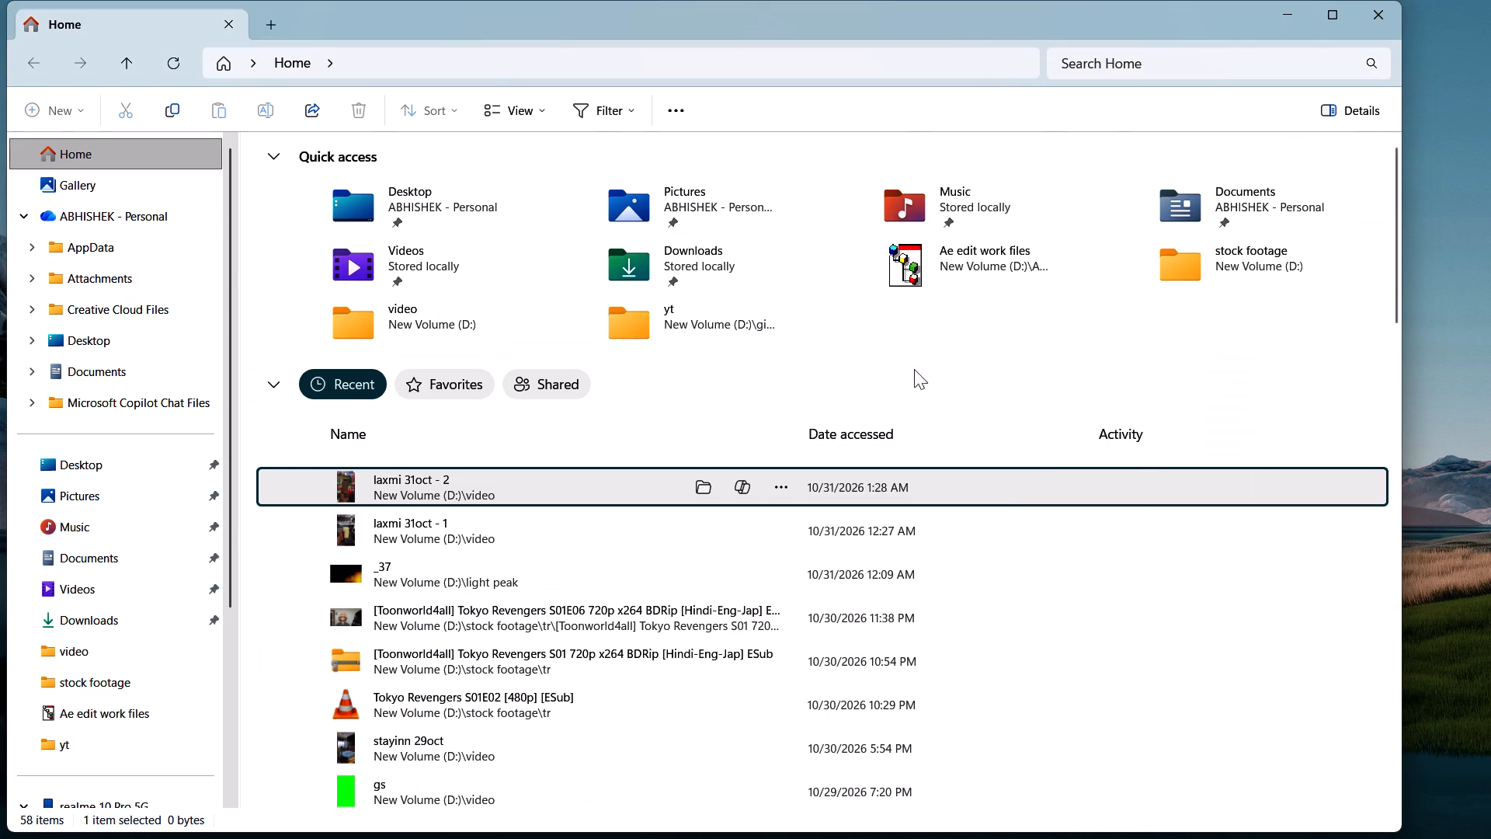
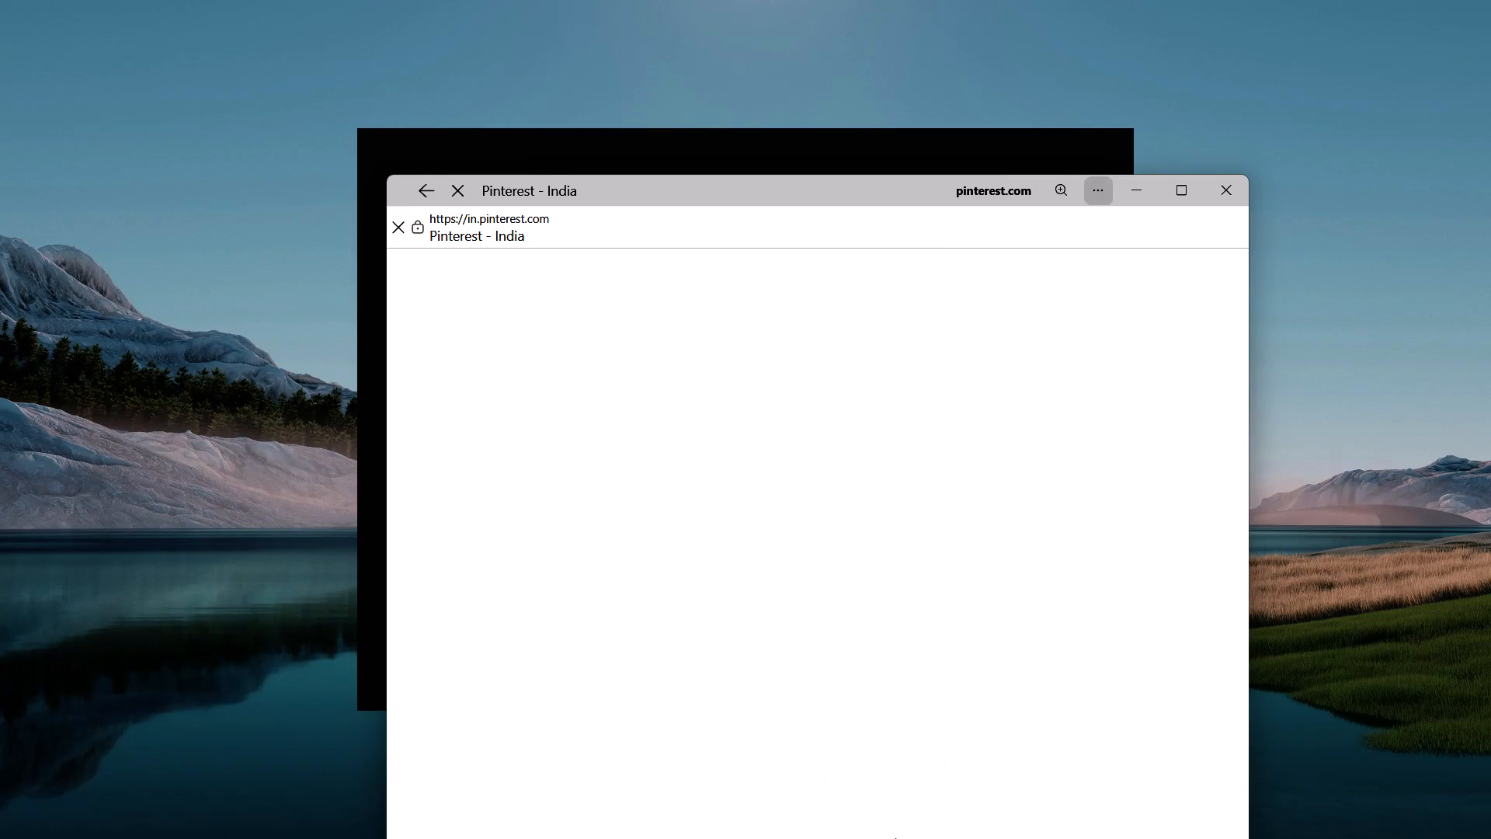
# Close the Pinterest window.
pyautogui.click(913, 645)
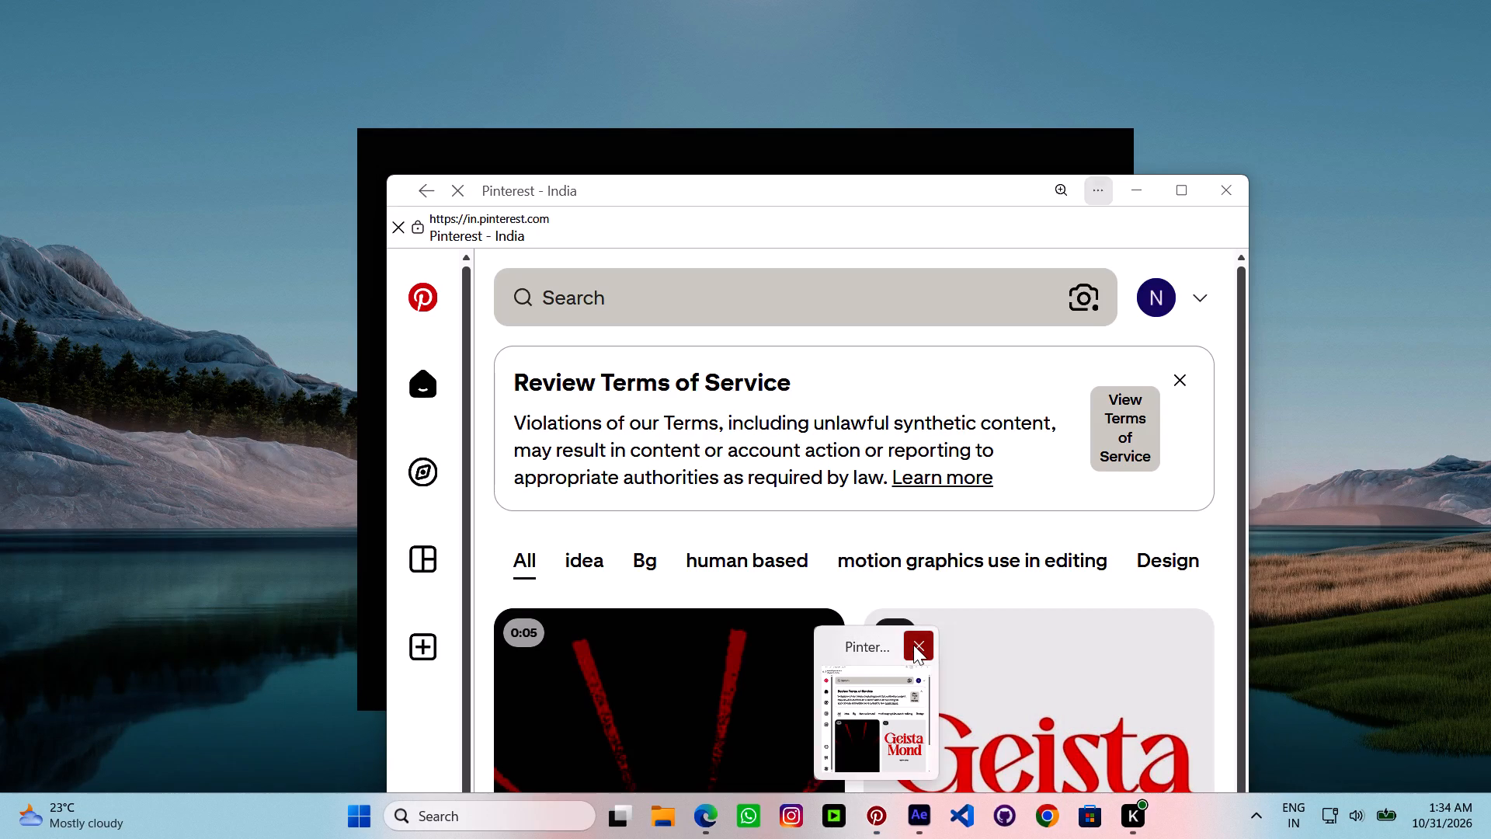
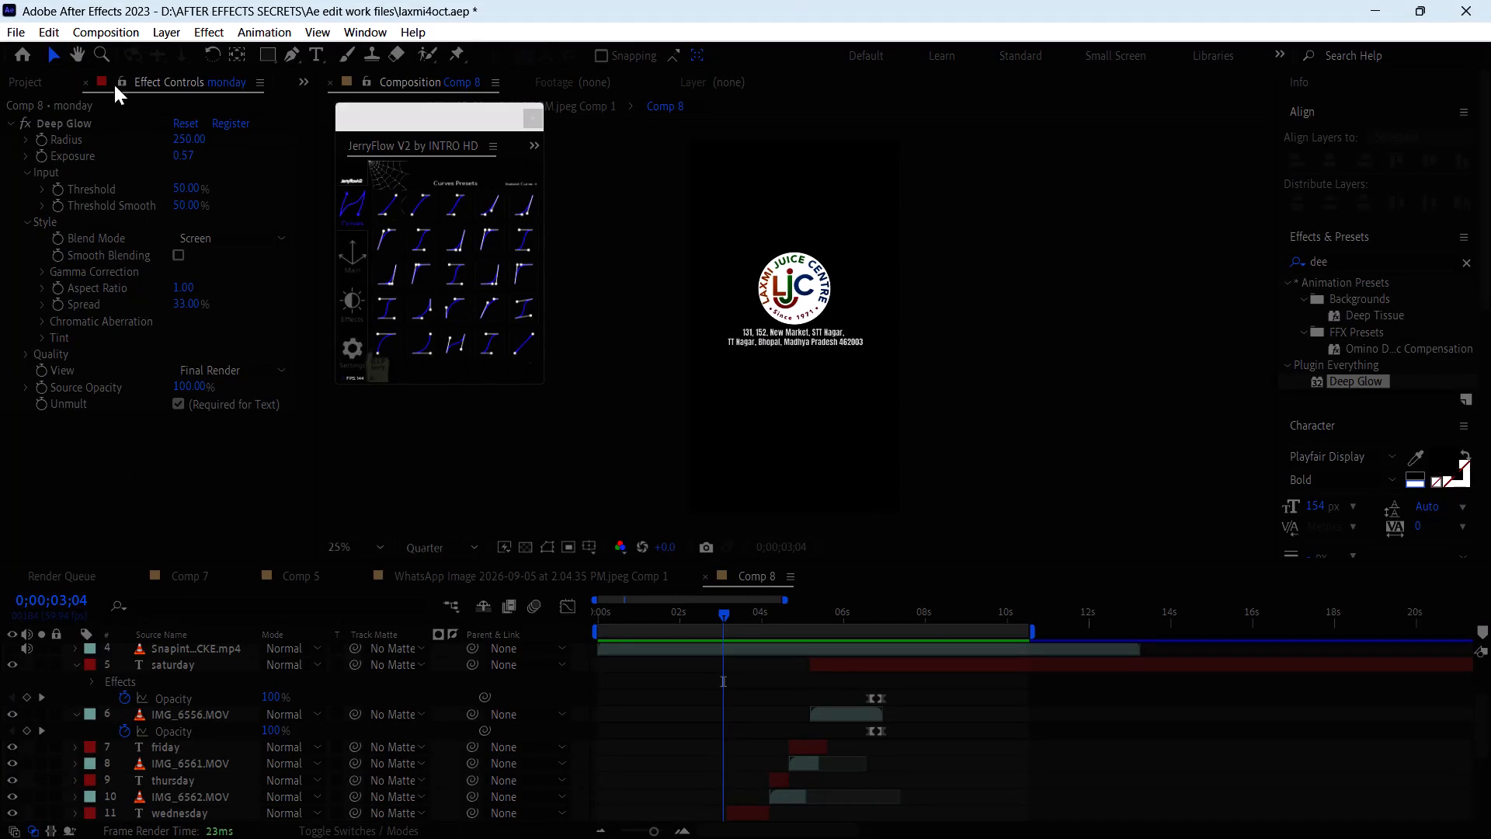
# Create a new 1080 × 1920 px composition at 59.94 fps with a duration of 0;01;40;23.
pyautogui.click(37, 84)
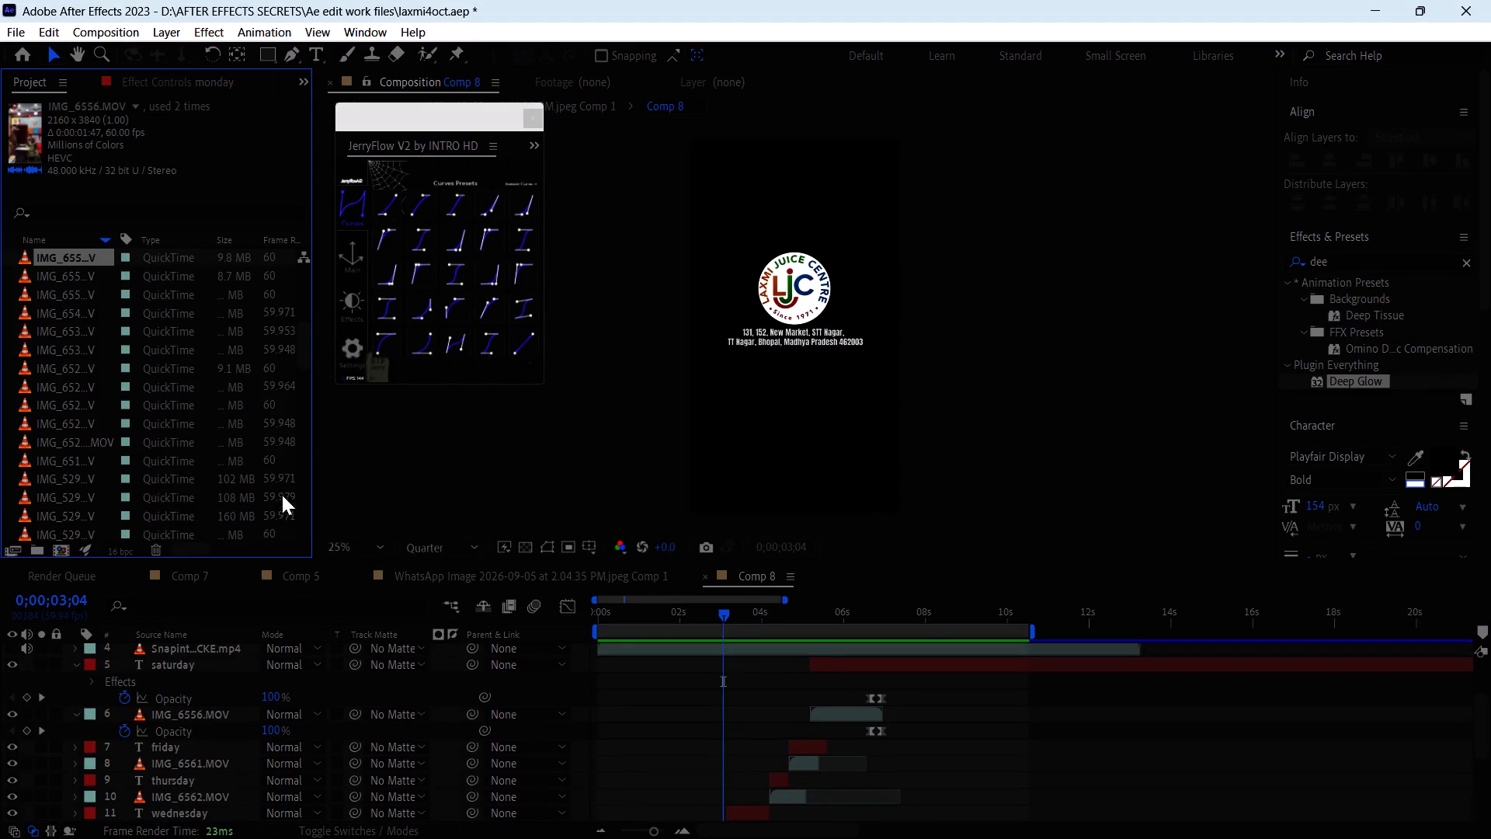
pyautogui.click(64, 548)
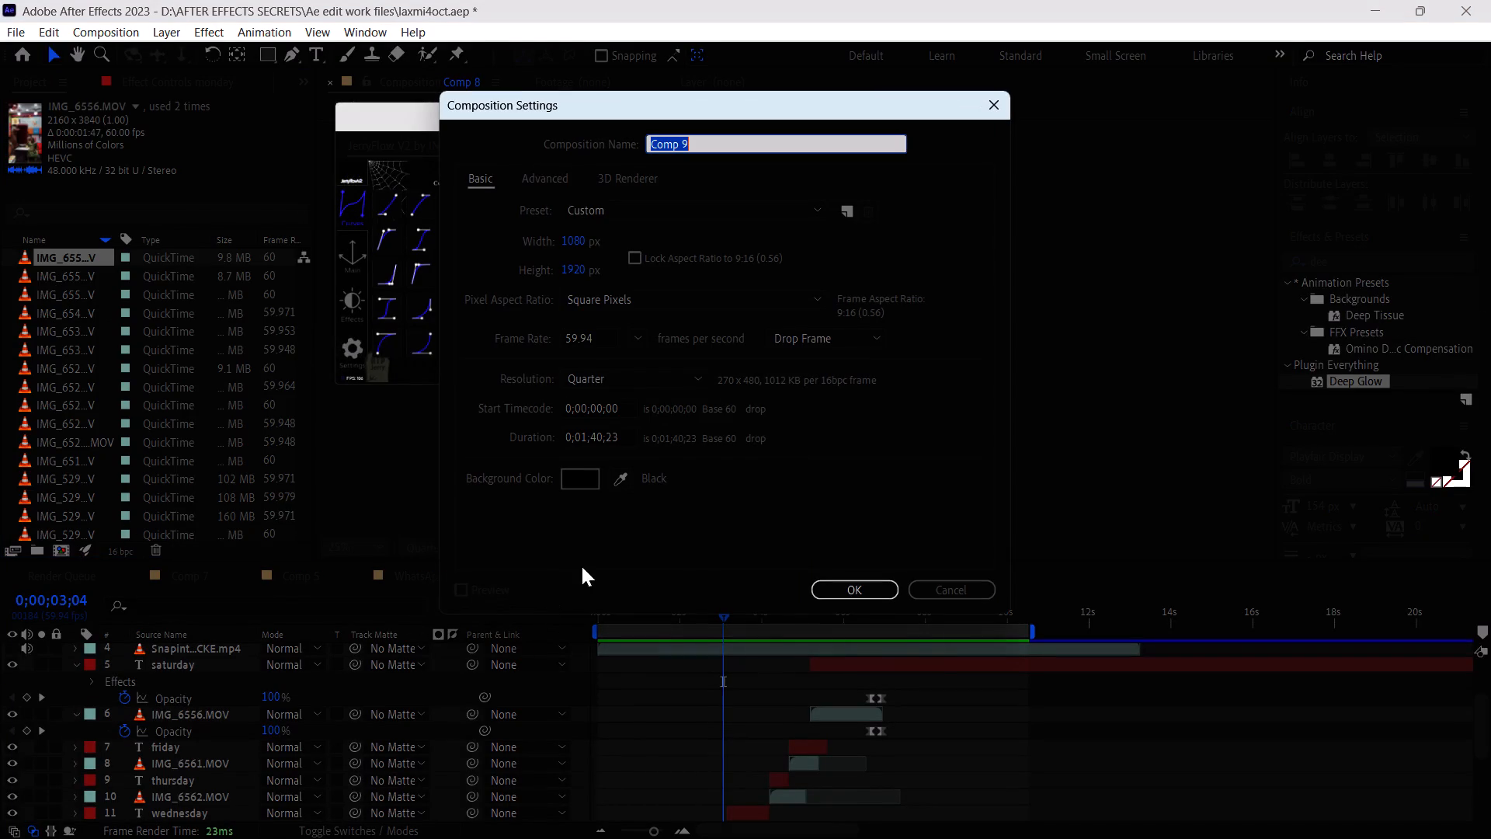
pyautogui.click(878, 585)
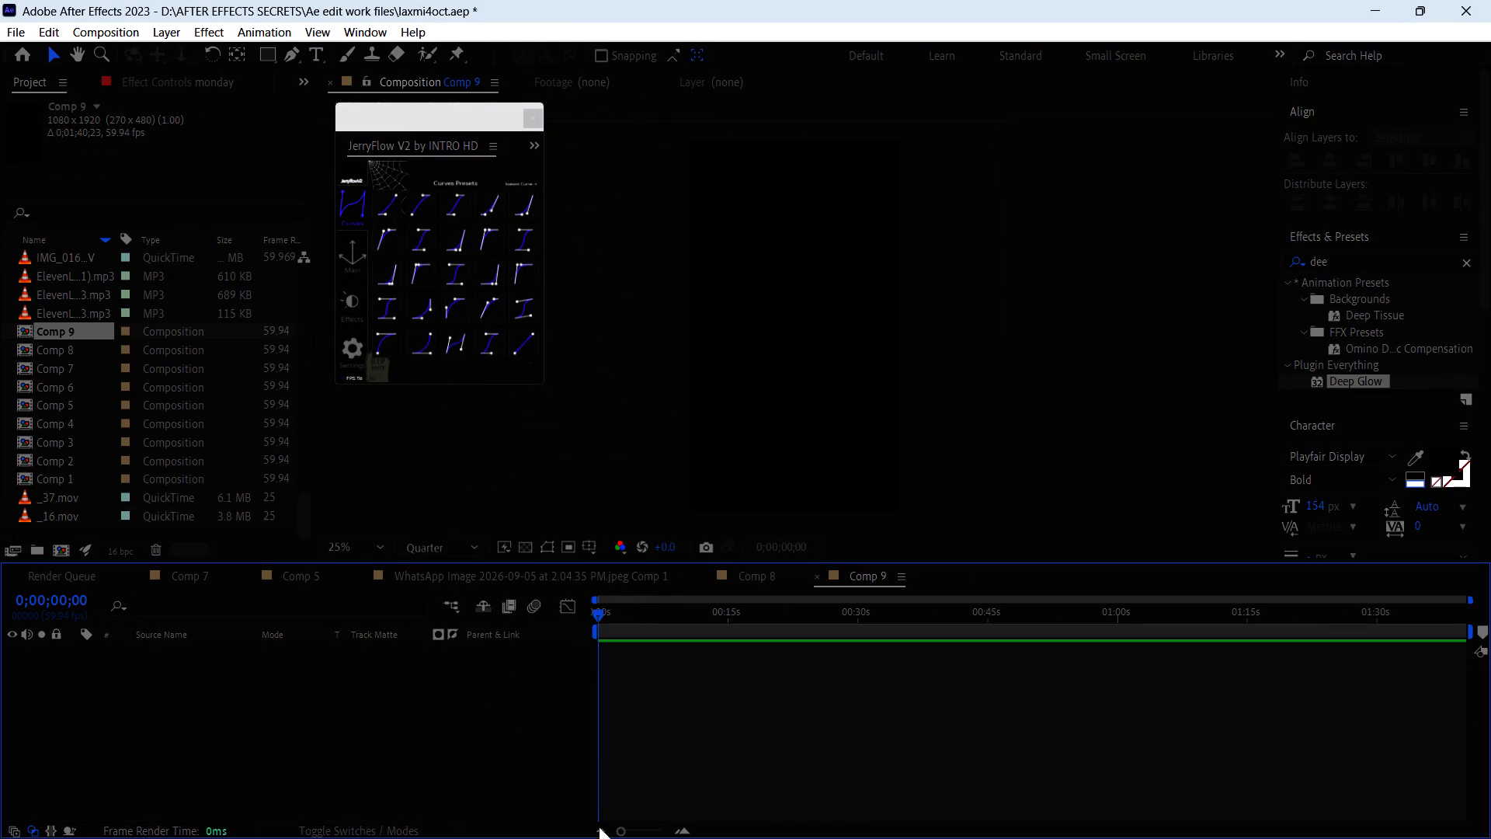
# Switch to Microsoft Edge and open the list of recent downloads.
pyautogui.click(709, 834)
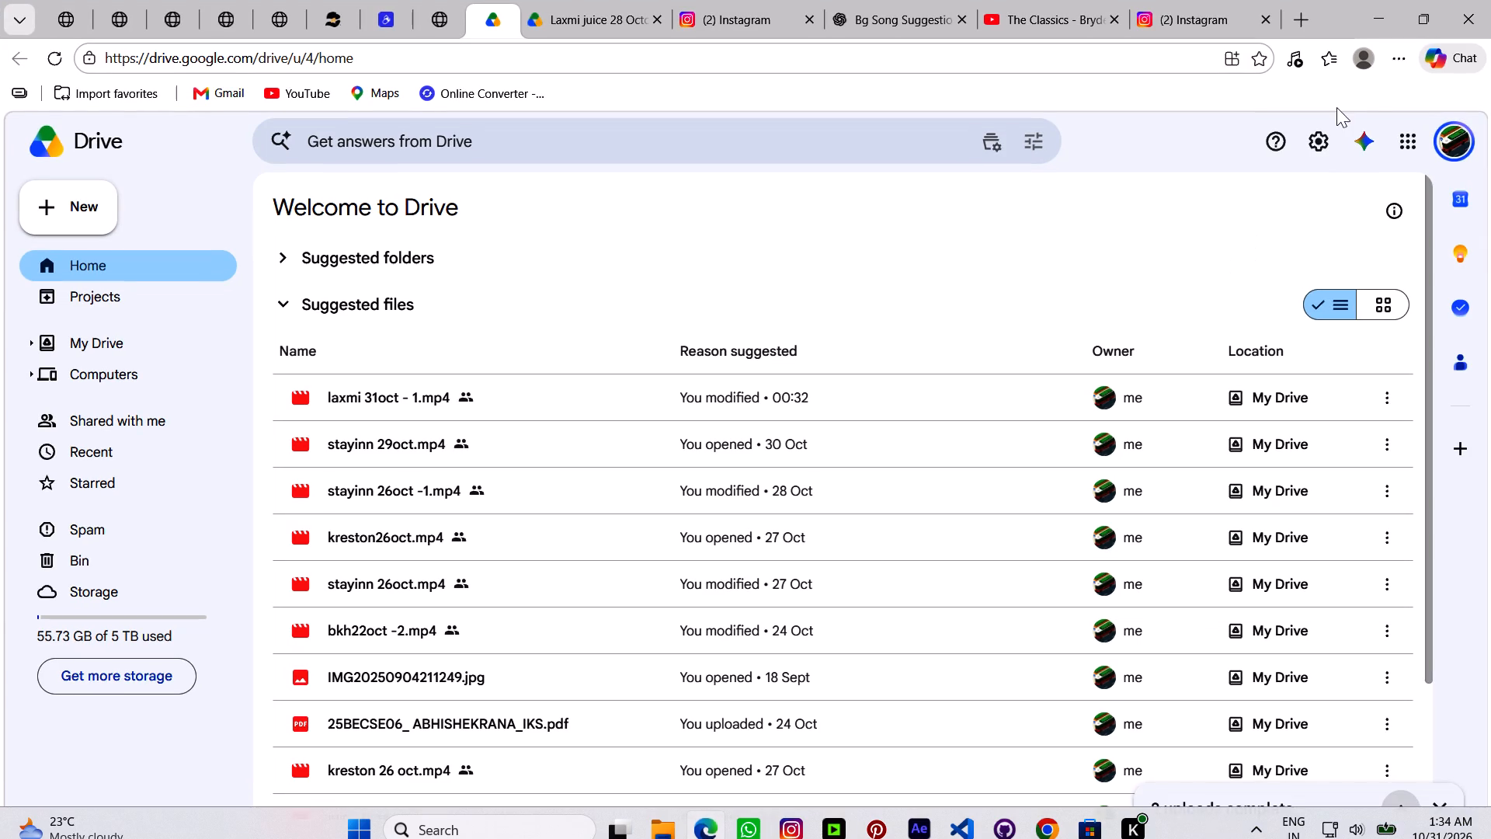
pyautogui.click(1392, 64)
pyautogui.click(1183, 371)
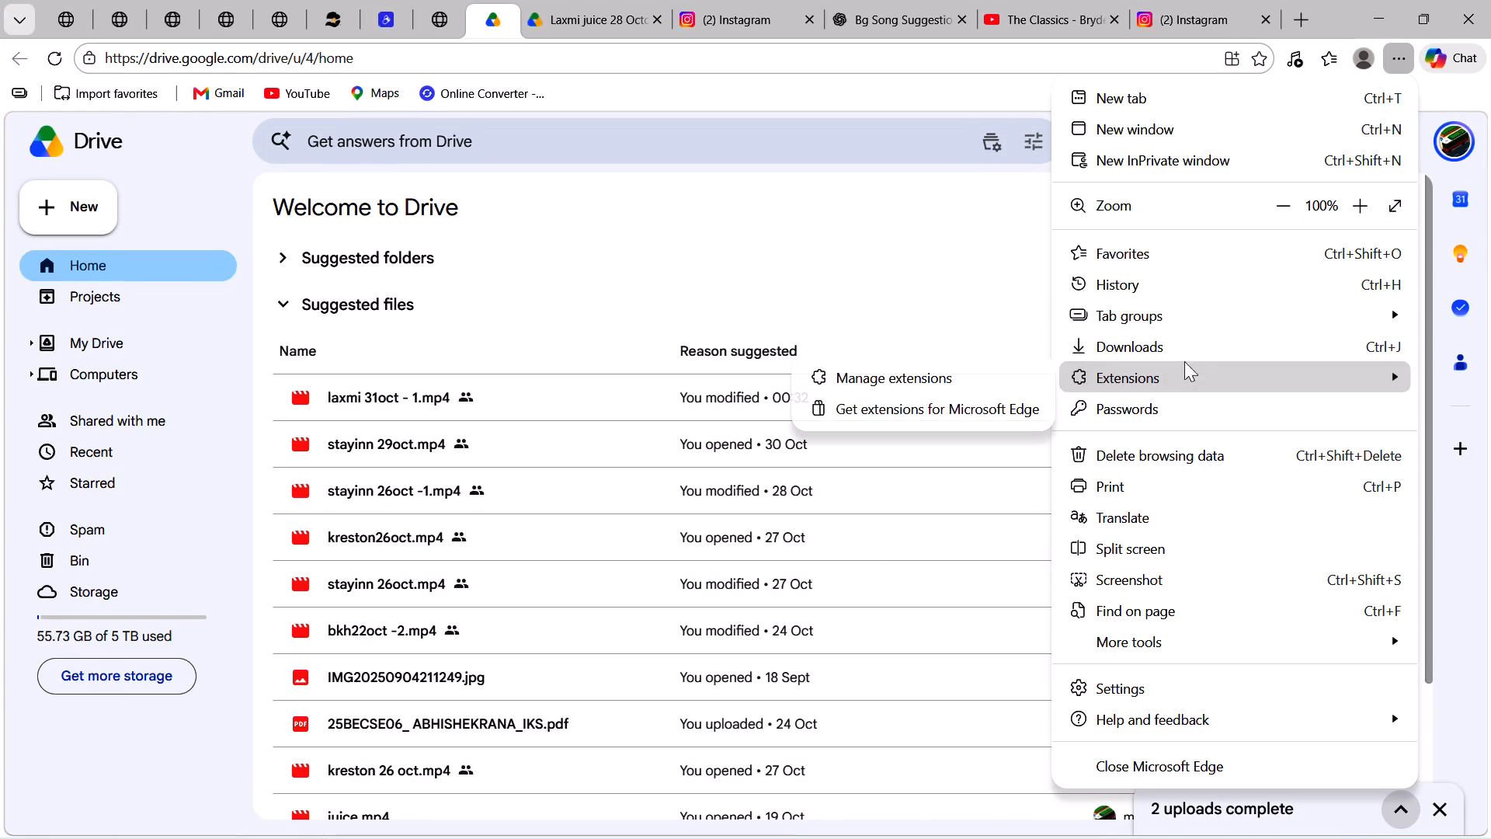
pyautogui.click(1189, 350)
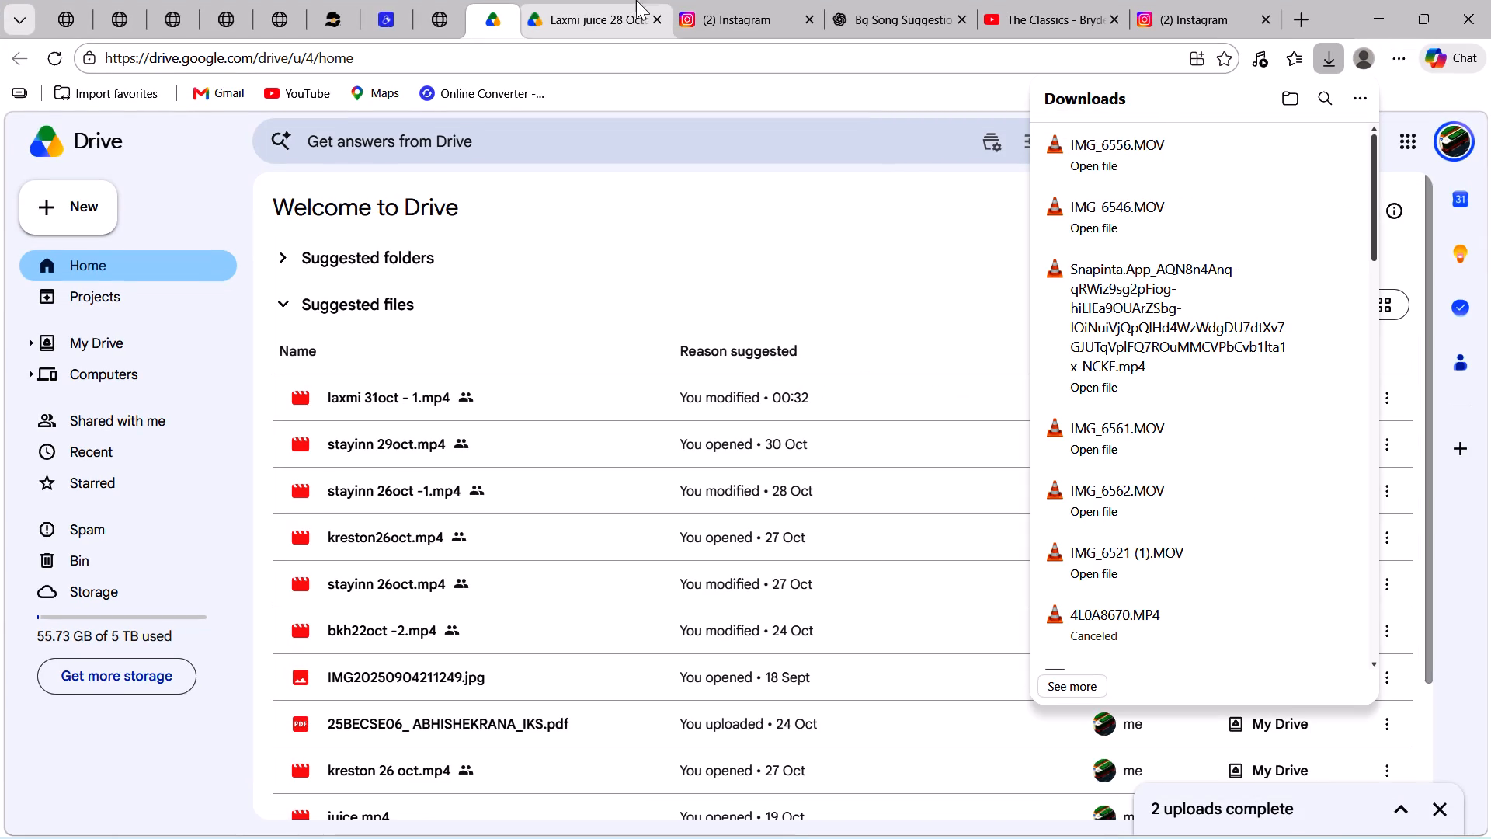
# Download the MP3 of The Classics - Bryden & Parth (Baar Baar Dekho | Jawani Janeman) from the OGMP3 page.
pyautogui.click(337, 0)
pyautogui.click(644, 805)
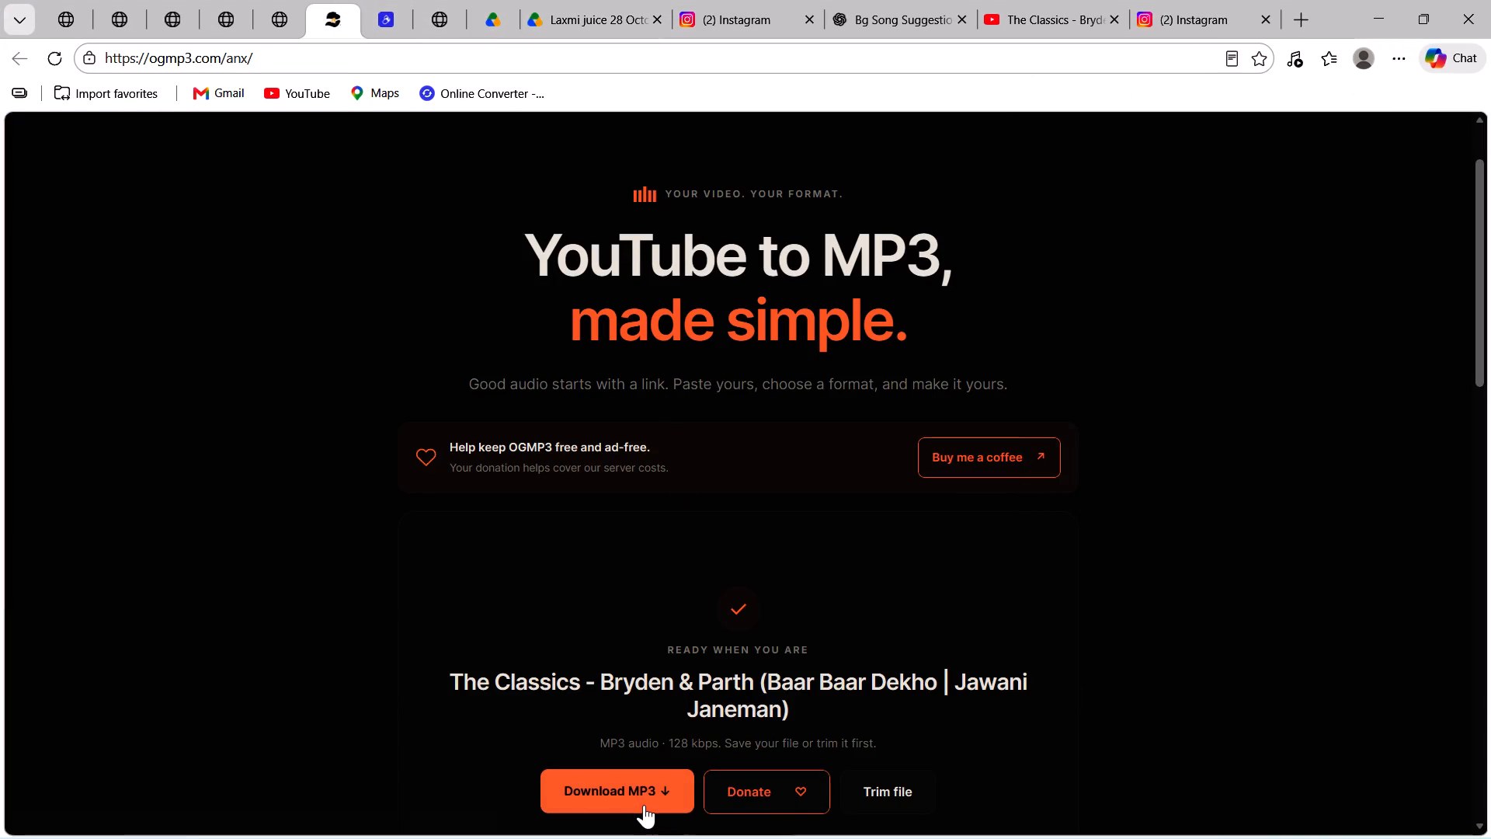
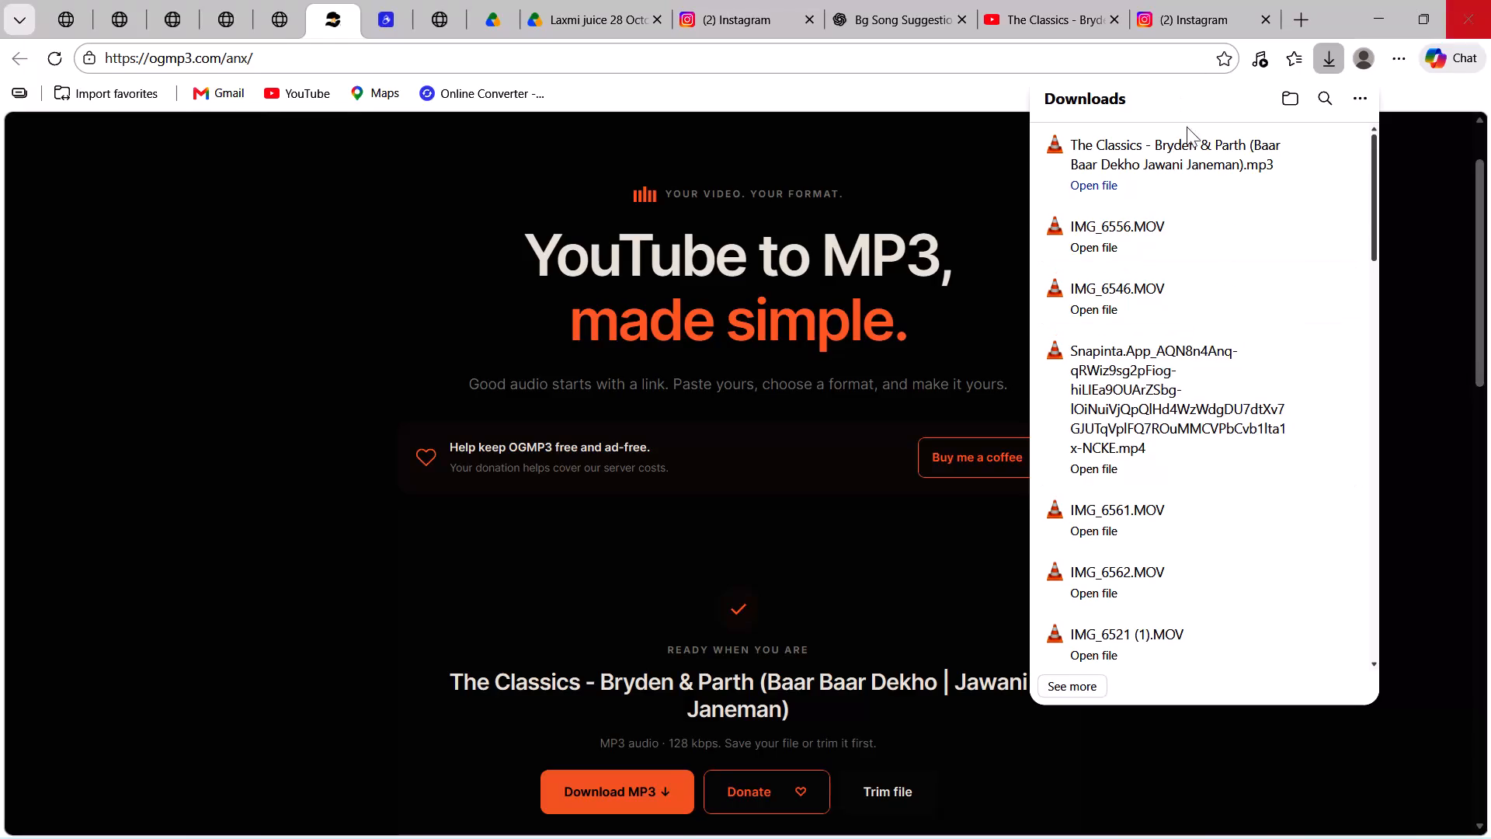
# Add the downloaded The Classics - Bryden & Parth MP3 to the Comp 9 timeline in After Effects.
pyautogui.moveTo(1259, 154); pyautogui.dragTo(929, 822)
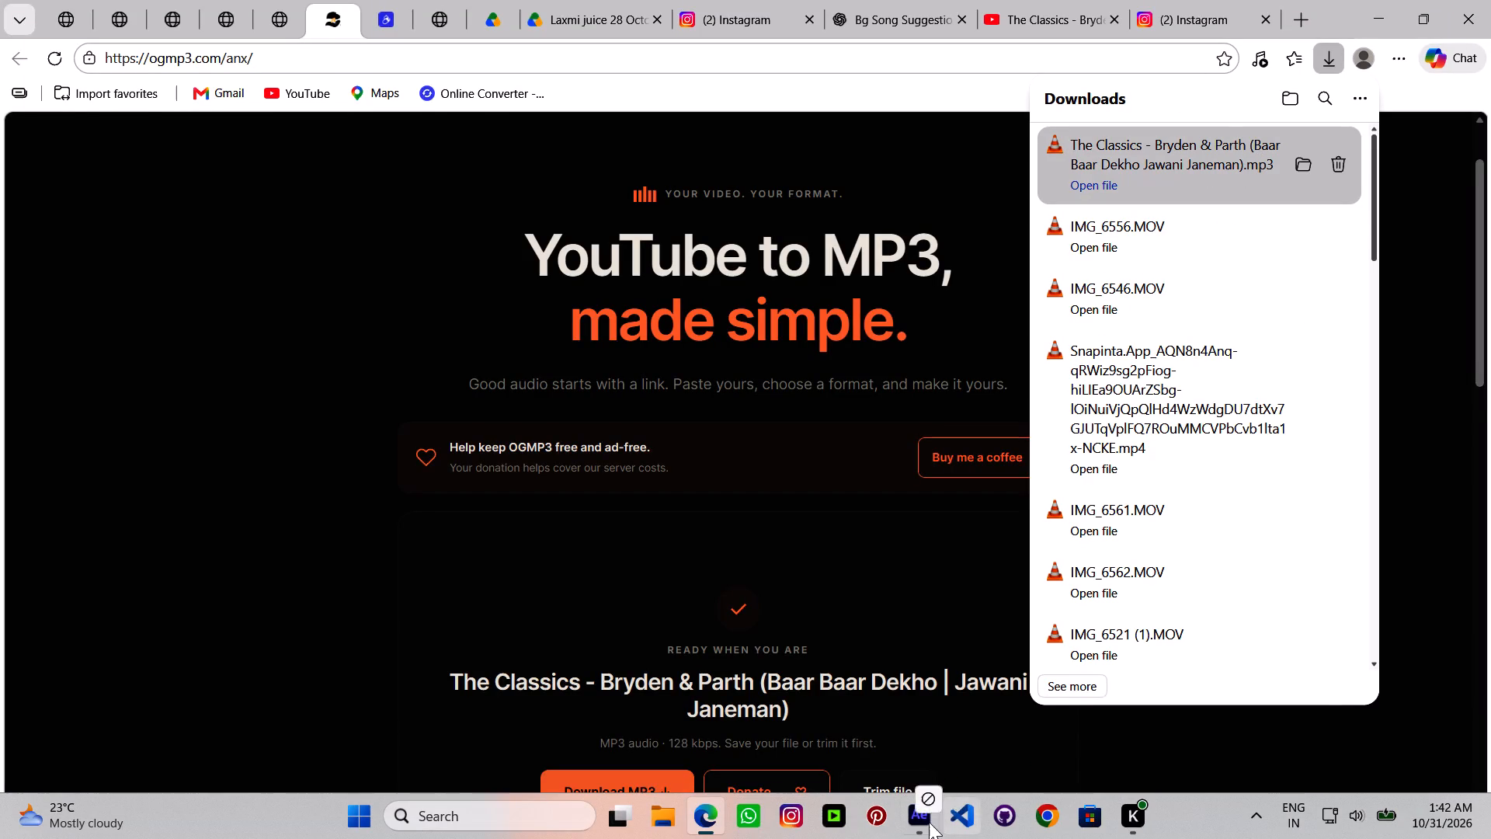
pyautogui.moveTo(929, 822); pyautogui.dragTo(825, 729)
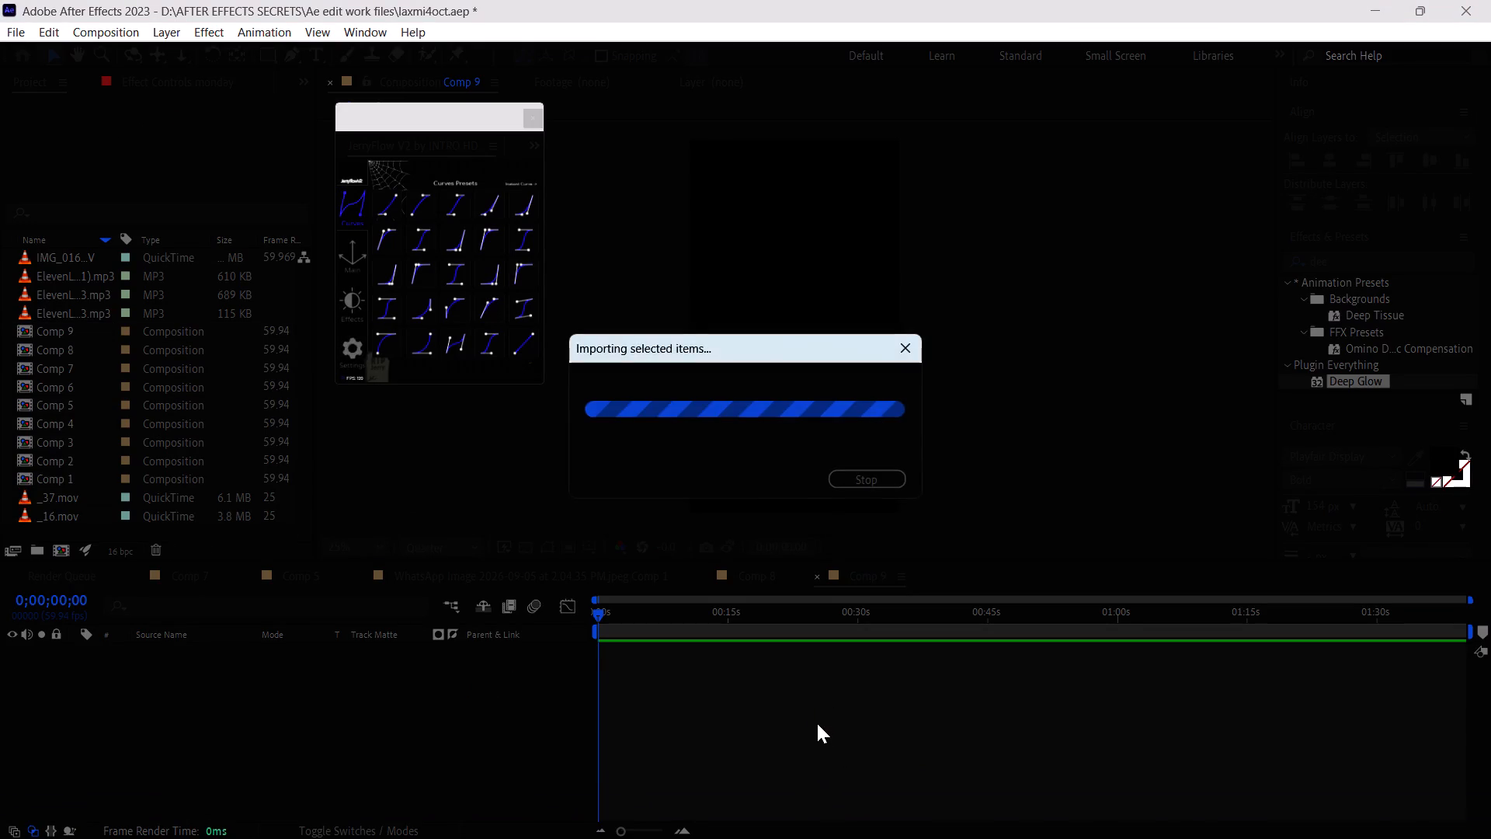
# Shift The Classics MP3 layer along the Comp 9 timeline, previewing the audio between adjustments to set where the song starts.
pyautogui.moveTo(703, 649); pyautogui.dragTo(586, 653)
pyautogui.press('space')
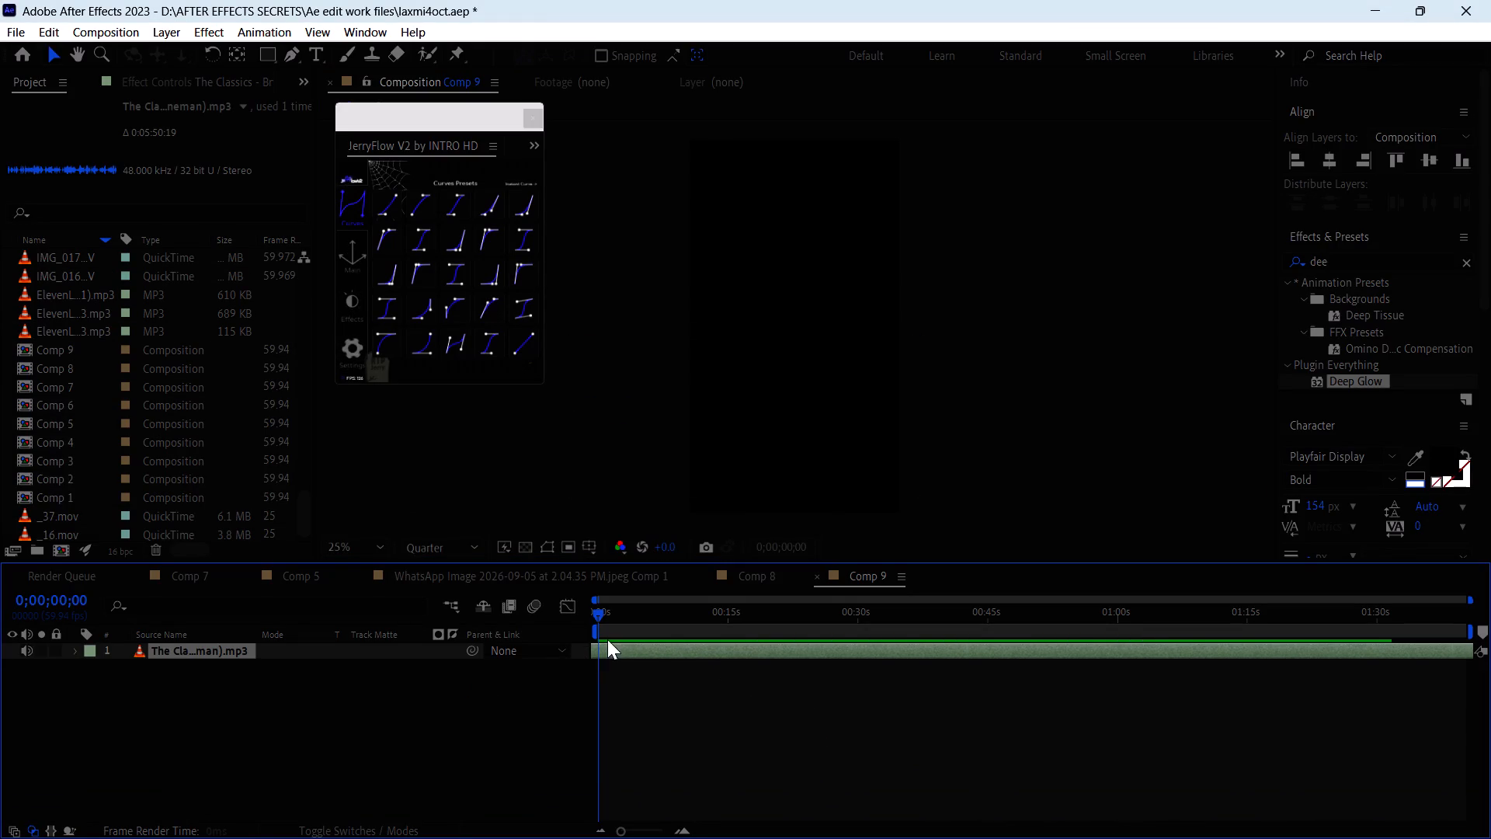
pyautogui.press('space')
pyautogui.moveTo(728, 651); pyautogui.dragTo(648, 653)
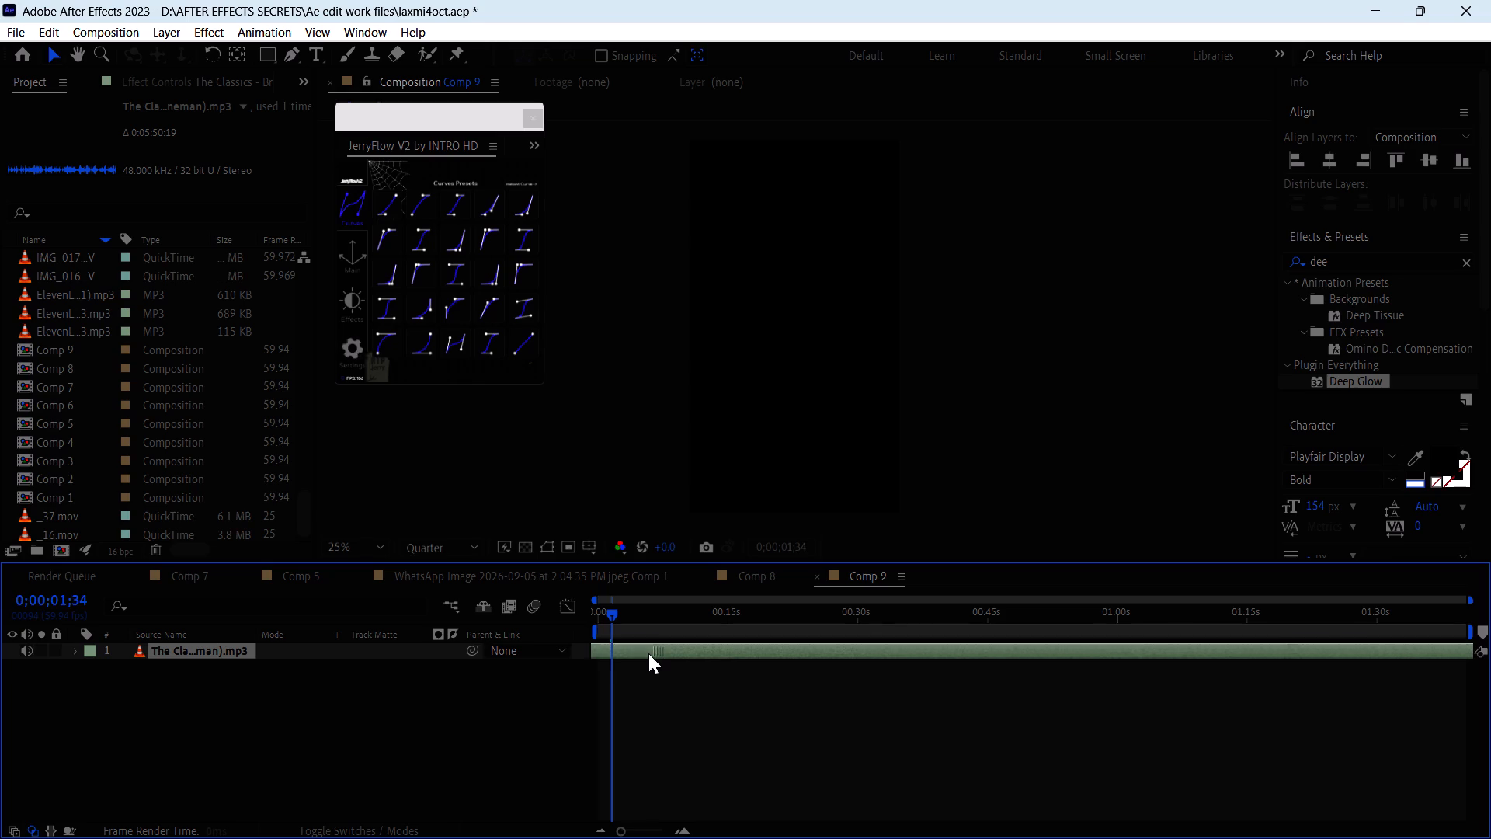
pyautogui.moveTo(648, 653); pyautogui.dragTo(643, 654)
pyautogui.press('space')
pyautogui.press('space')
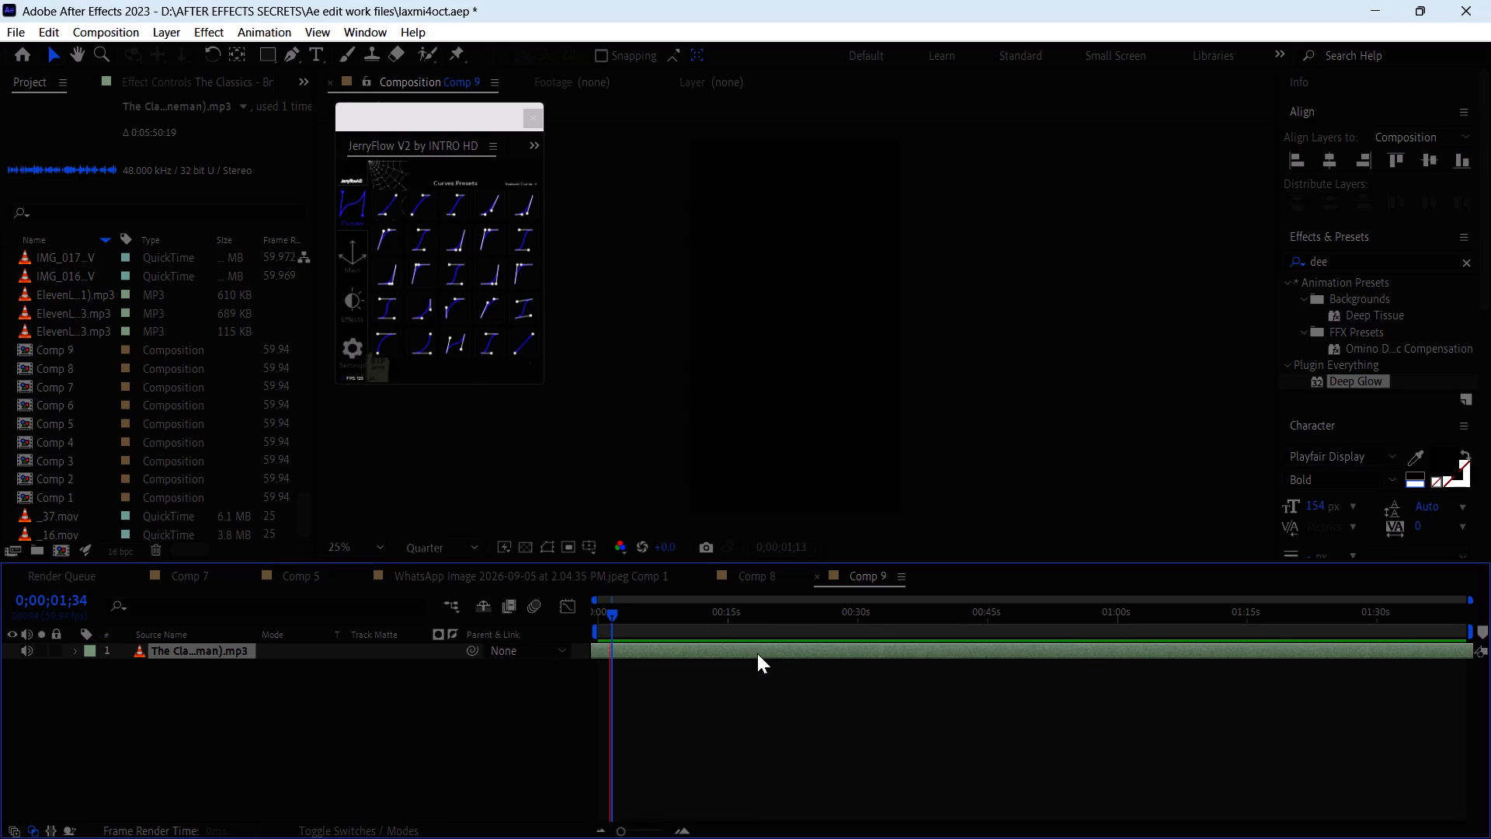
pyautogui.moveTo(757, 653); pyautogui.dragTo(628, 652)
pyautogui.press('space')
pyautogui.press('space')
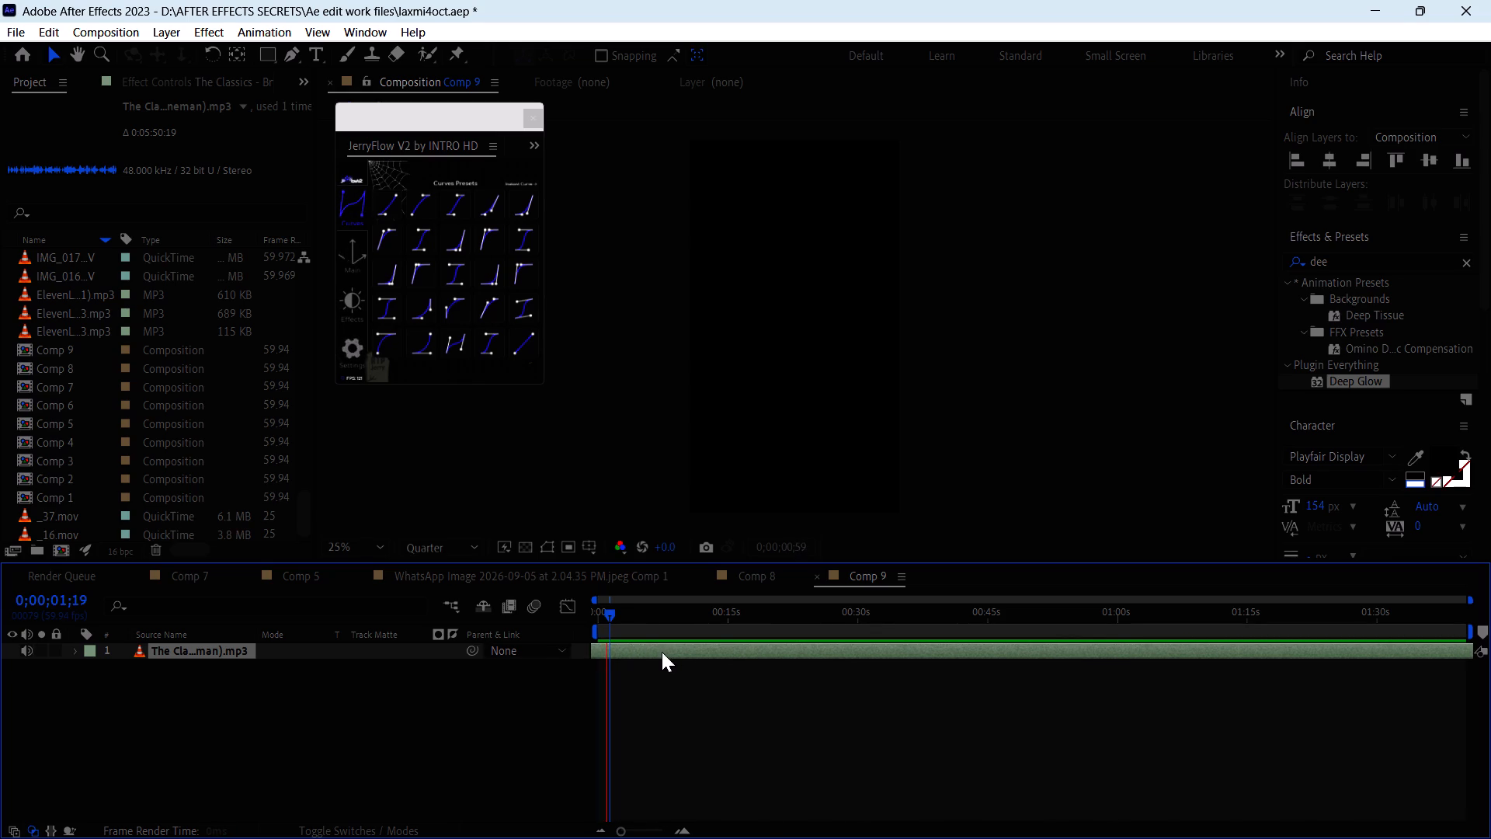
pyautogui.moveTo(662, 652); pyautogui.dragTo(711, 652)
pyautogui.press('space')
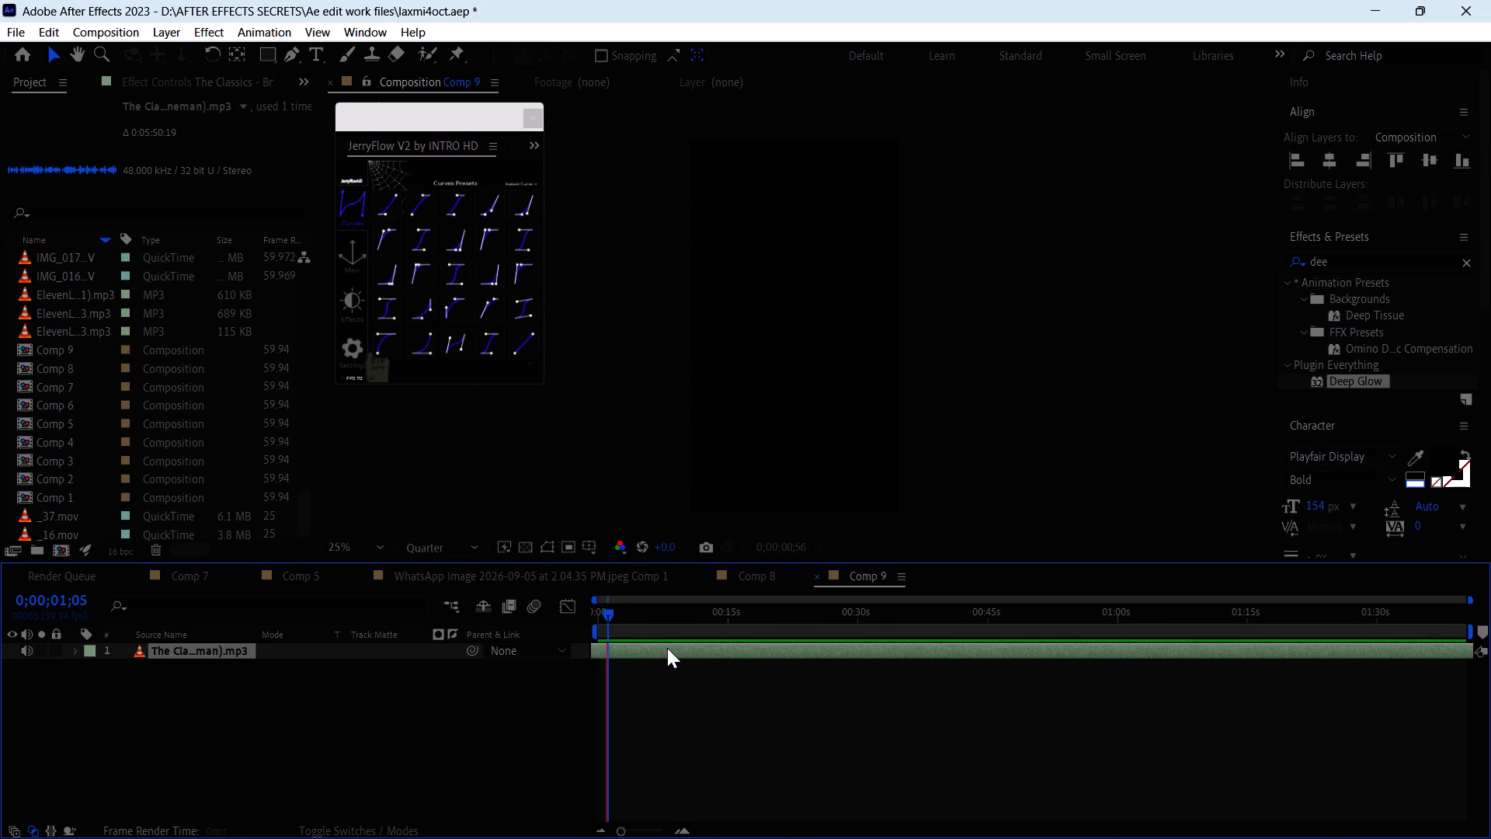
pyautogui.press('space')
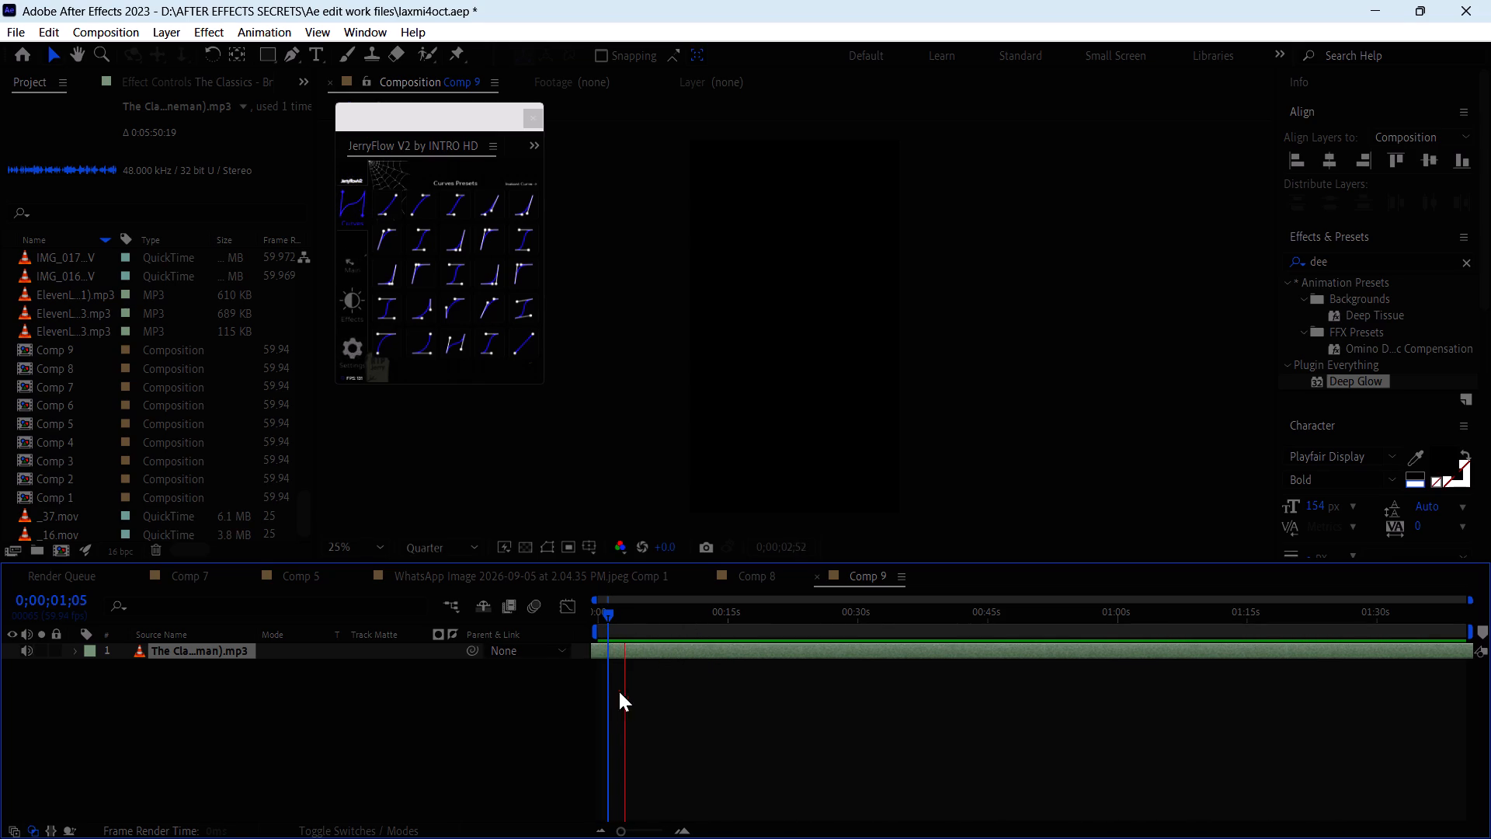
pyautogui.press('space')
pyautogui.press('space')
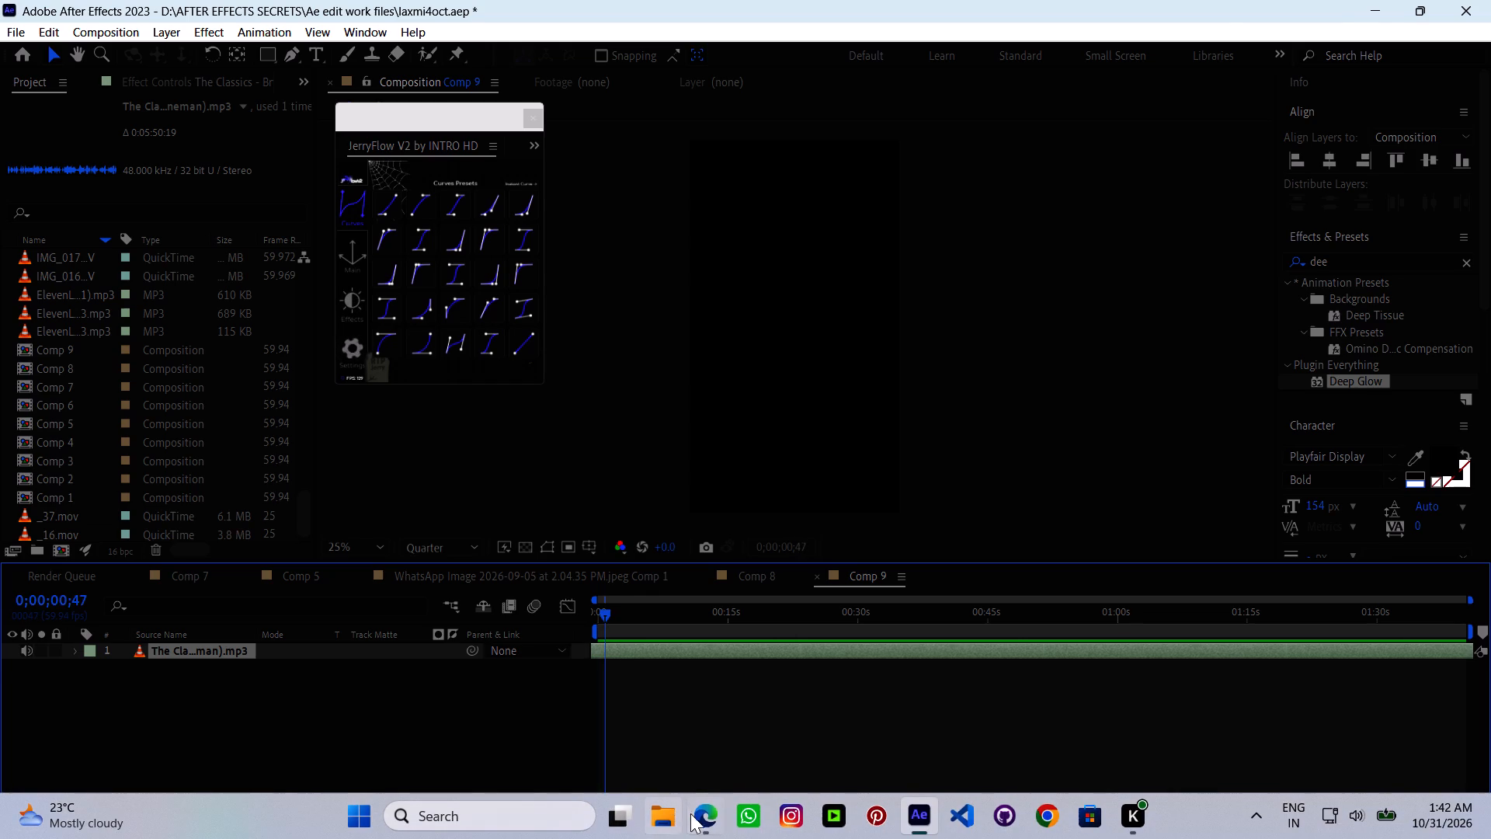
# Switch to Microsoft Edge and watch the fruitsandrootspurnia_ juice reel on Instagram, examining its shots and on-screen text.
pyautogui.click(694, 815)
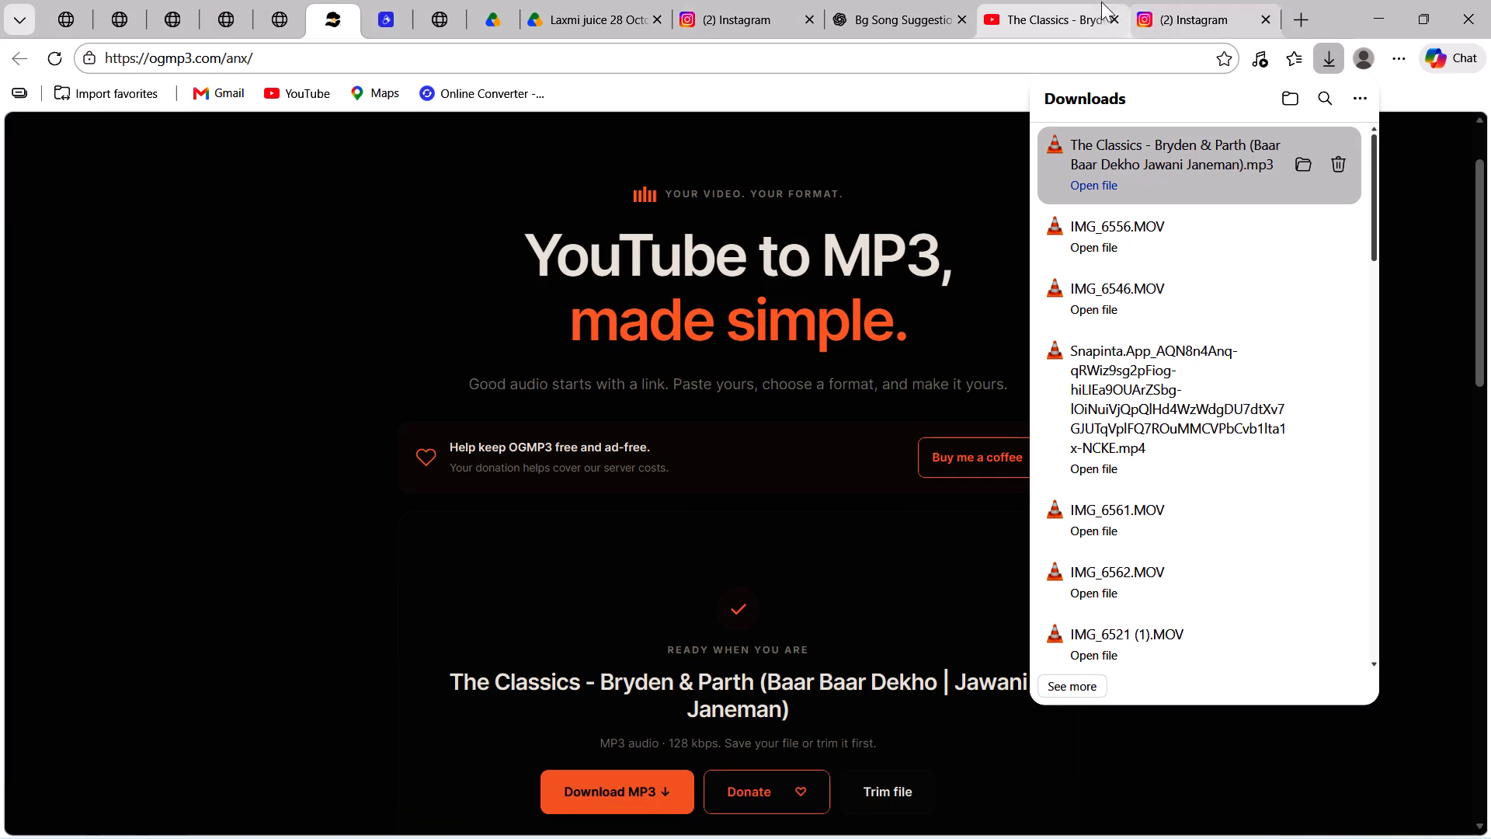
pyautogui.click(1194, 0)
pyautogui.click(760, 447)
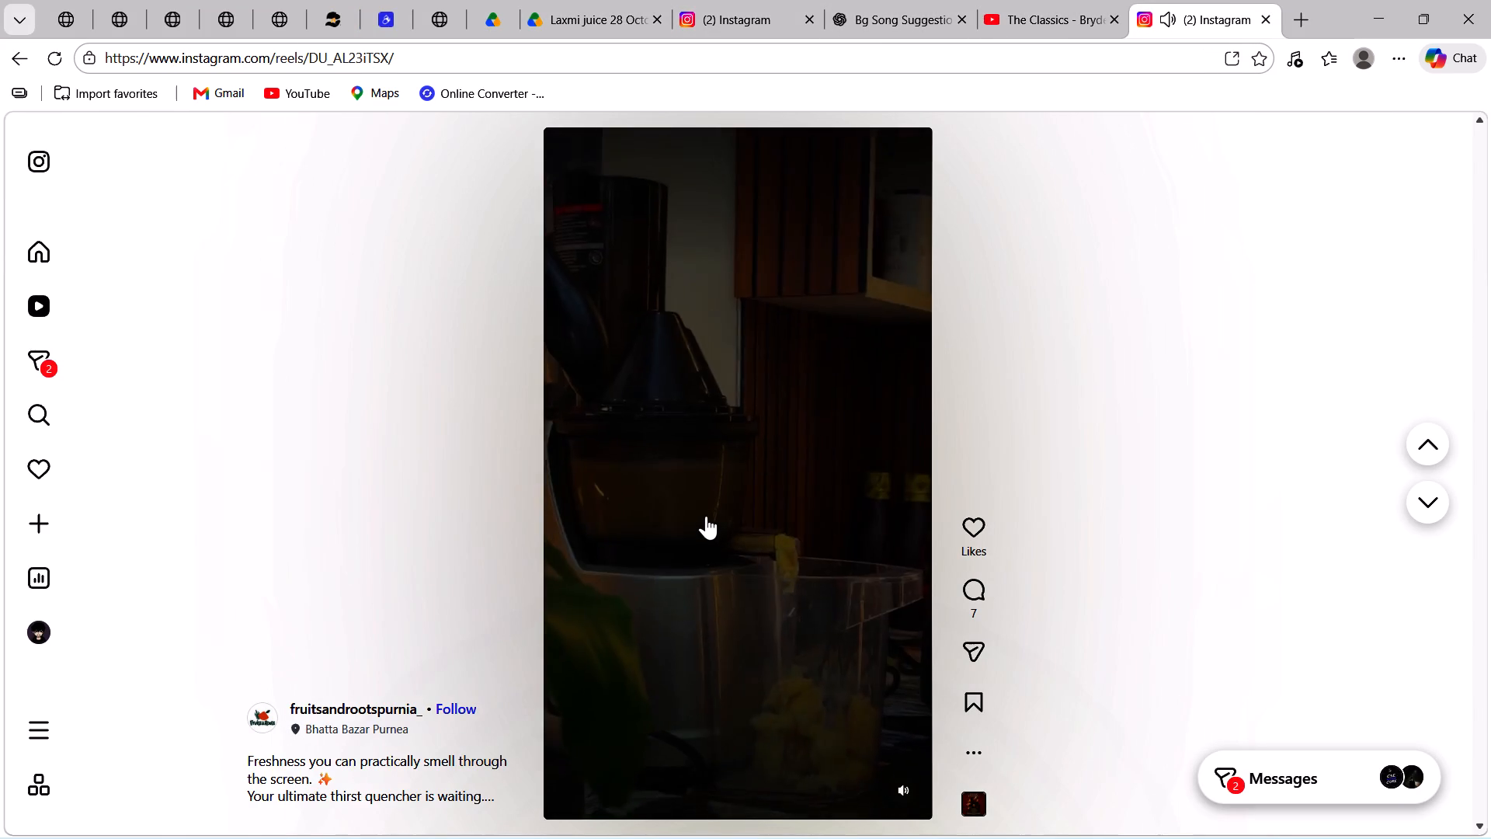
pyautogui.scroll(1, 706, 516)
pyautogui.scroll(-2, 706, 516)
pyautogui.scroll(1, 705, 513)
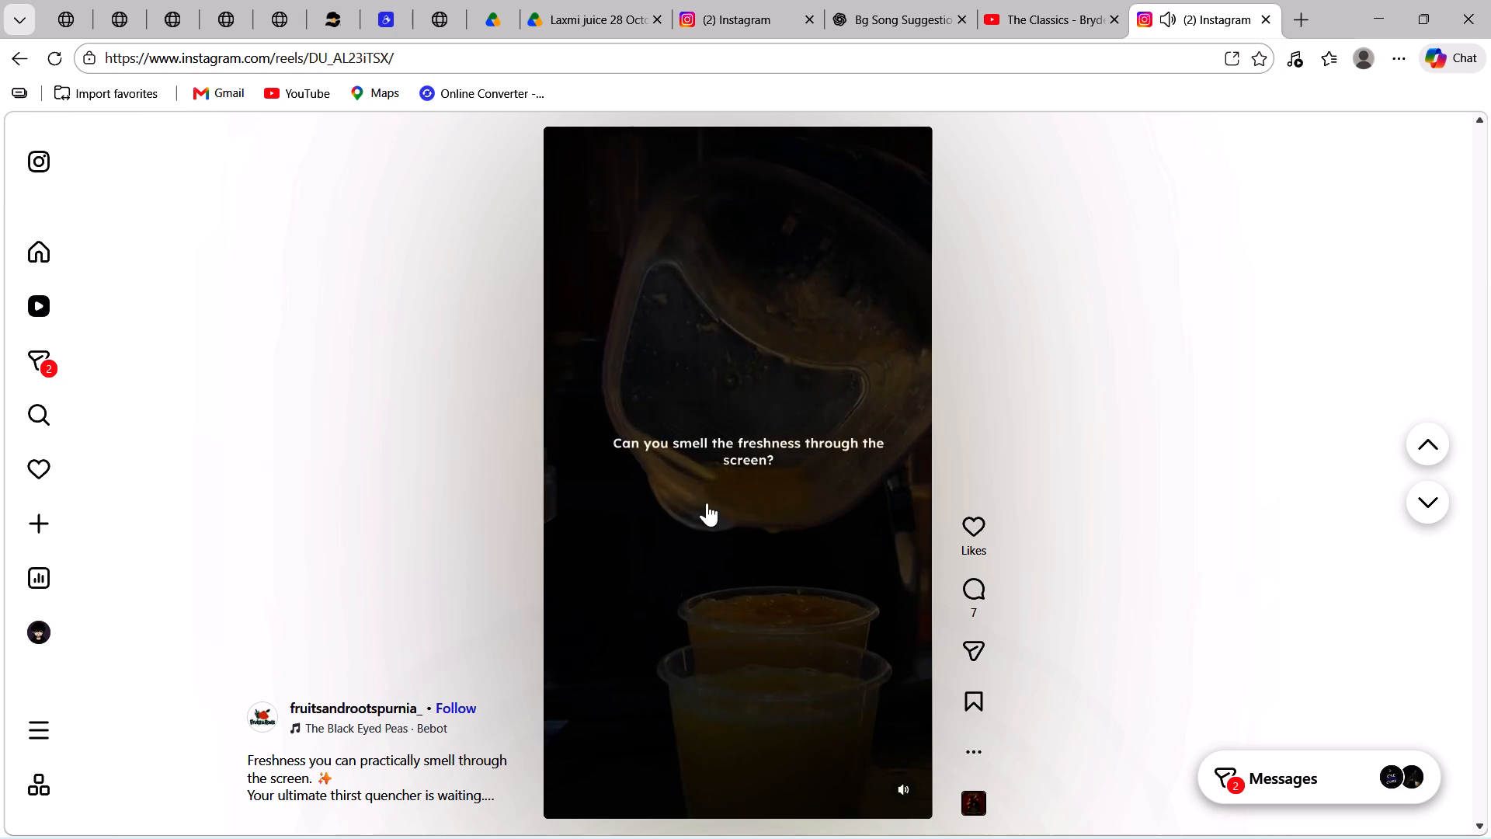
pyautogui.scroll(2, 707, 503)
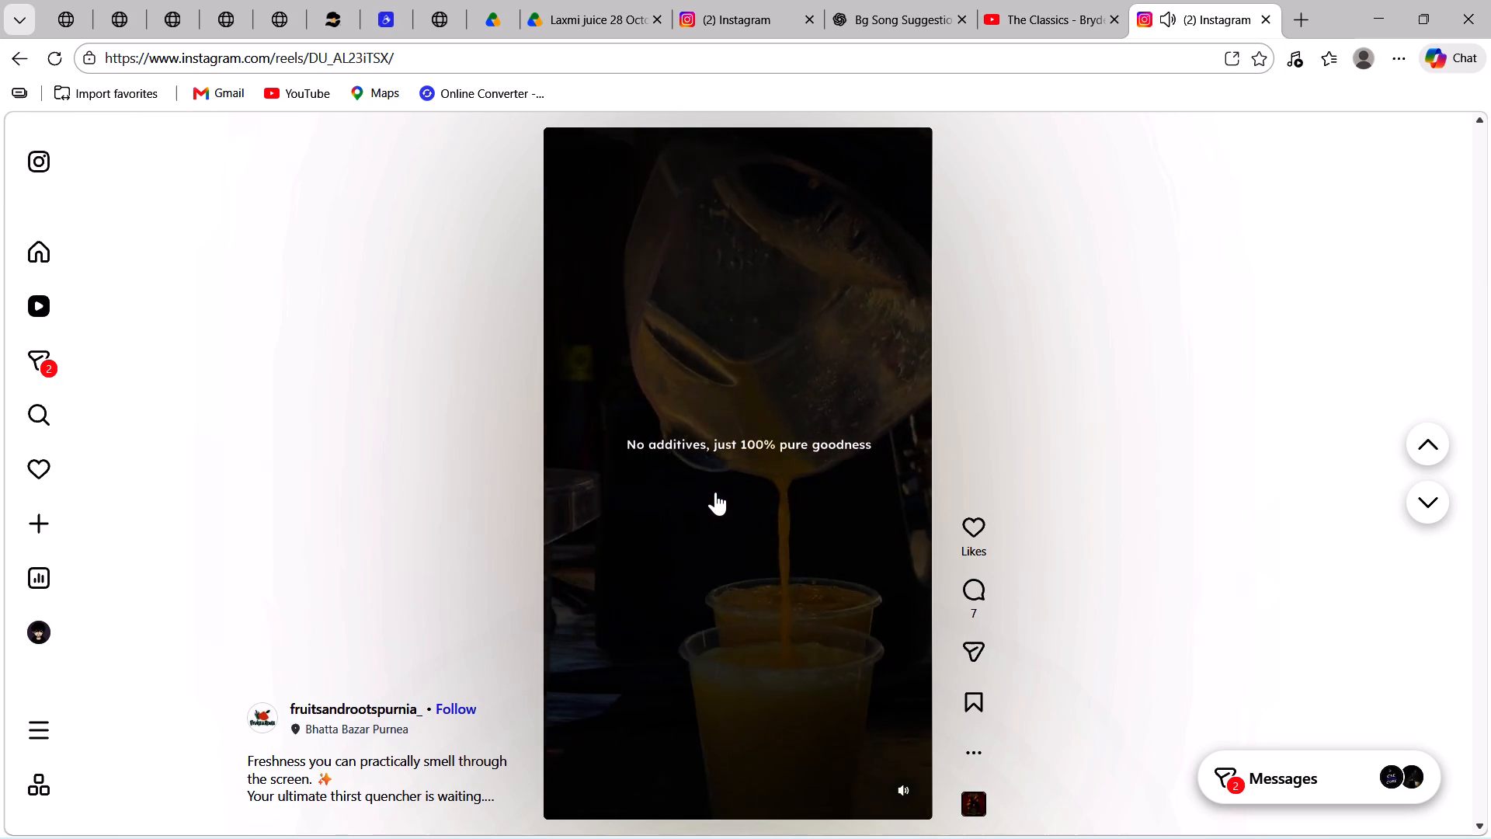
pyautogui.click(715, 492)
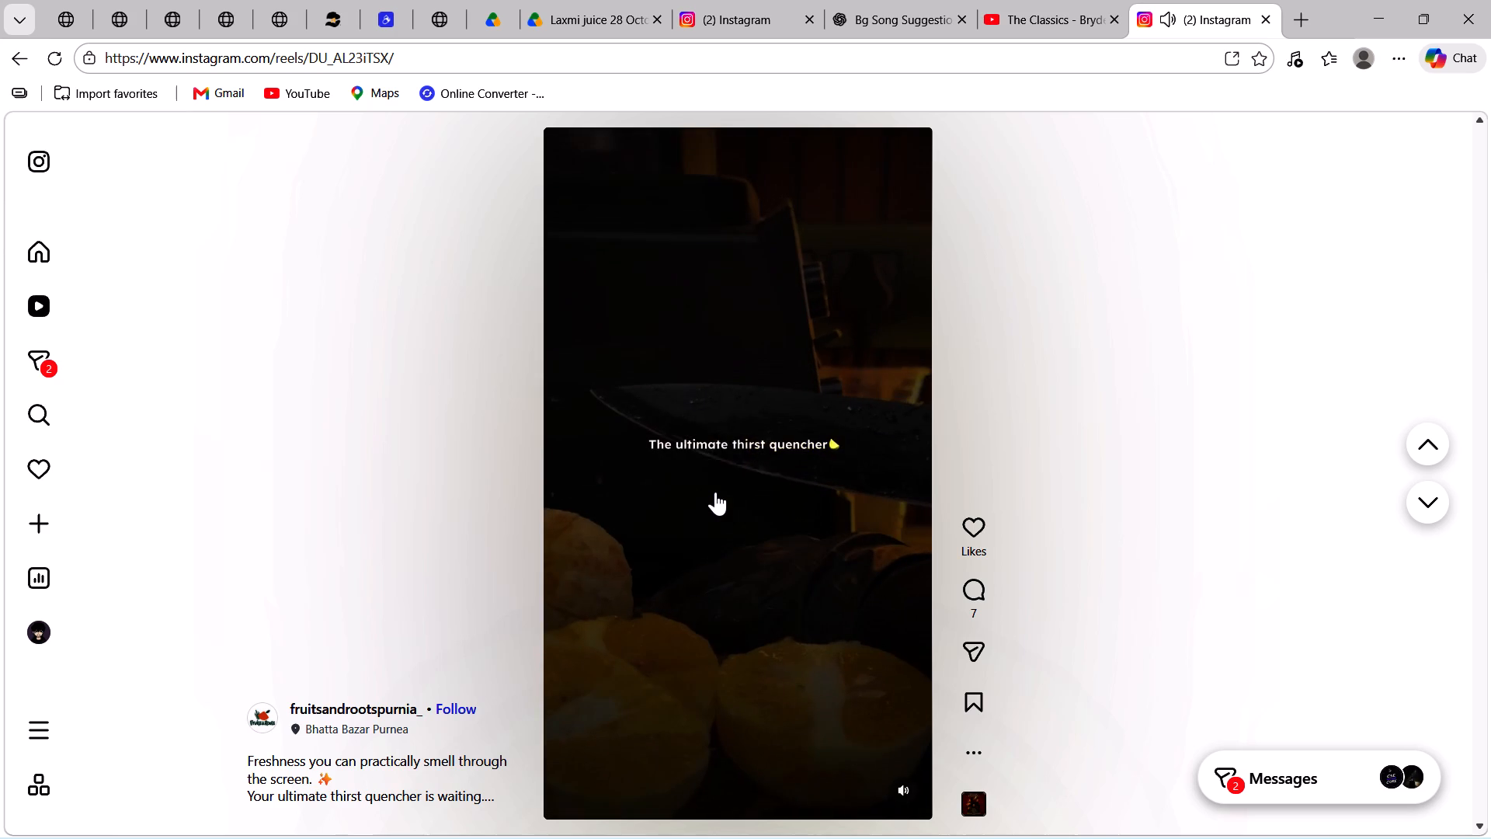
pyautogui.click(715, 492)
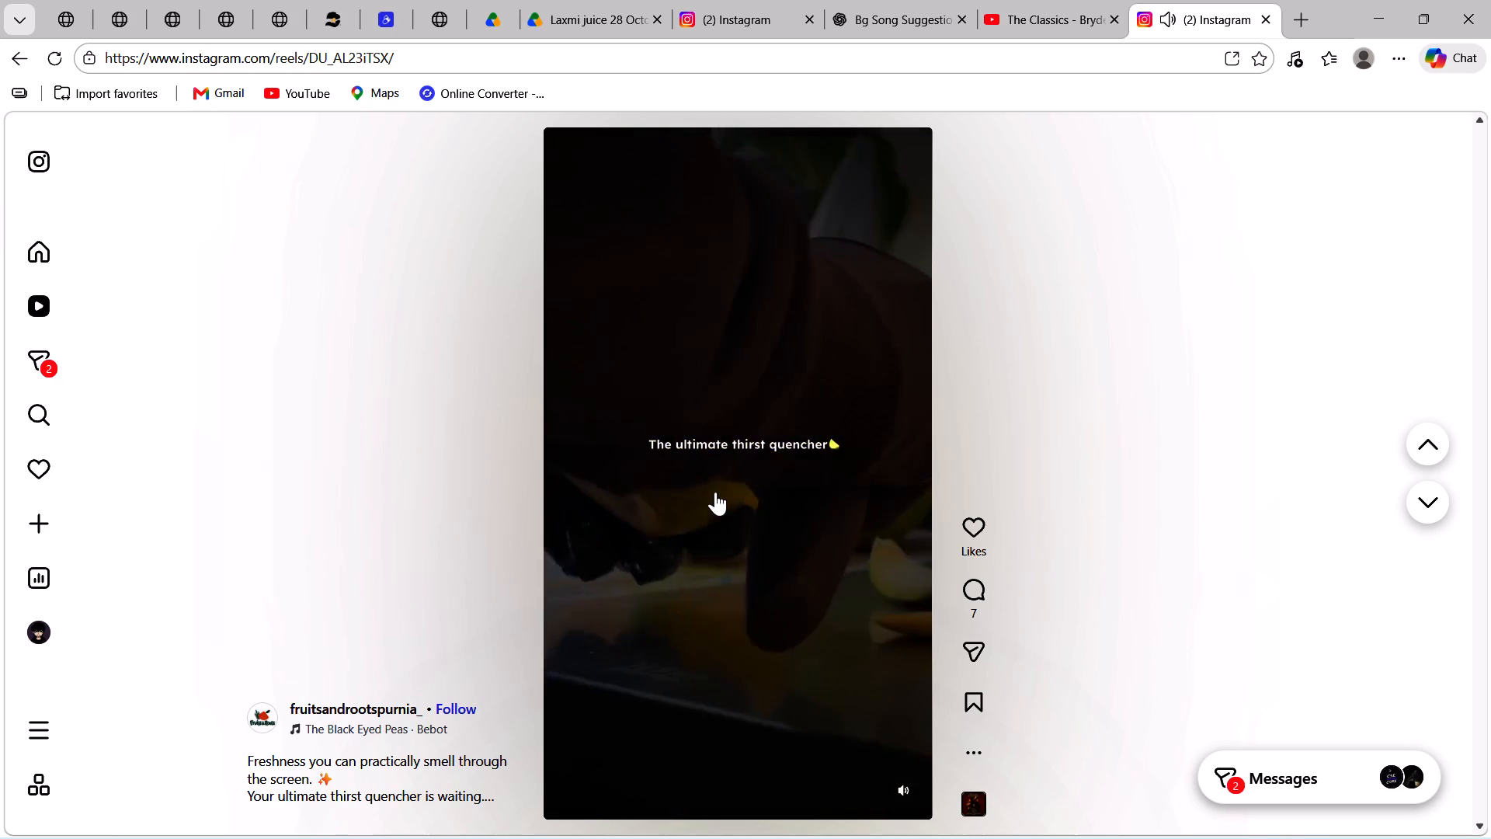
pyautogui.click(715, 492)
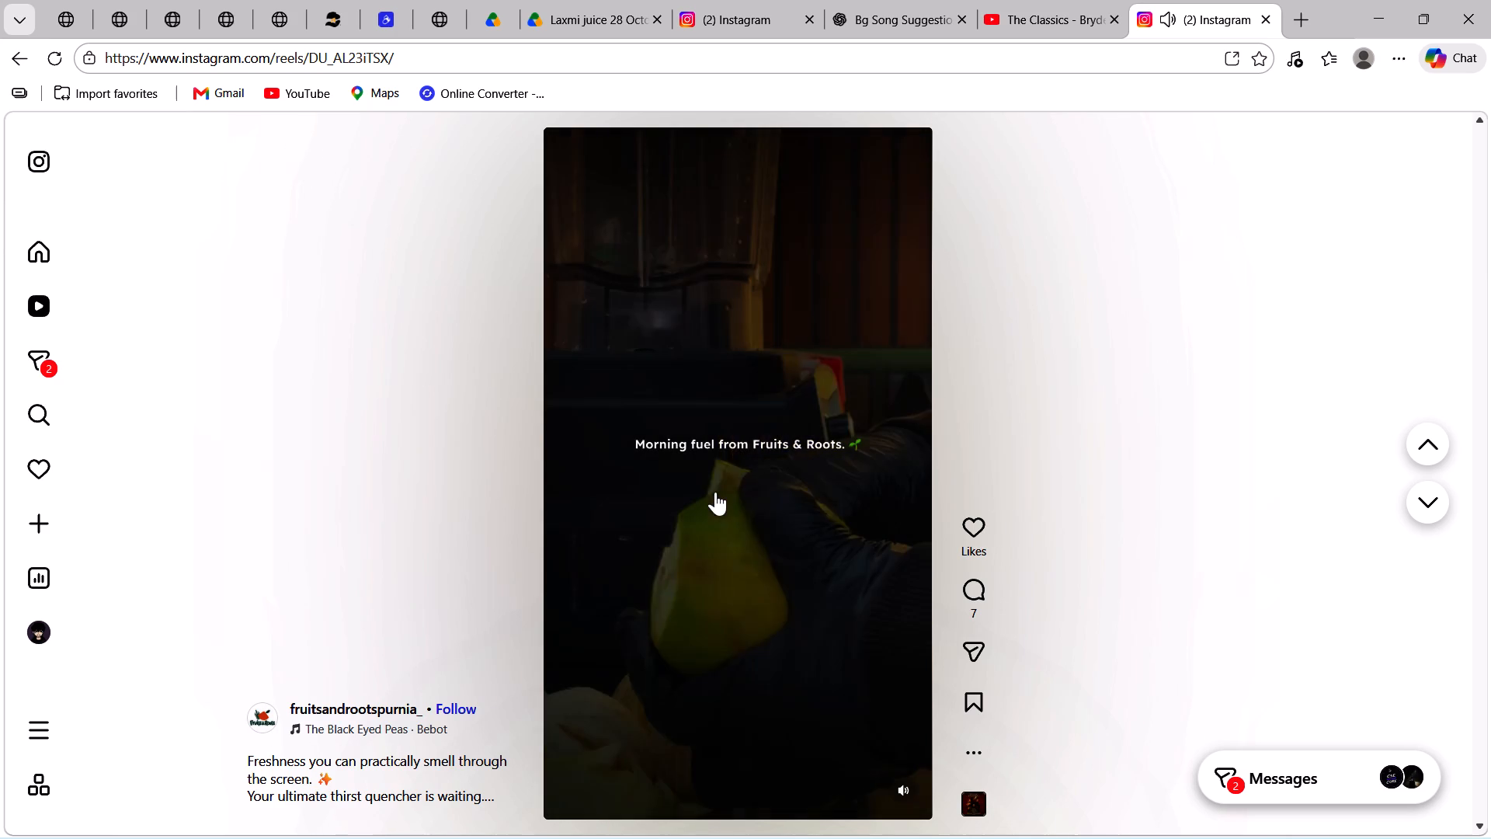
# Open the Laxmi juice 28 October folder in Google Drive and look through its video clips.
pyautogui.click(553, 0)
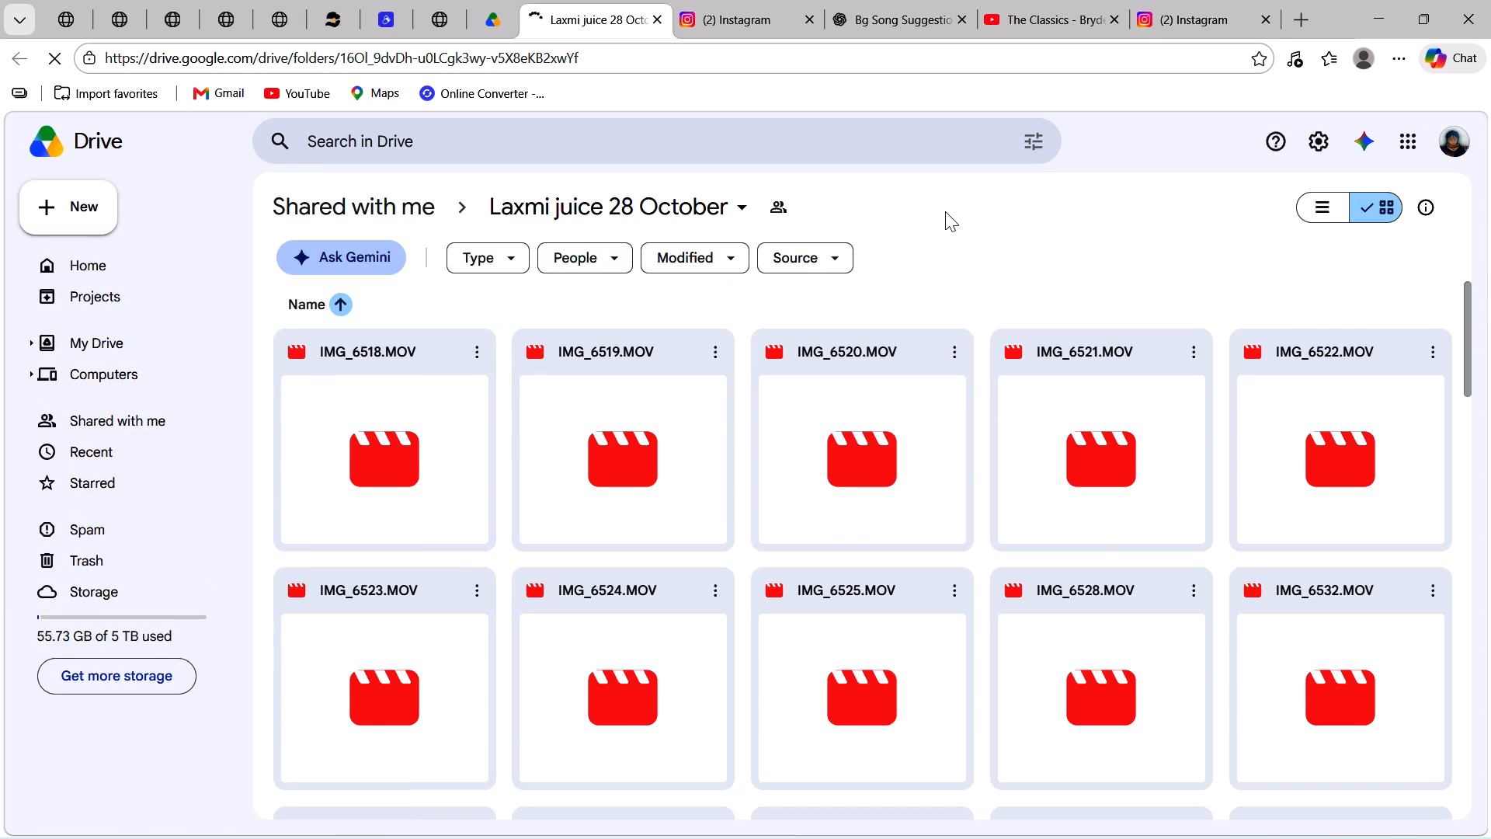
pyautogui.scroll(-4, 944, 365)
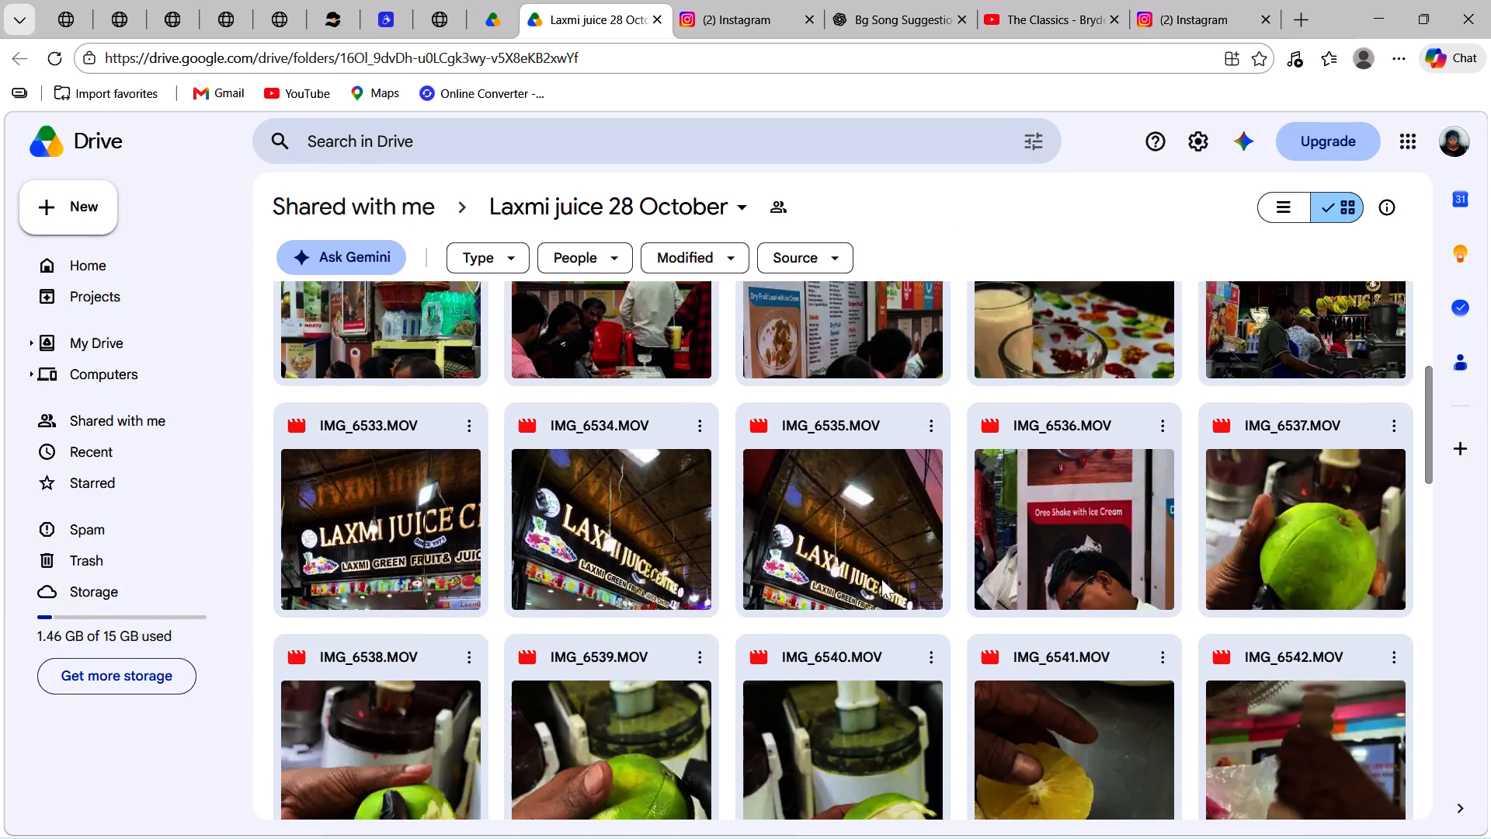
# Preview clips IMG_6532, IMG_6537 and IMG_6536 in the Laxmi juice 28 October Drive folder in Microsoft Edge.
pyautogui.scroll(-2, 885, 576)
pyautogui.scroll(2, 841, 510)
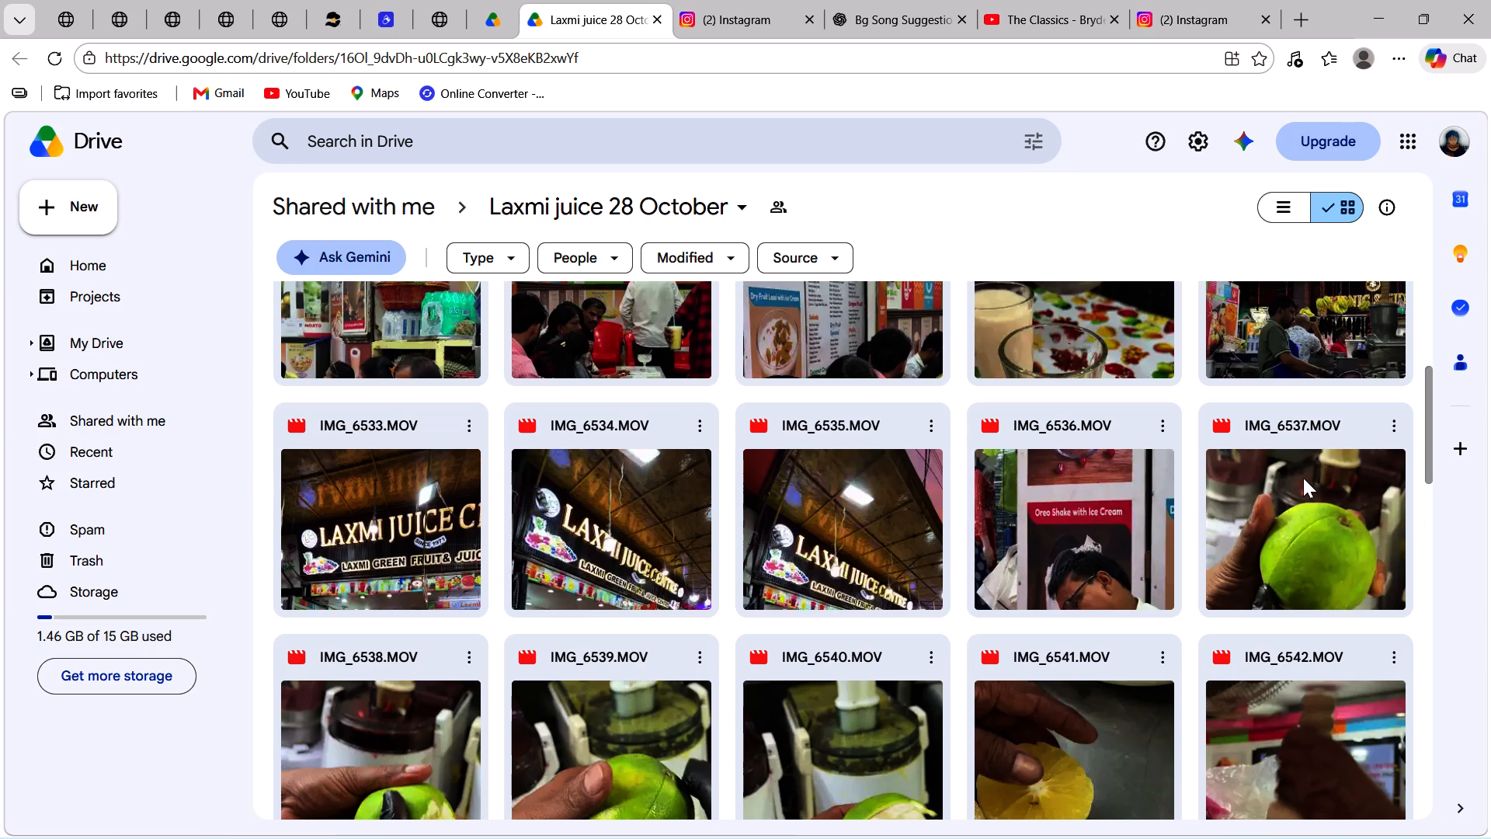
pyautogui.doubleClick(1277, 355)
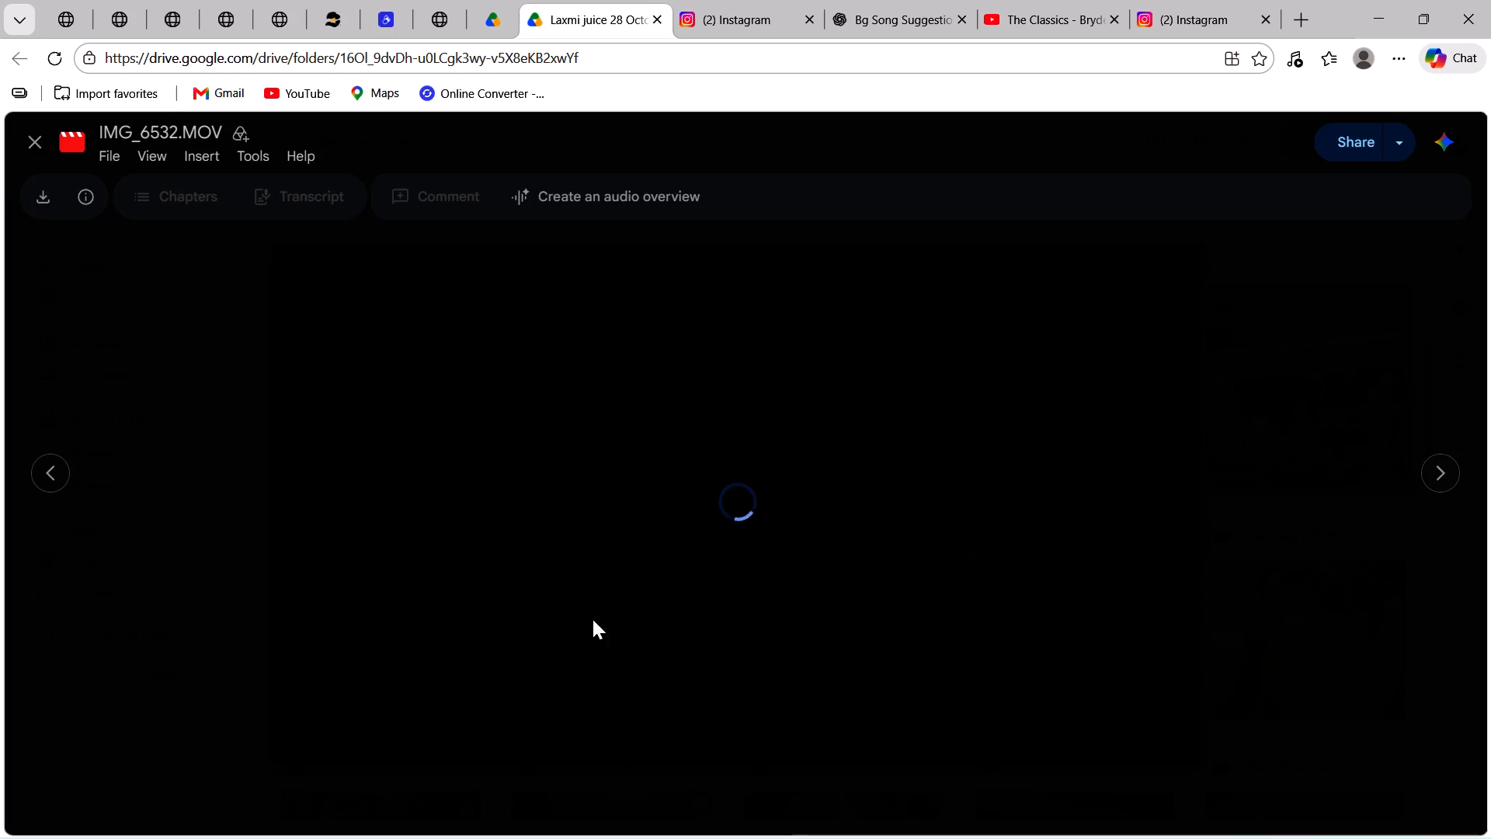
pyautogui.click(33, 136)
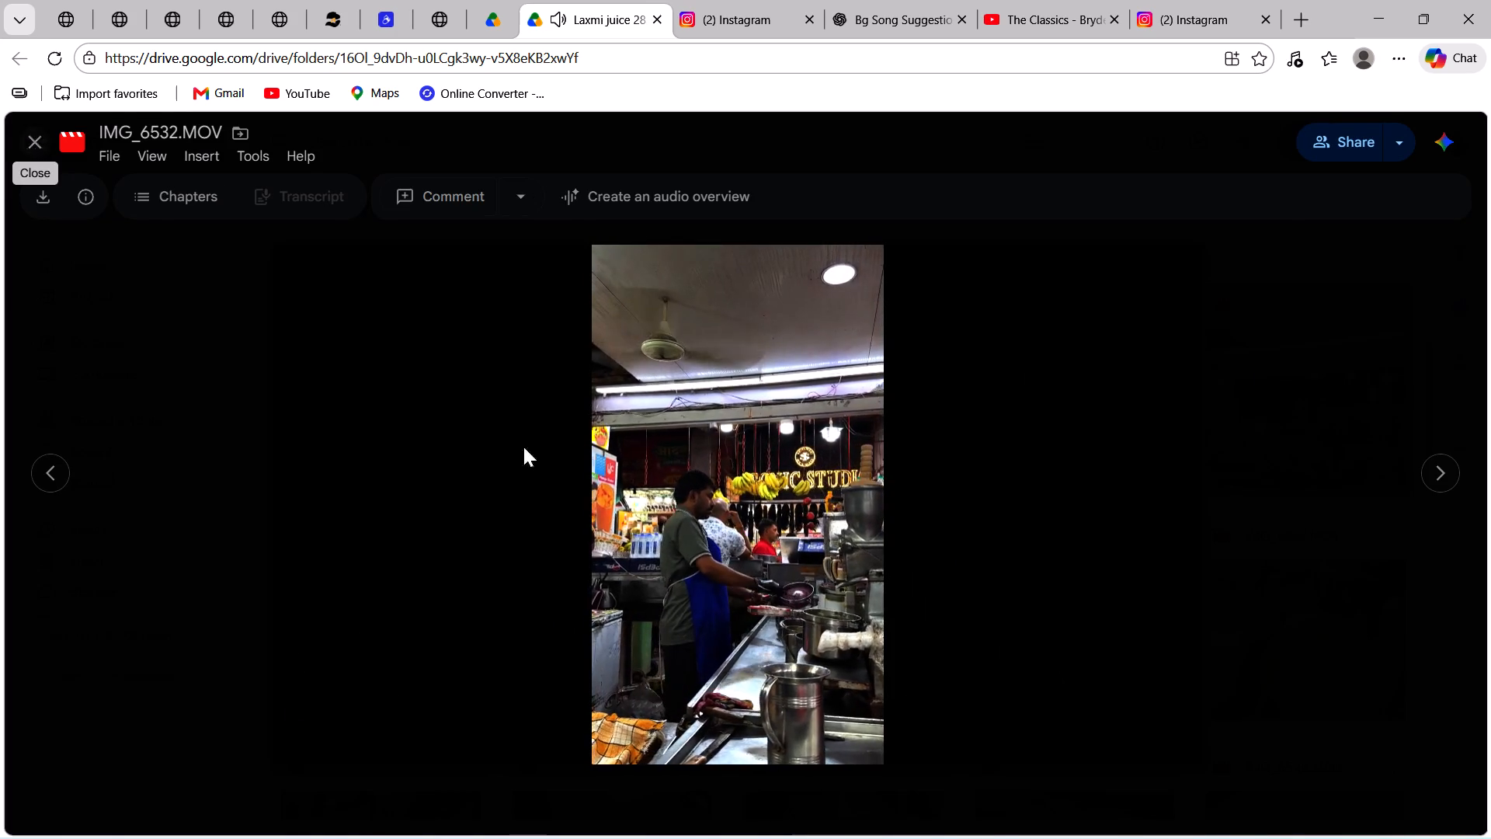
pyautogui.scroll(-2, 1123, 559)
pyautogui.doubleClick(1226, 448)
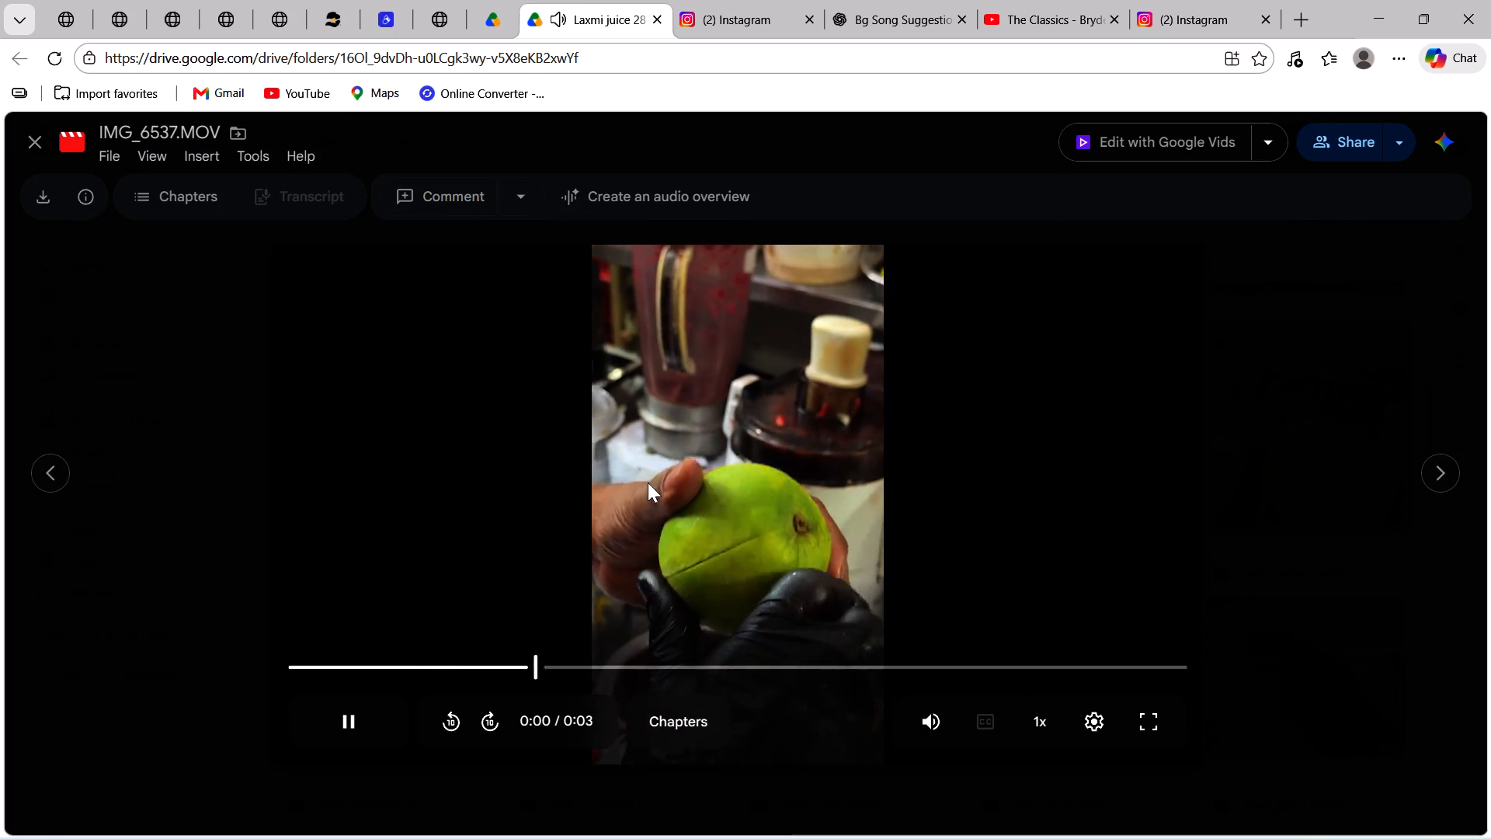
pyautogui.click(44, 486)
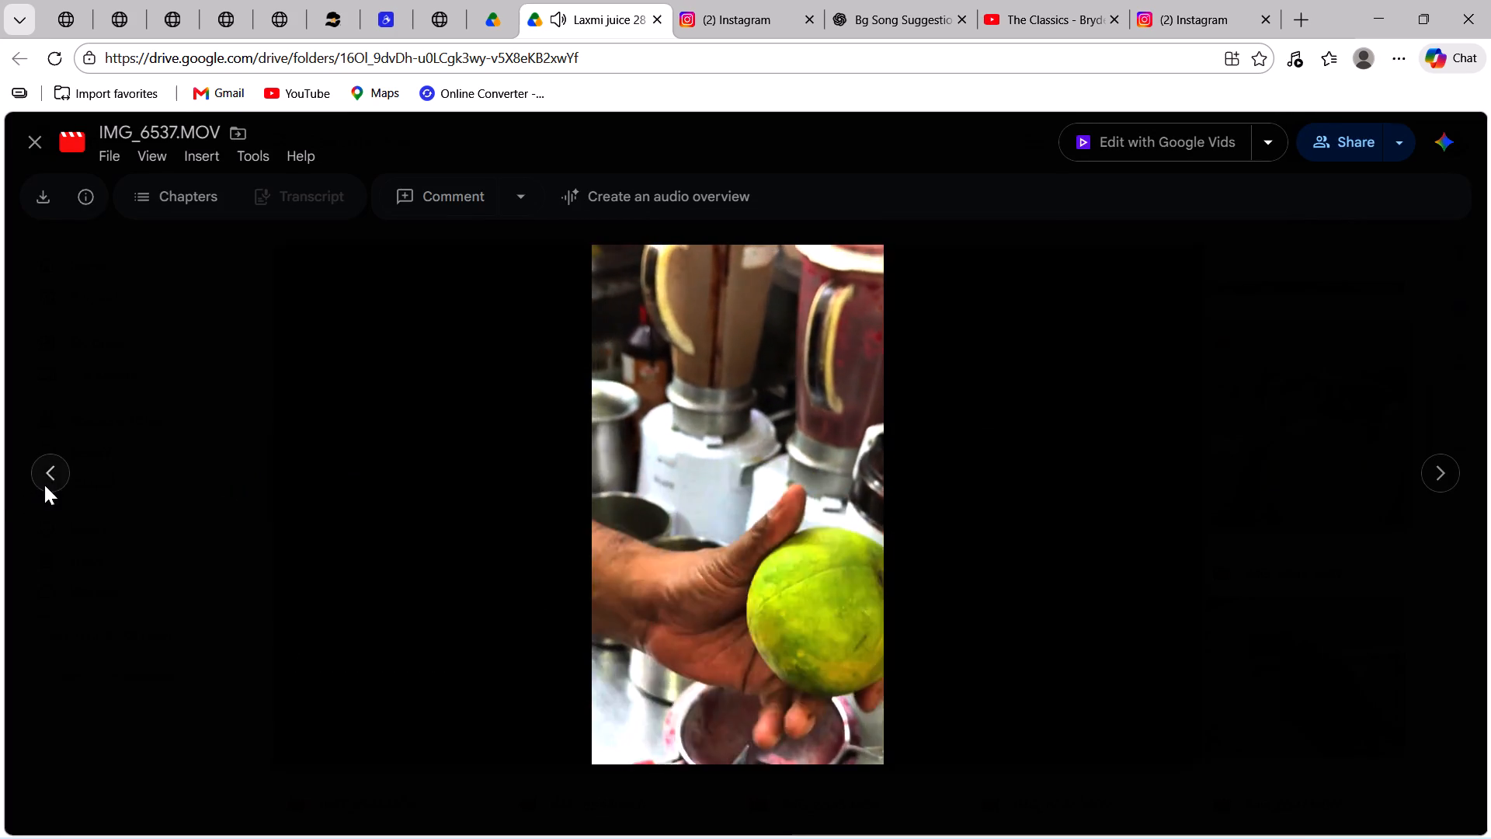
pyautogui.click(741, 509)
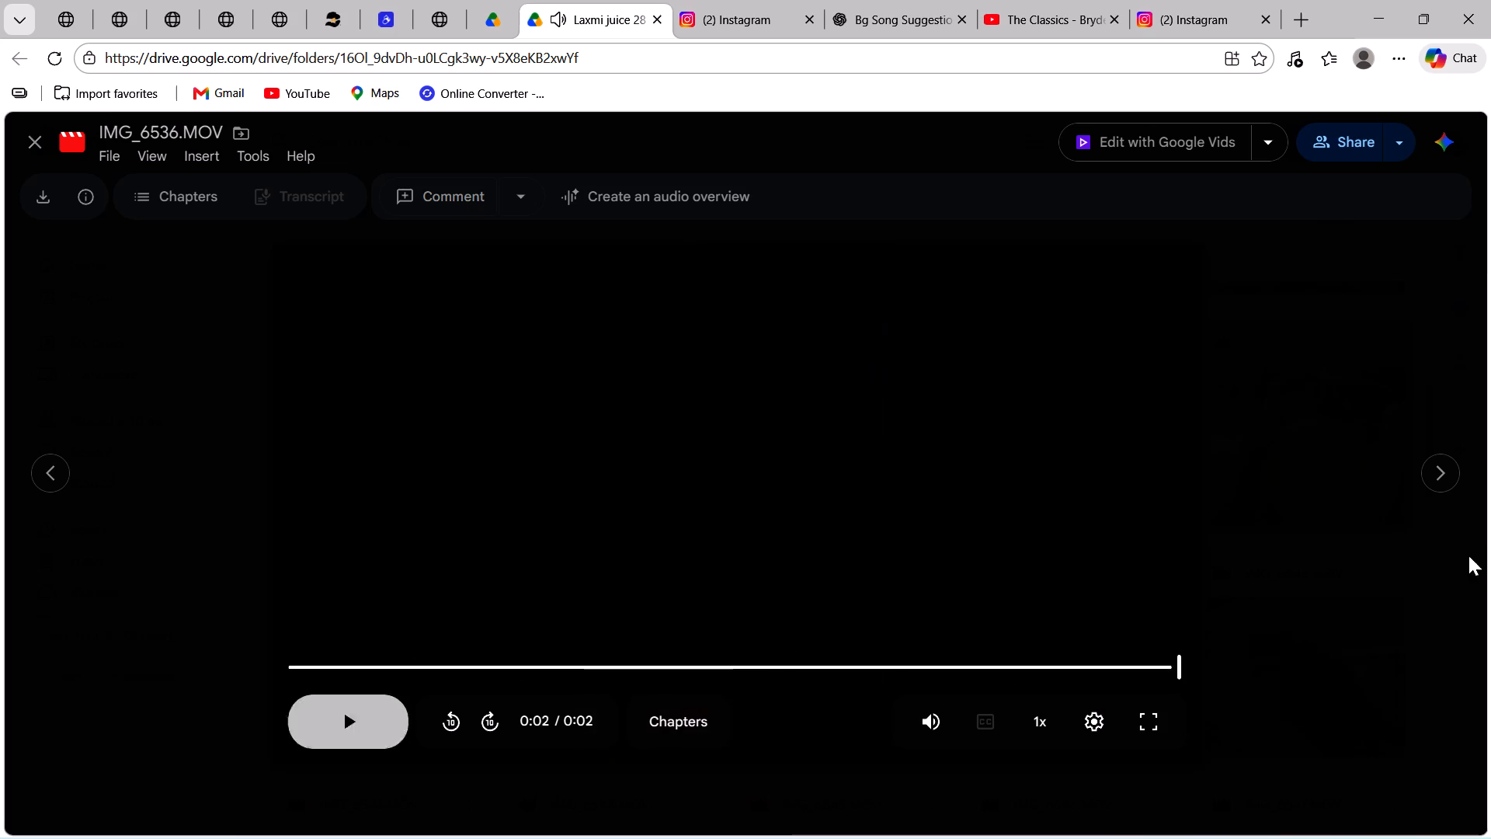
pyautogui.click(1440, 488)
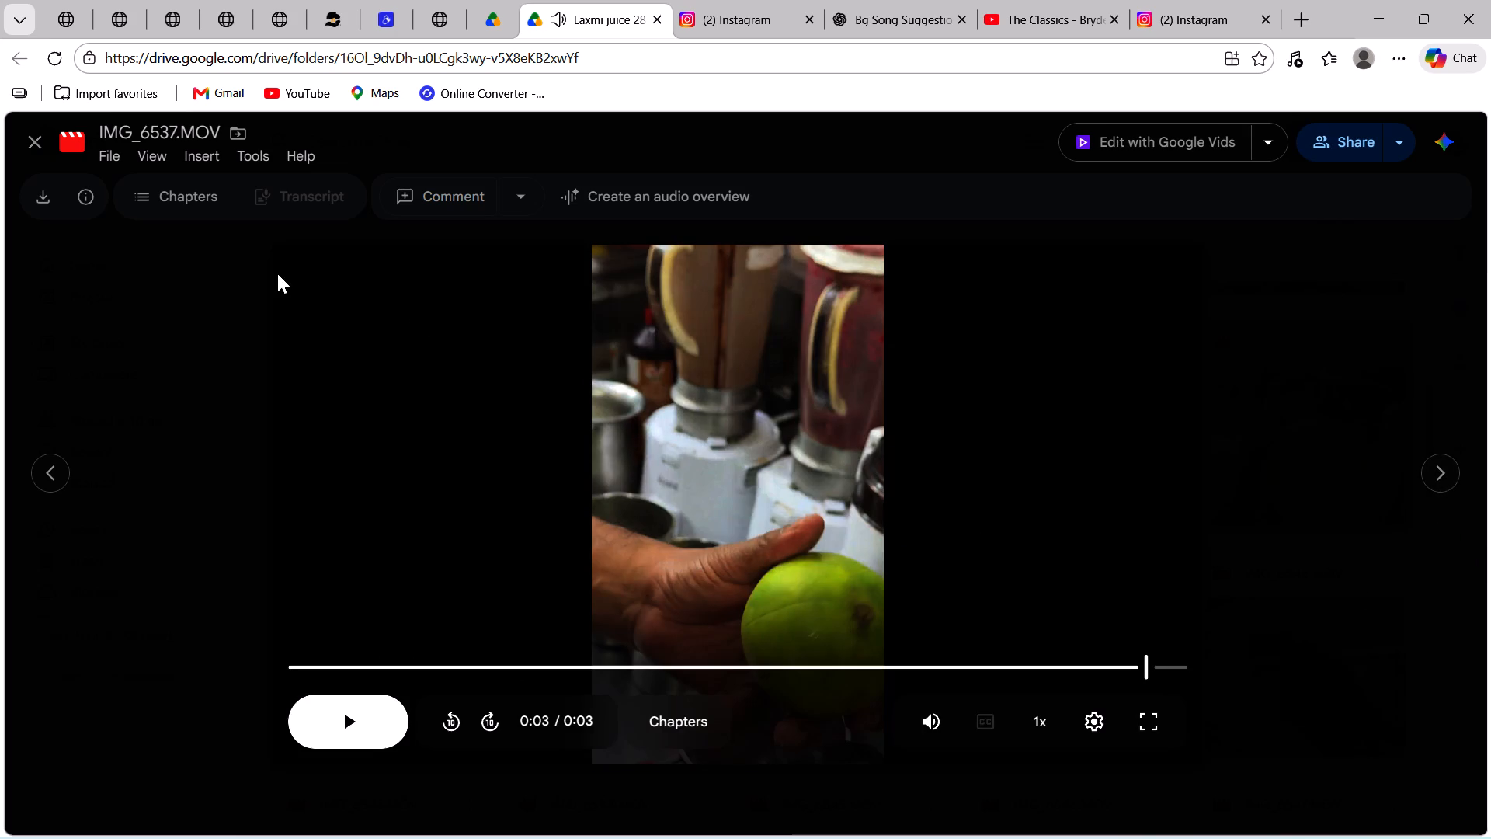
# Download the clips IMG_6537.MOV, IMG_6538.MOV and IMG_6539.MOV from the Drive folder.
pyautogui.click(40, 213)
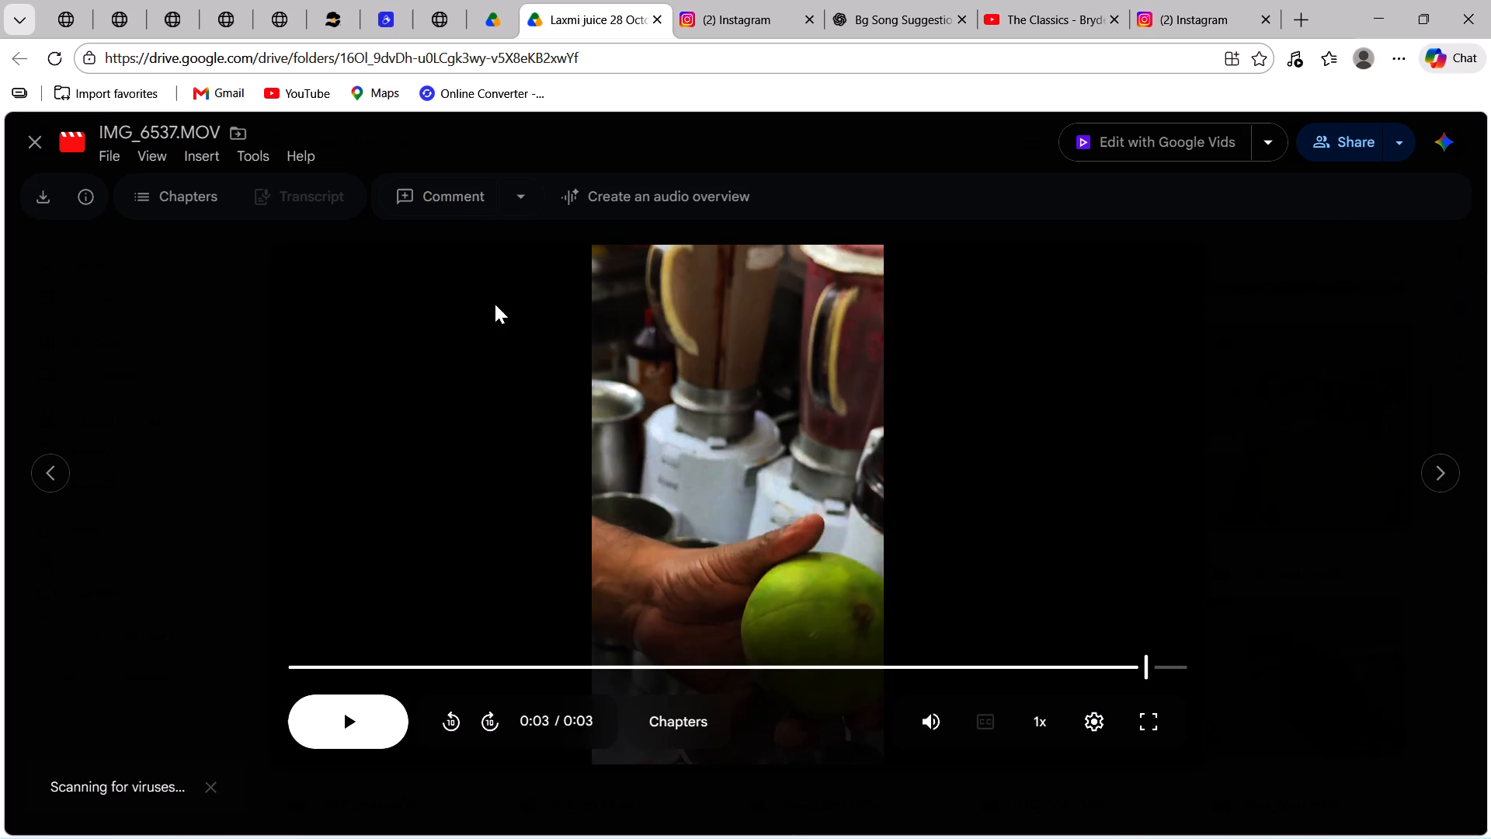
pyautogui.click(1455, 471)
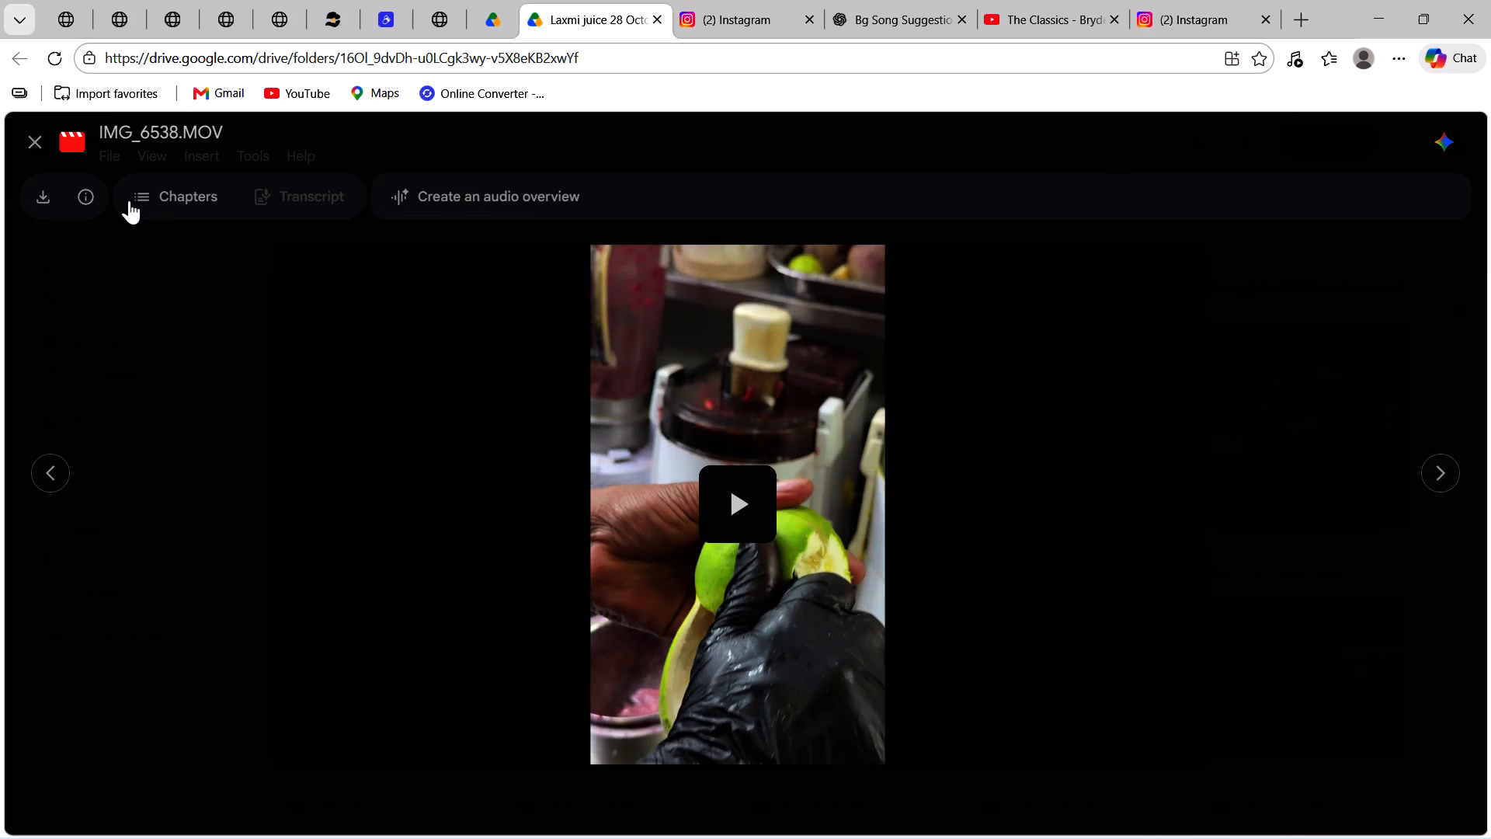
pyautogui.click(53, 190)
pyautogui.click(1443, 488)
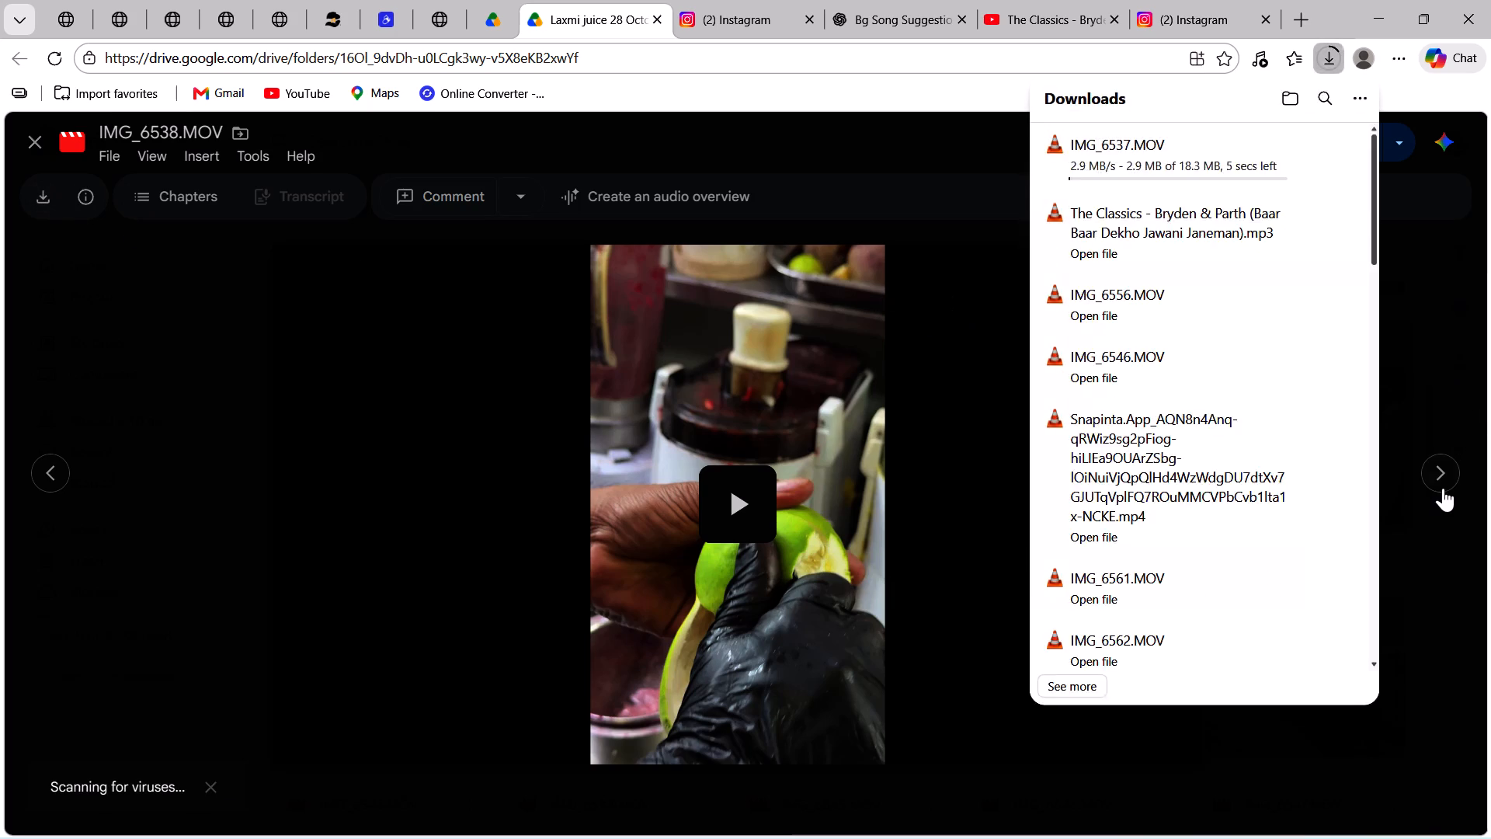
pyautogui.click(32, 189)
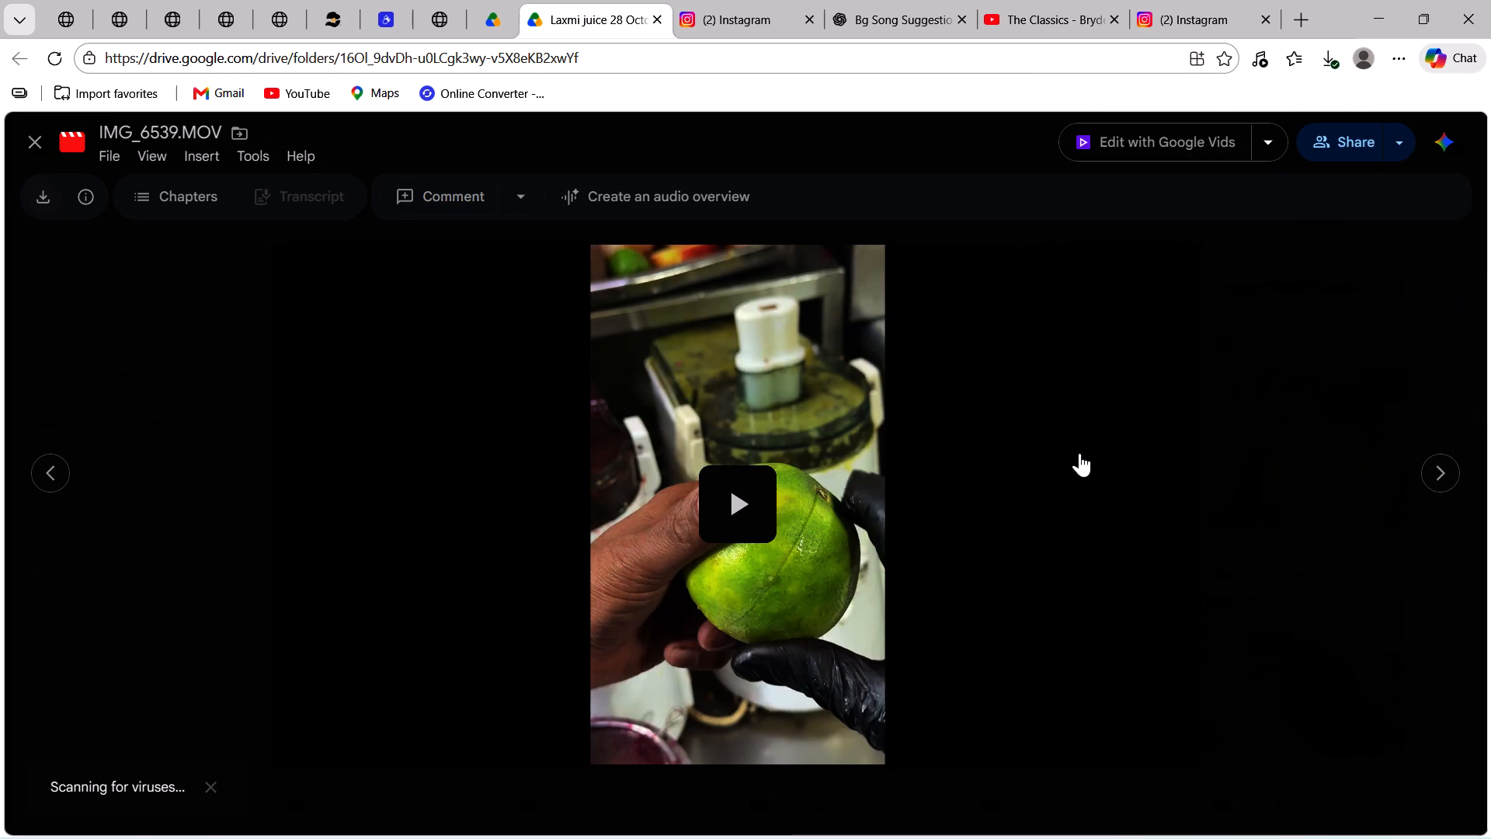
# Add the downloaded IMG_6537.MOV to Comp 9 in After Effects as a layer above the music.
pyautogui.moveTo(1126, 233); pyautogui.dragTo(1112, 232)
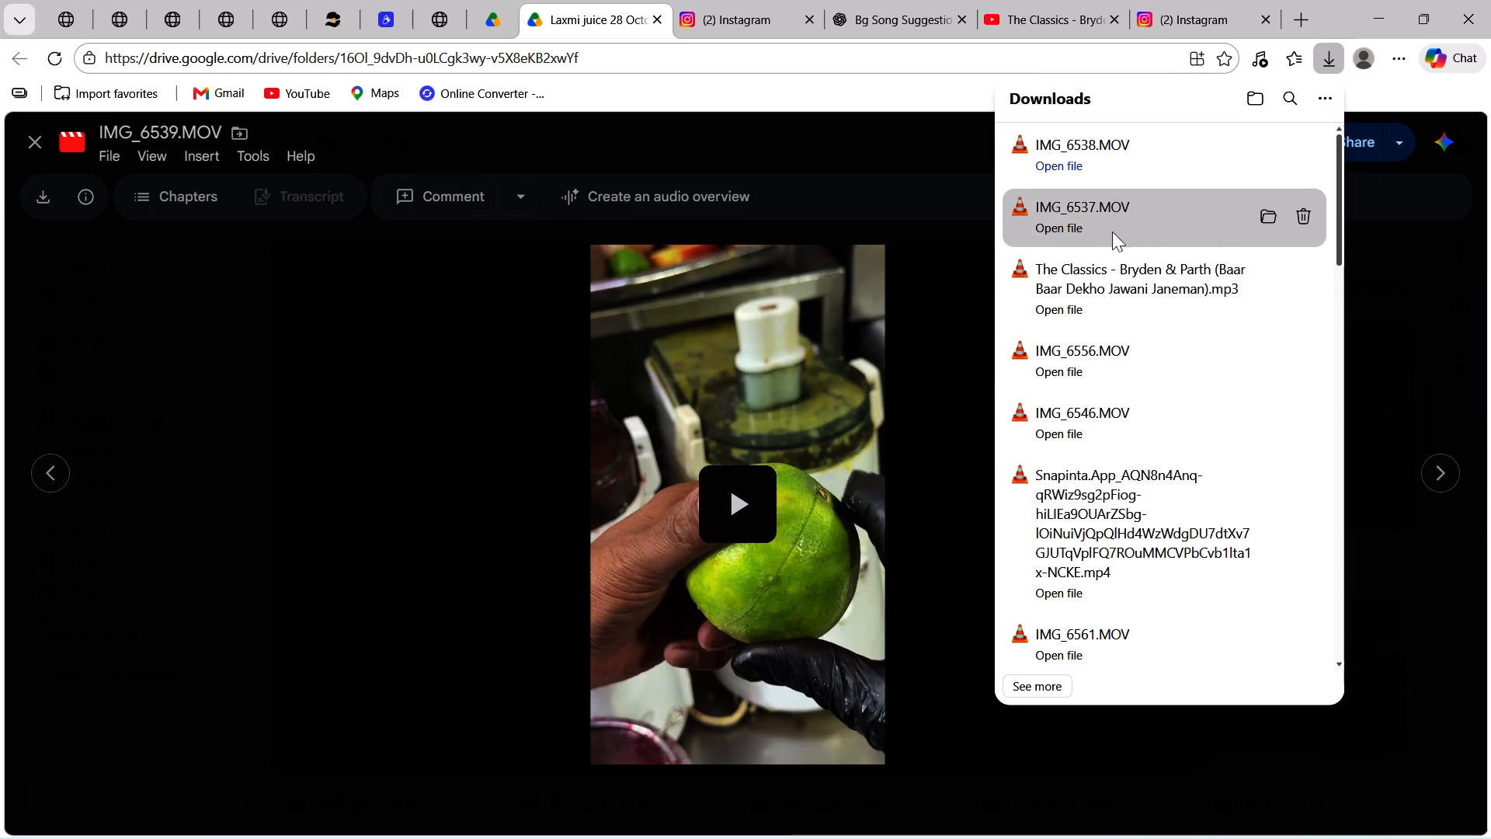
pyautogui.moveTo(1112, 232); pyautogui.dragTo(902, 719)
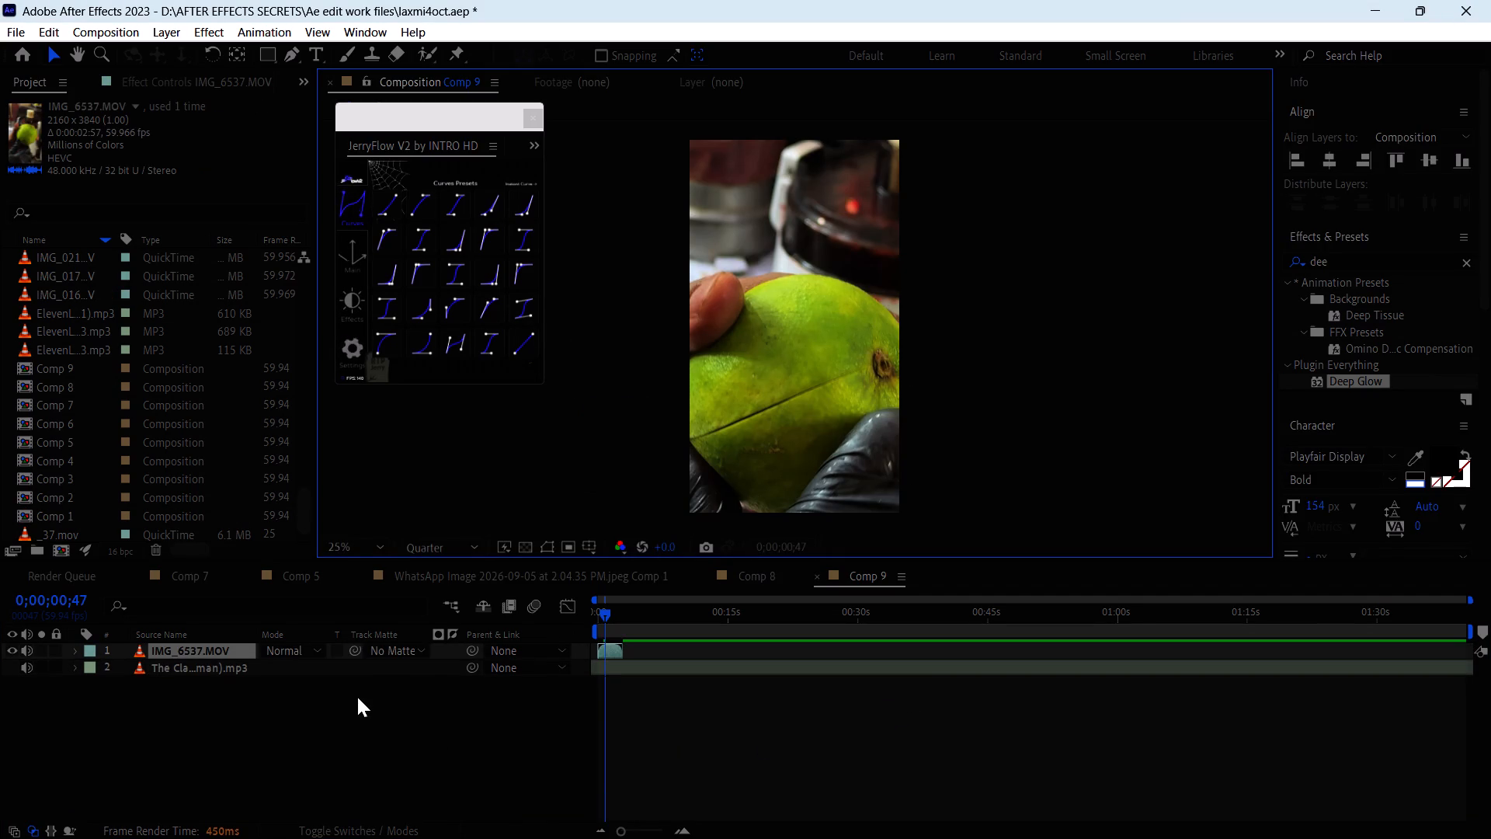
# Scale the IMG_6537.MOV layer to 52% and mute its audio.
pyautogui.press('s')
pyautogui.moveTo(290, 663); pyautogui.dragTo(258, 681)
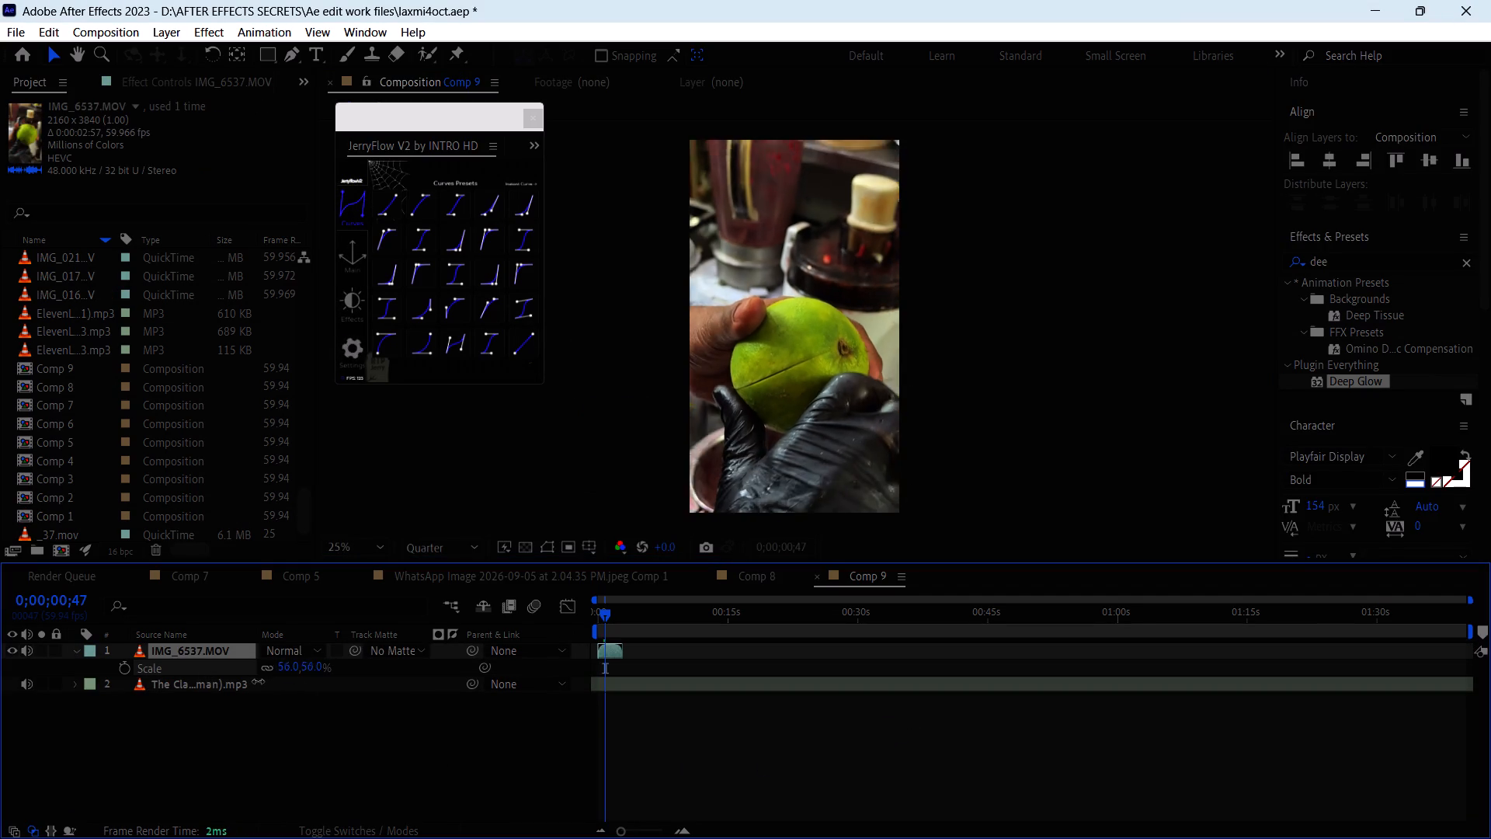
pyautogui.moveTo(258, 681); pyautogui.dragTo(259, 681)
pyautogui.click(29, 649)
# Play back the start of Comp 9 to check the IMG_6537.MOV clip against the music.
pyautogui.press('space')
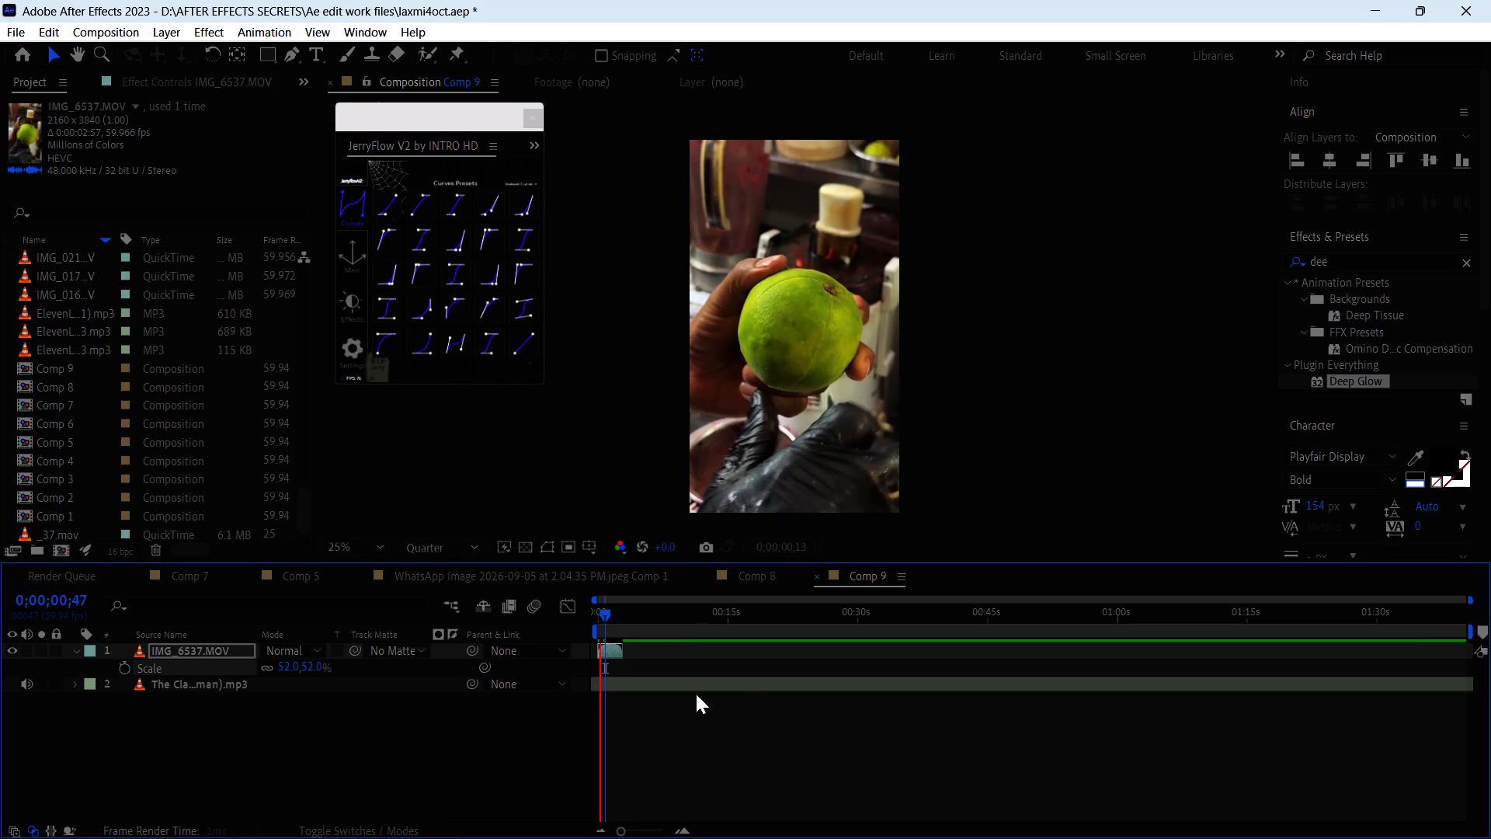
pyautogui.press('space')
pyautogui.press('space')
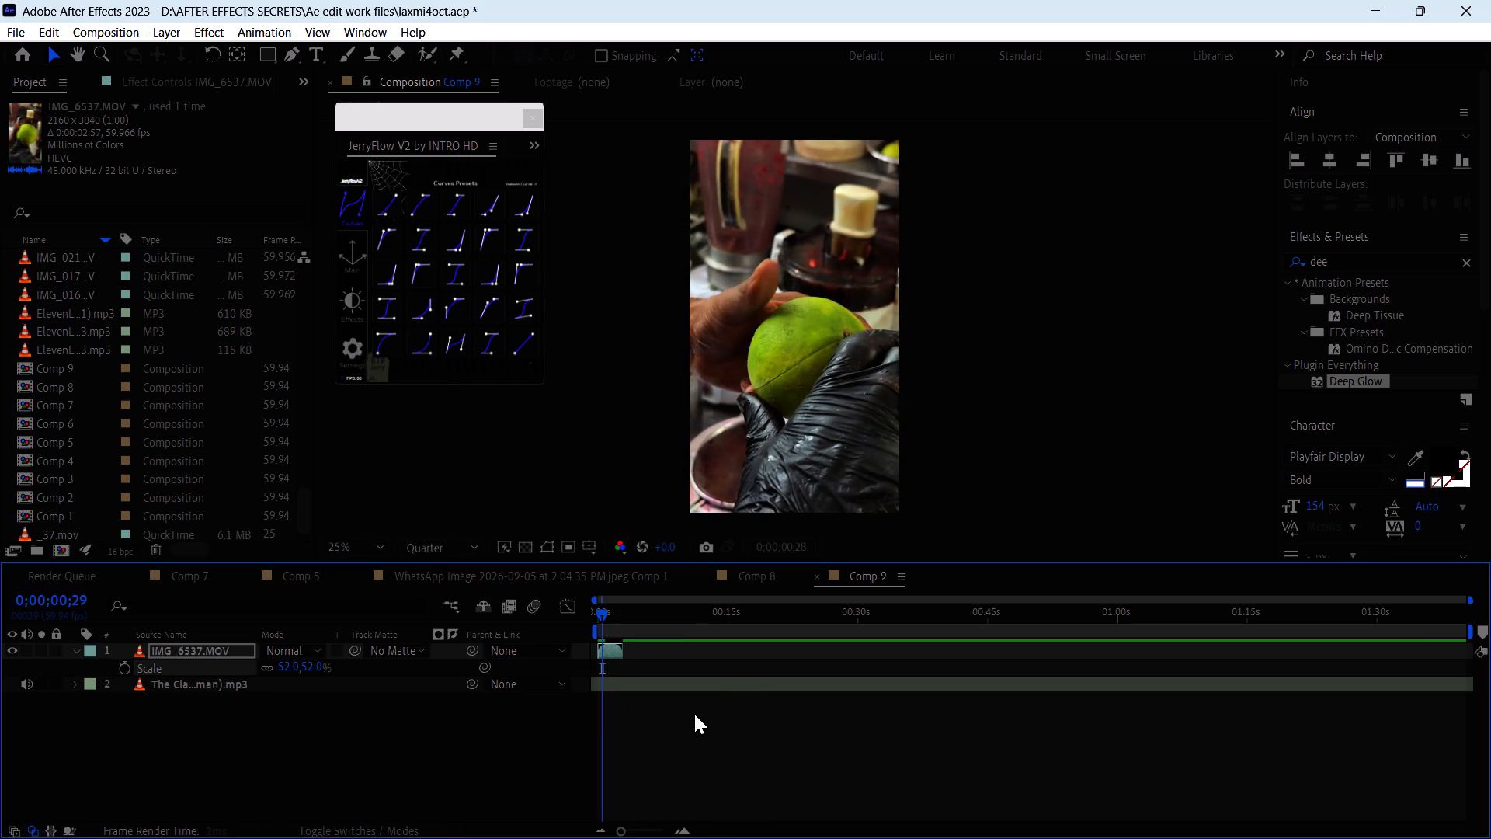
pyautogui.press('space')
pyautogui.press('space')
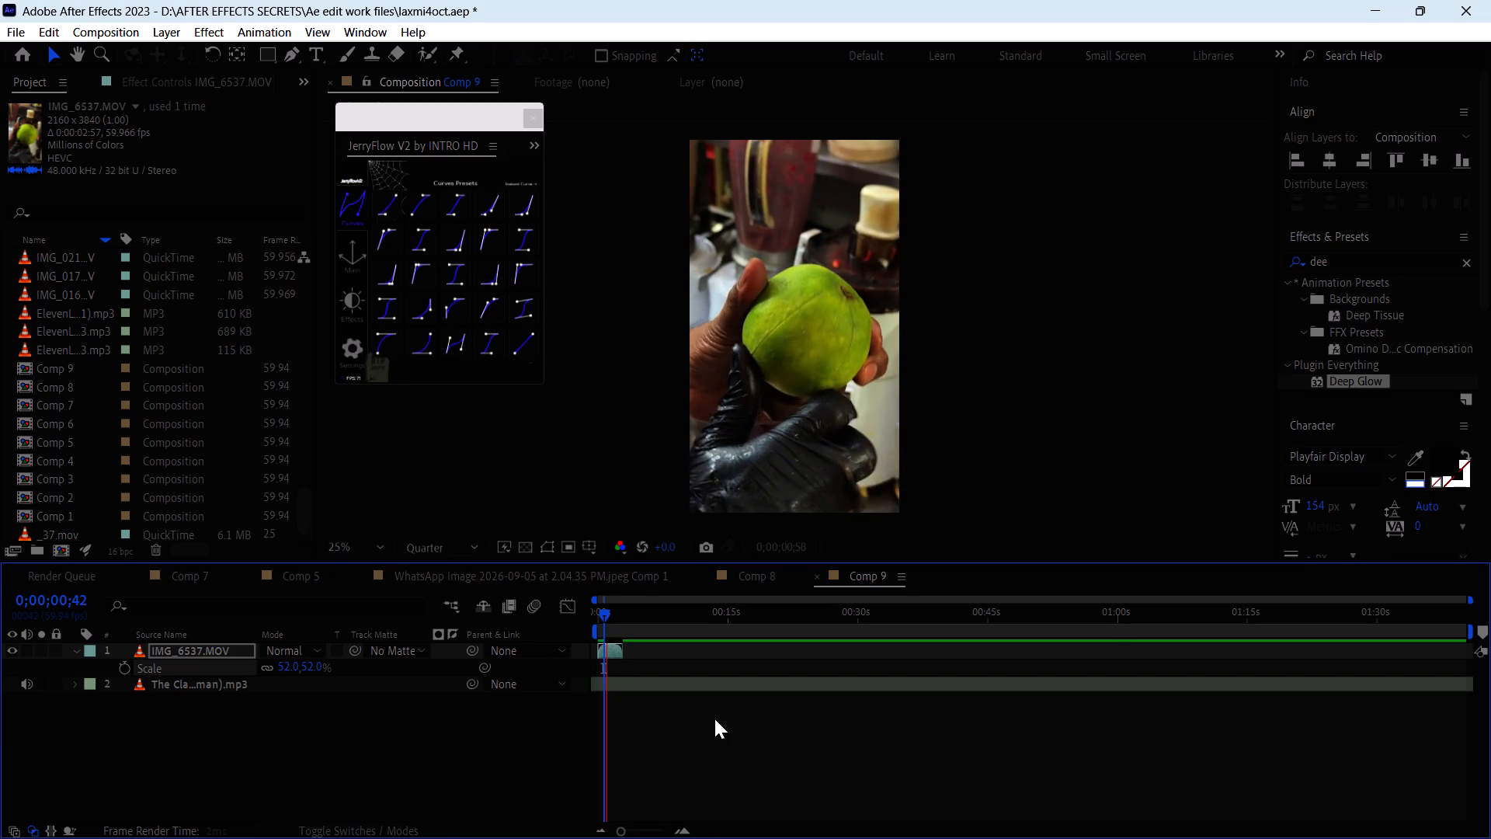
pyautogui.press('space')
# Add the downloaded IMG_6538.MOV from Edge above IMG_6537.MOV in Comp 9, starting at about 0;00;01;03.
pyautogui.click(724, 814)
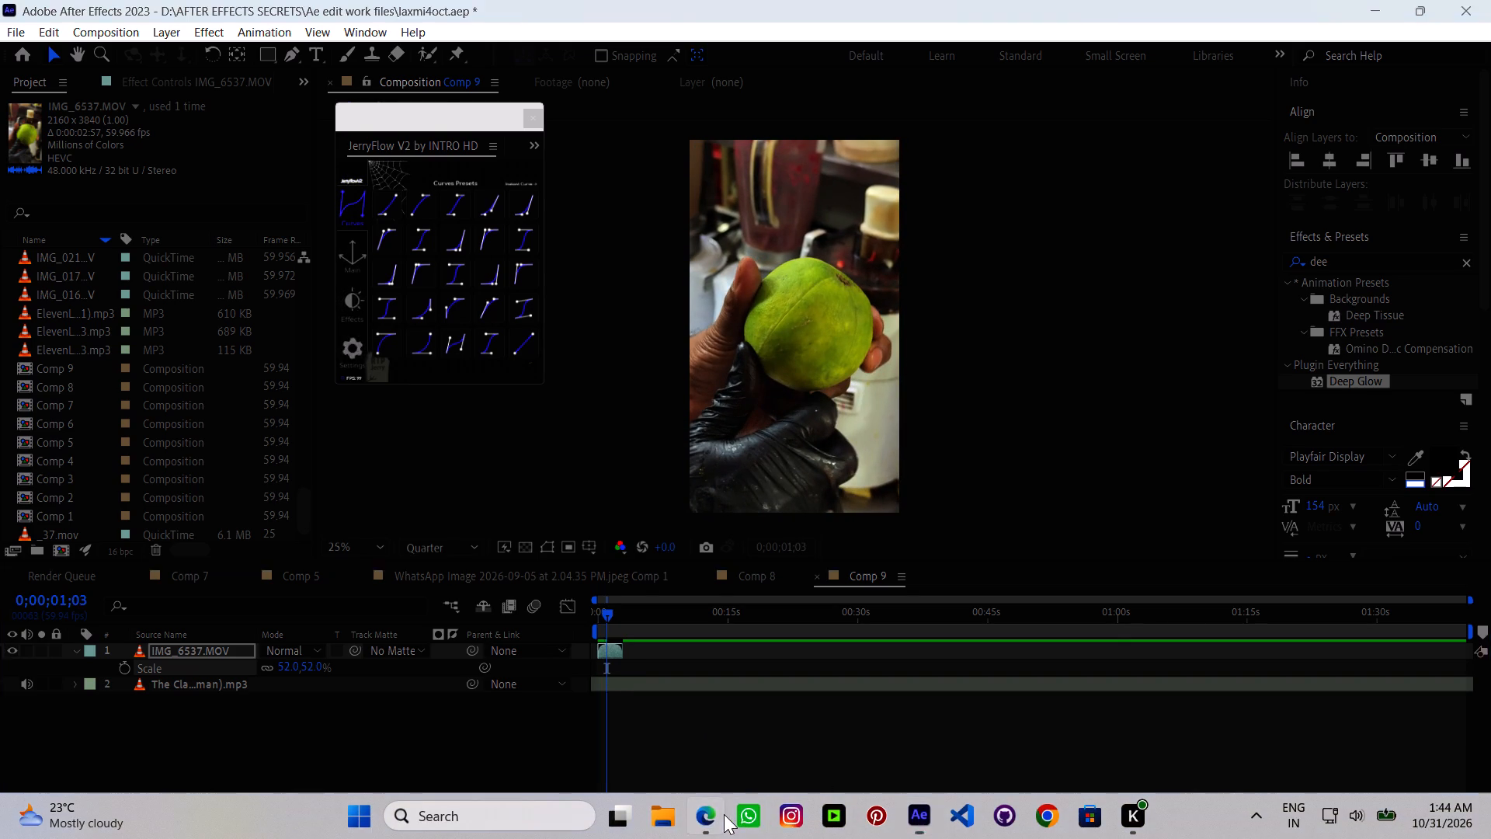
pyautogui.moveTo(1122, 228); pyautogui.dragTo(884, 838)
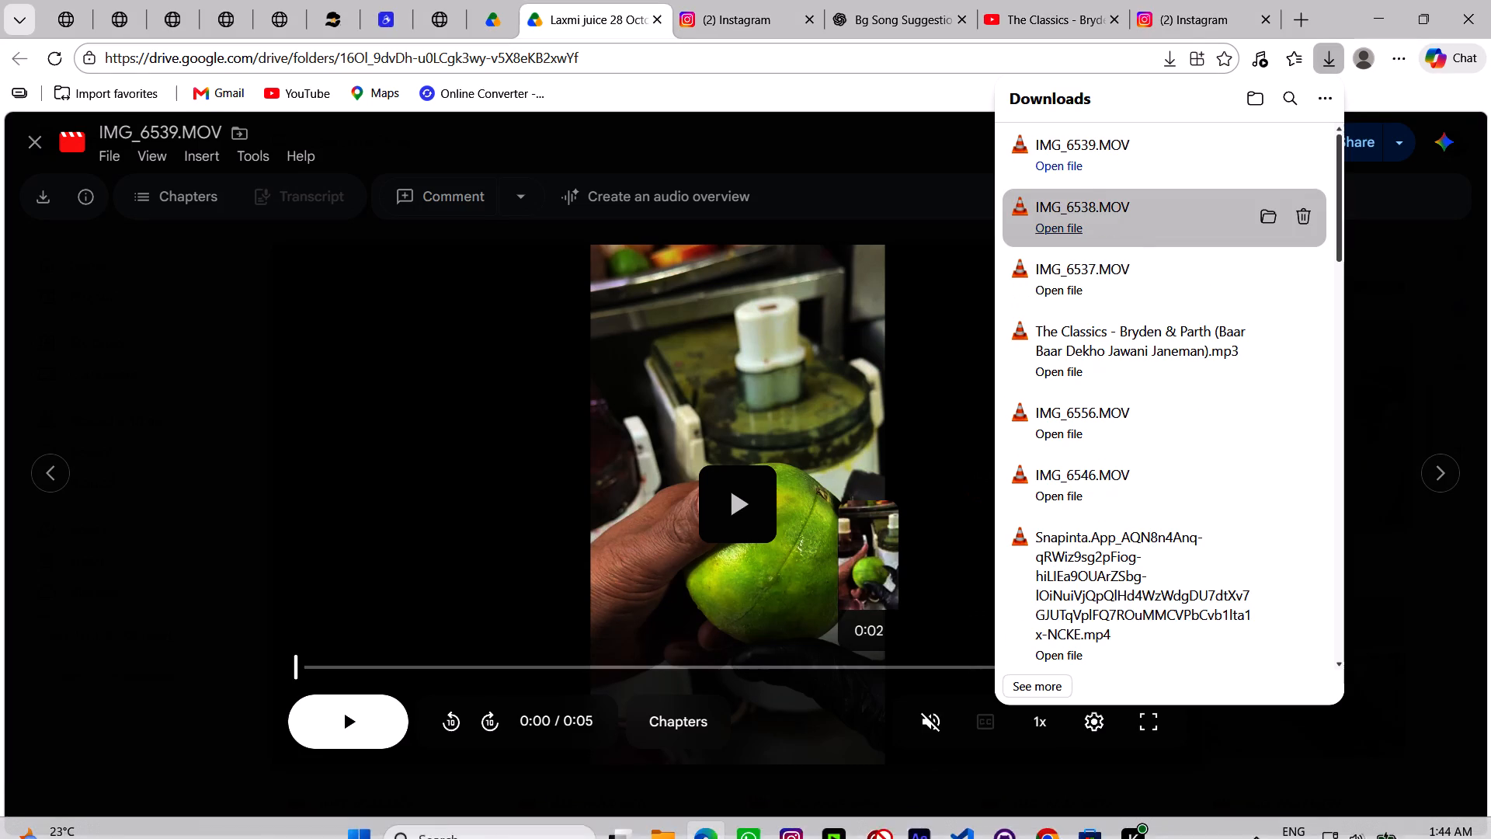
pyautogui.moveTo(884, 838); pyautogui.dragTo(863, 721)
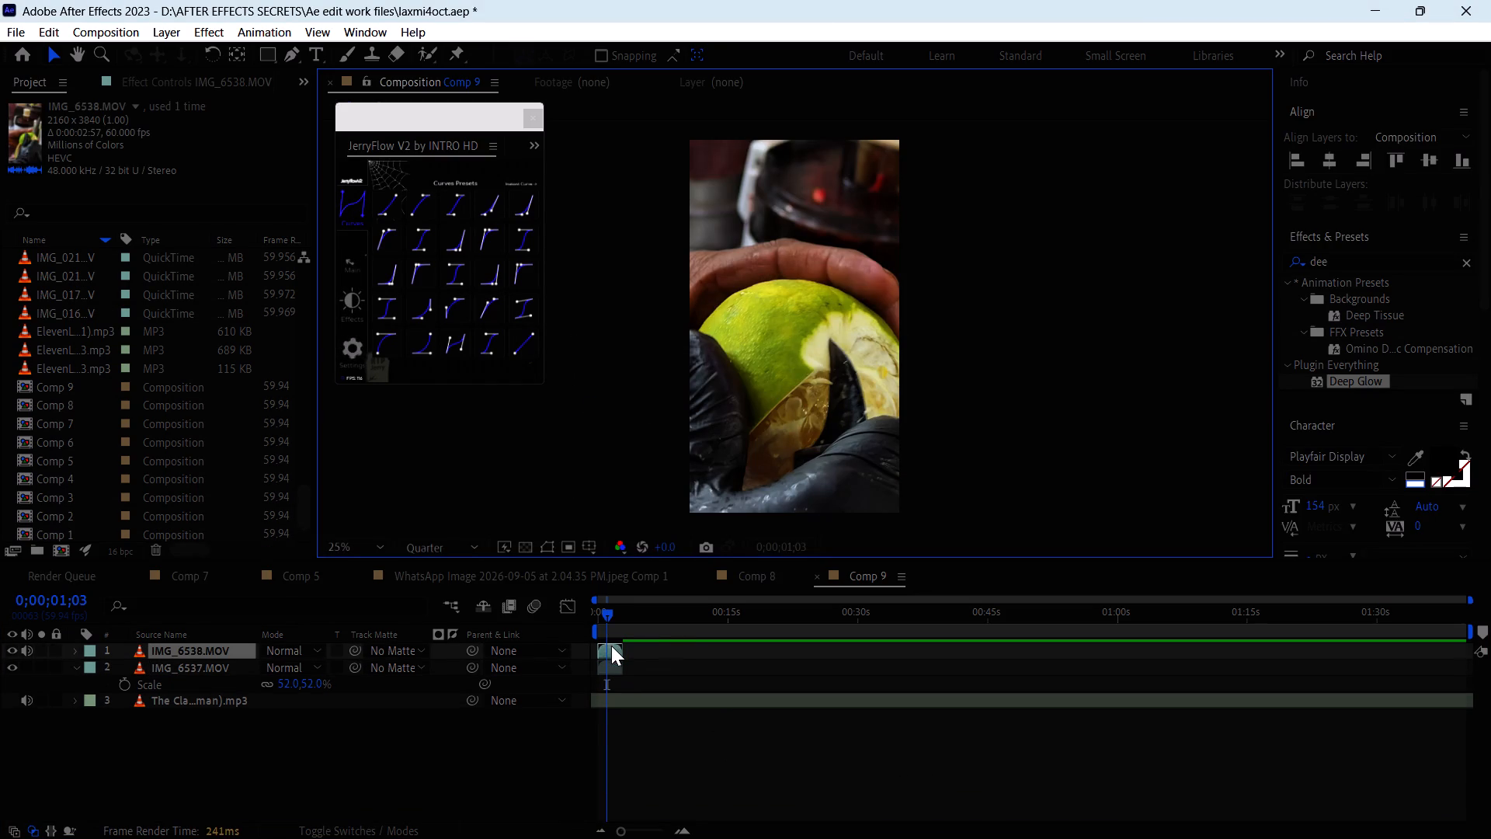
pyautogui.moveTo(612, 646); pyautogui.dragTo(620, 656)
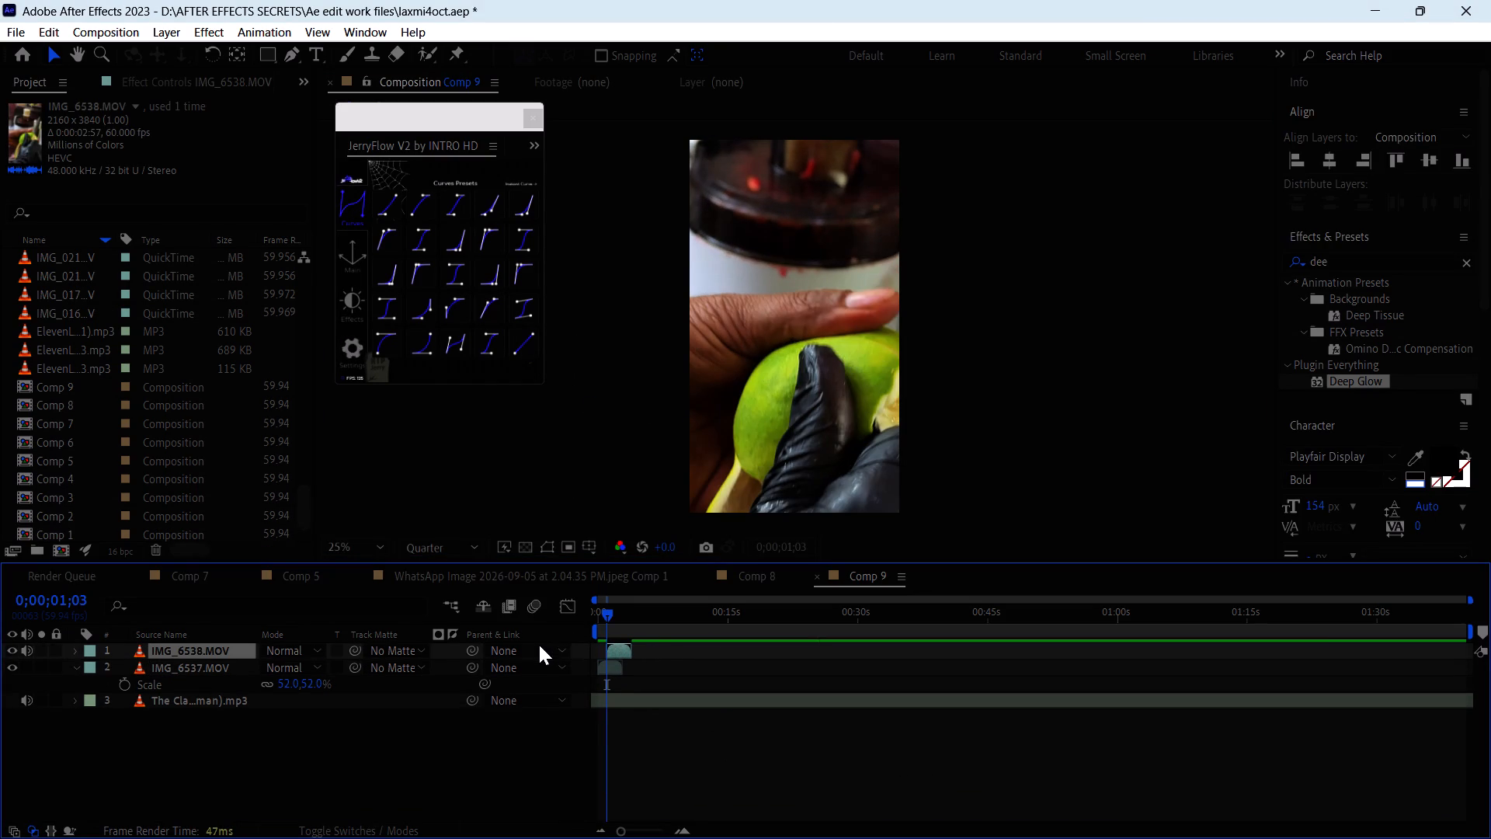
# Set the IMG_6538.MOV layer's scale to 50% and mute its audio.
pyautogui.press('s')
pyautogui.click(291, 666)
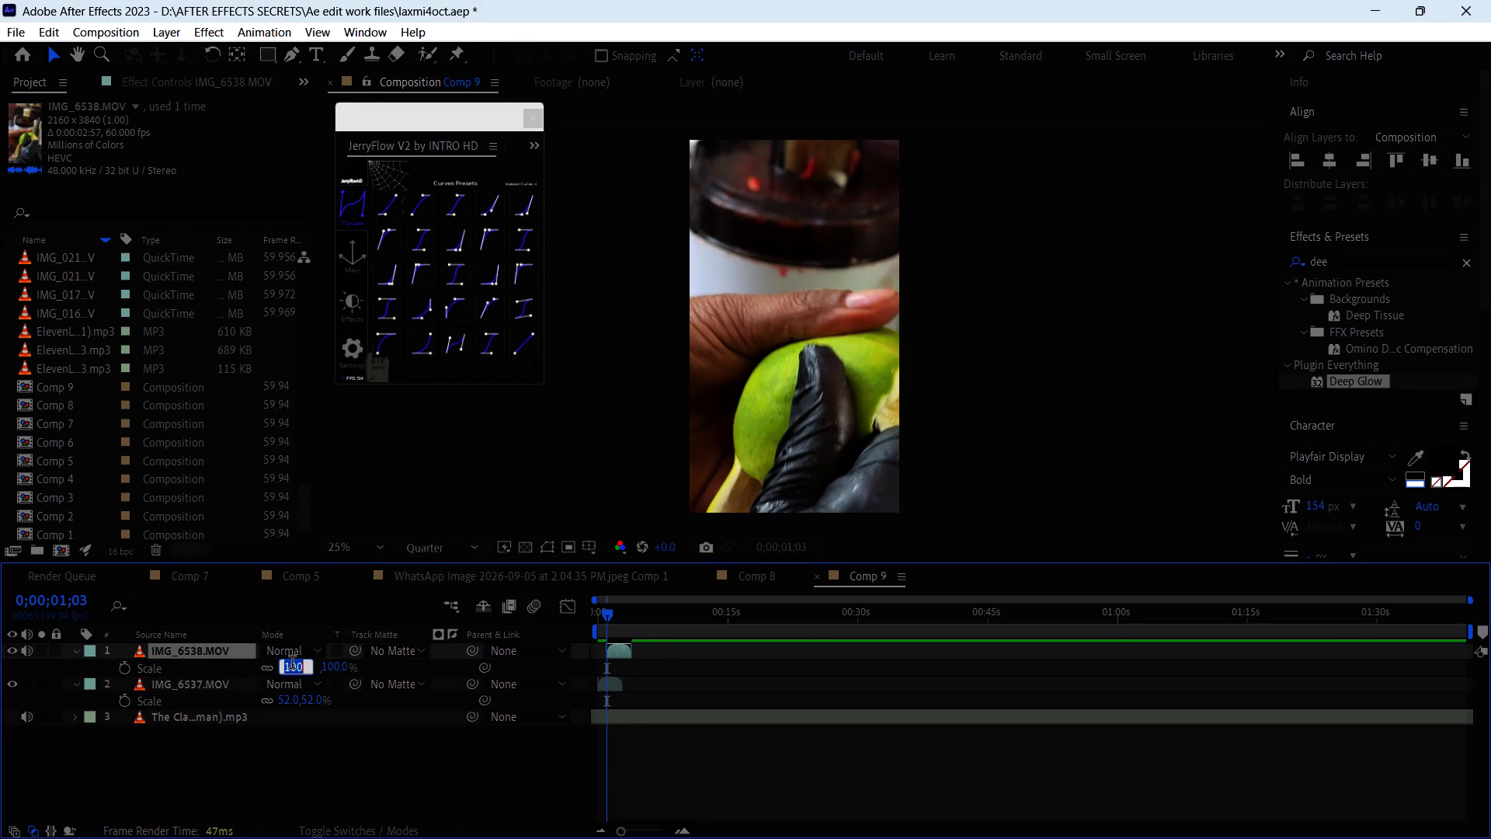
pyautogui.press('5')
pyautogui.press('0')
pyautogui.press('Return')
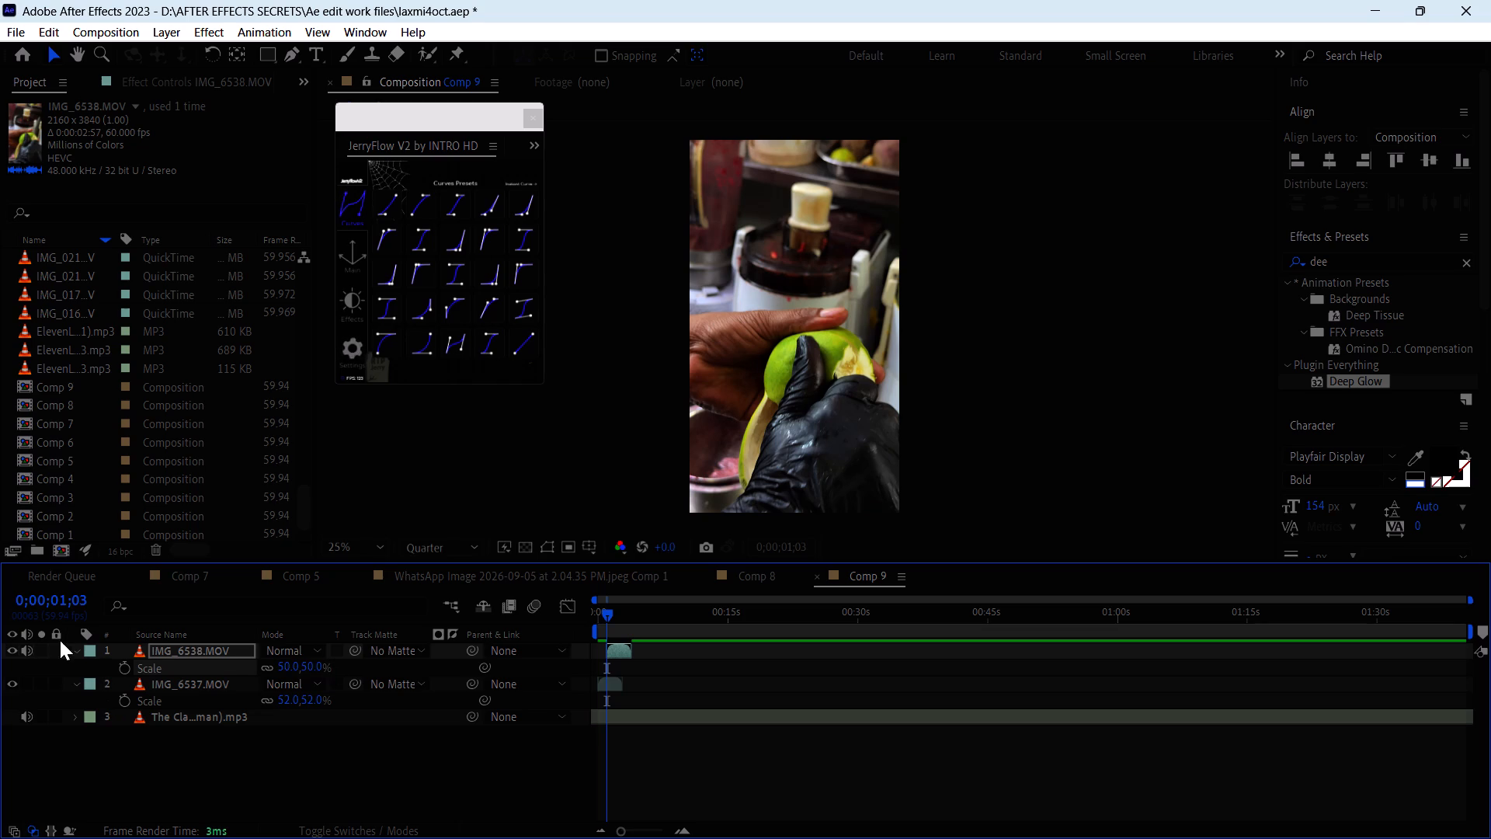
pyautogui.click(26, 656)
# Play back the cut and shift the IMG_6538.MOV layer farther along the timeline, starting just before IMG_6537.MOV ends.
pyautogui.press('space')
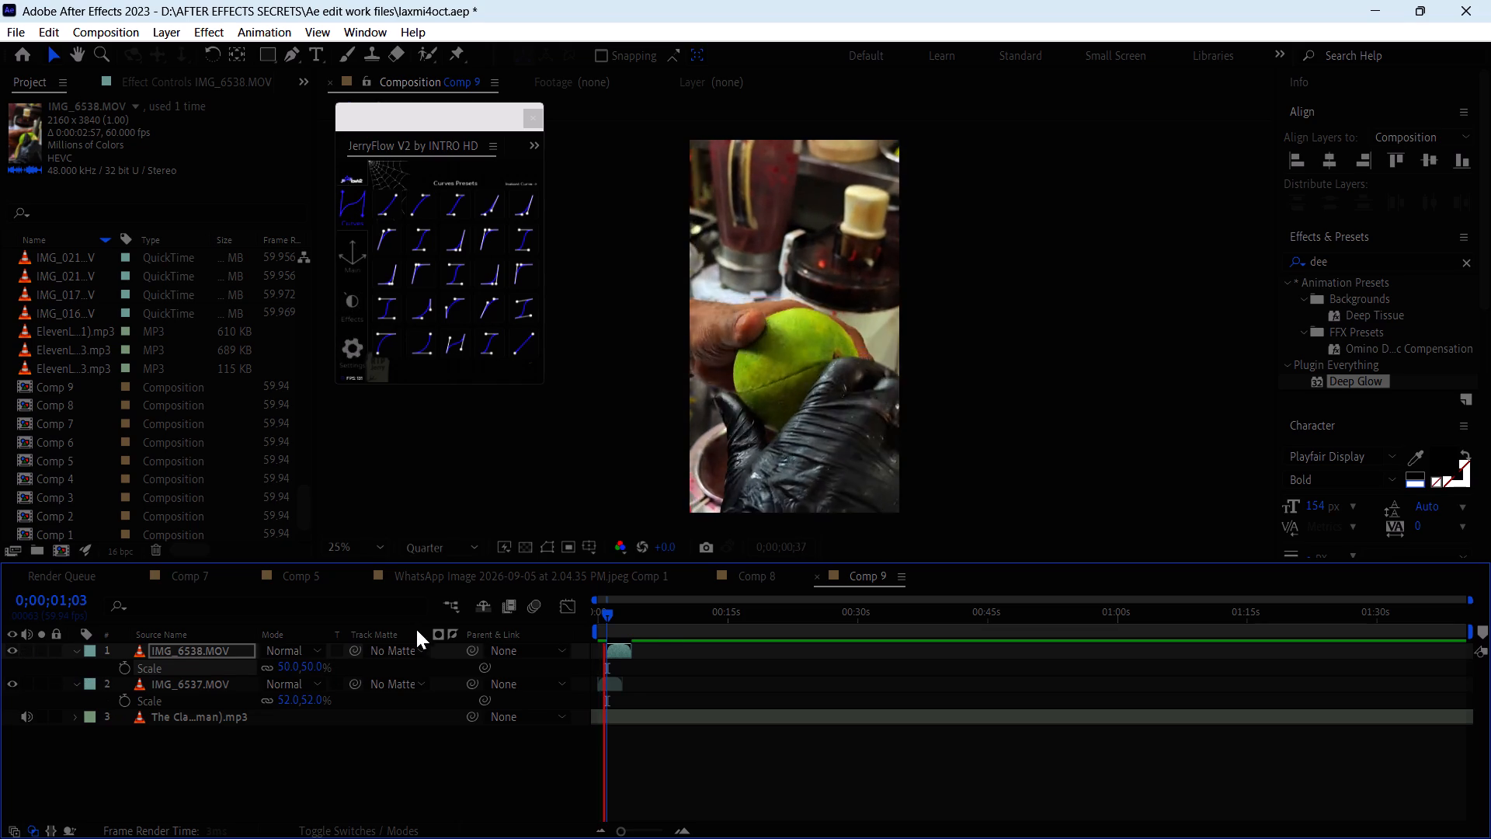
pyautogui.press('space')
pyautogui.press('space')
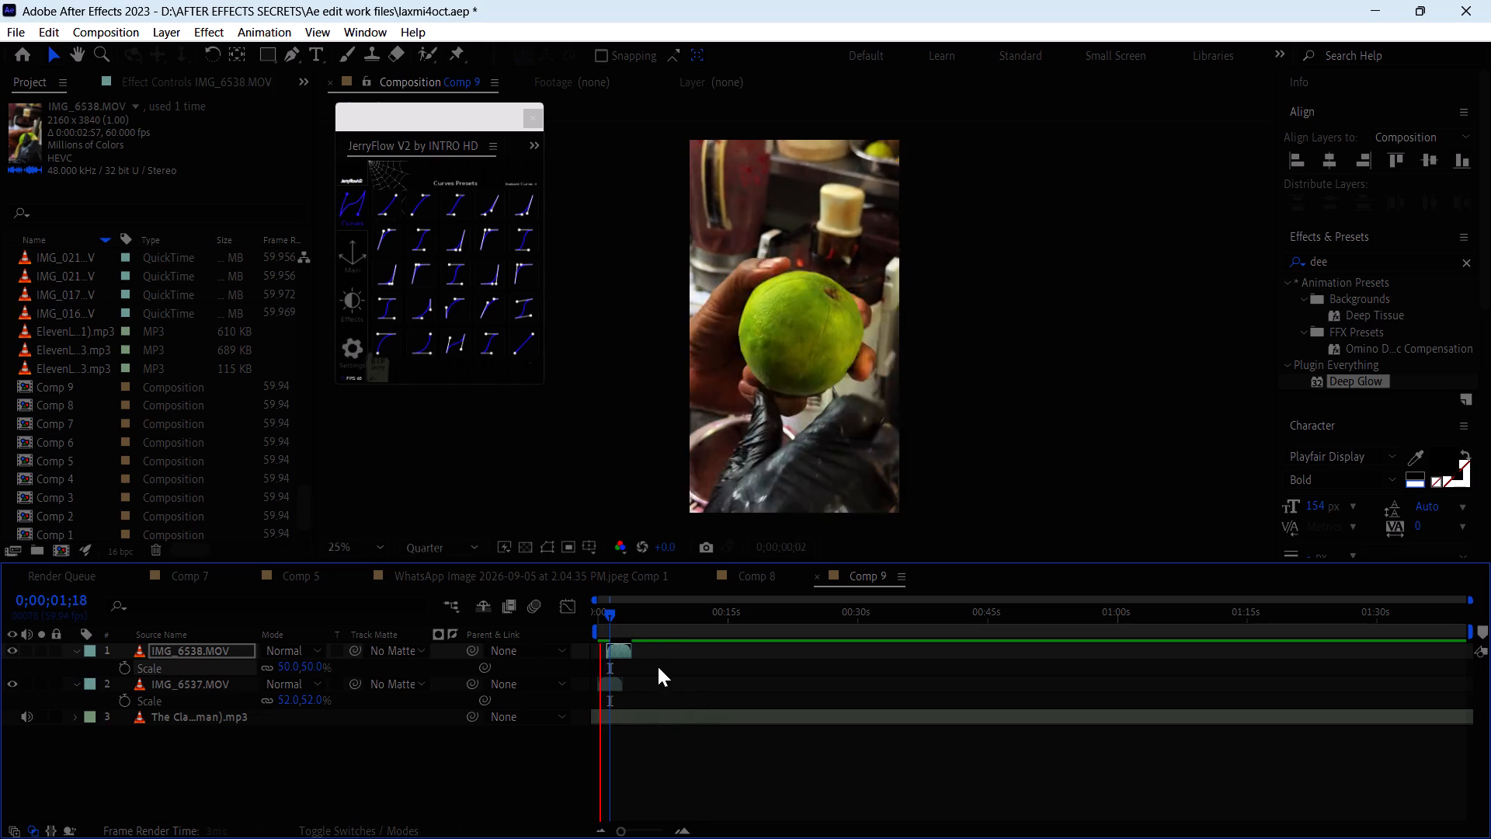
pyautogui.press('space')
pyautogui.moveTo(614, 655); pyautogui.dragTo(628, 663)
# Save the laxmi4oct project.
pyautogui.press('space')
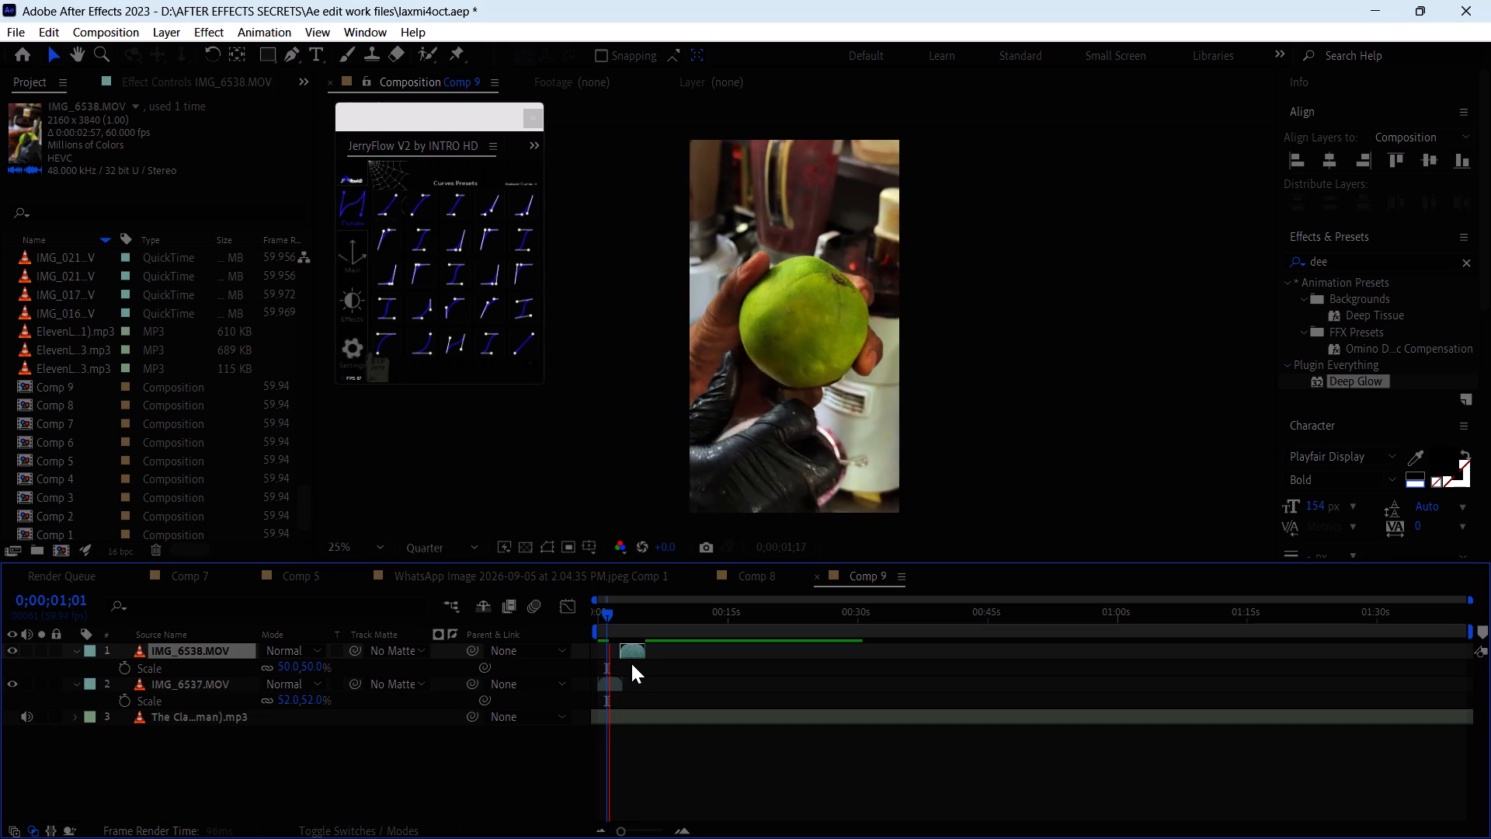
pyautogui.hotkey('ctrl', 's')
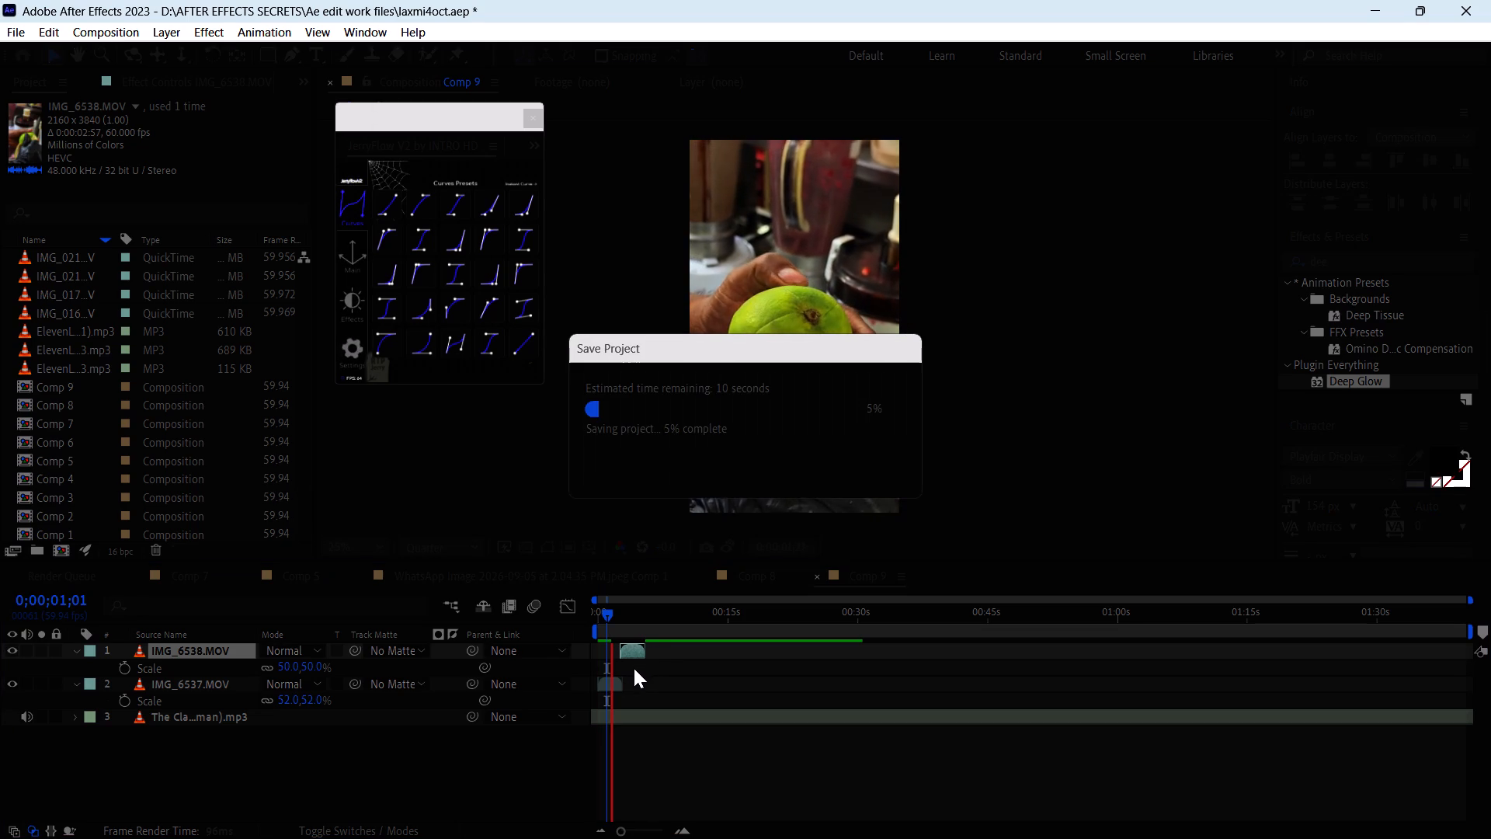
# Play back the opening of Comp 9 repeatedly to find the music beat for the cut from IMG_6537.MOV to IMG_6538.MOV.
pyautogui.click(637, 656)
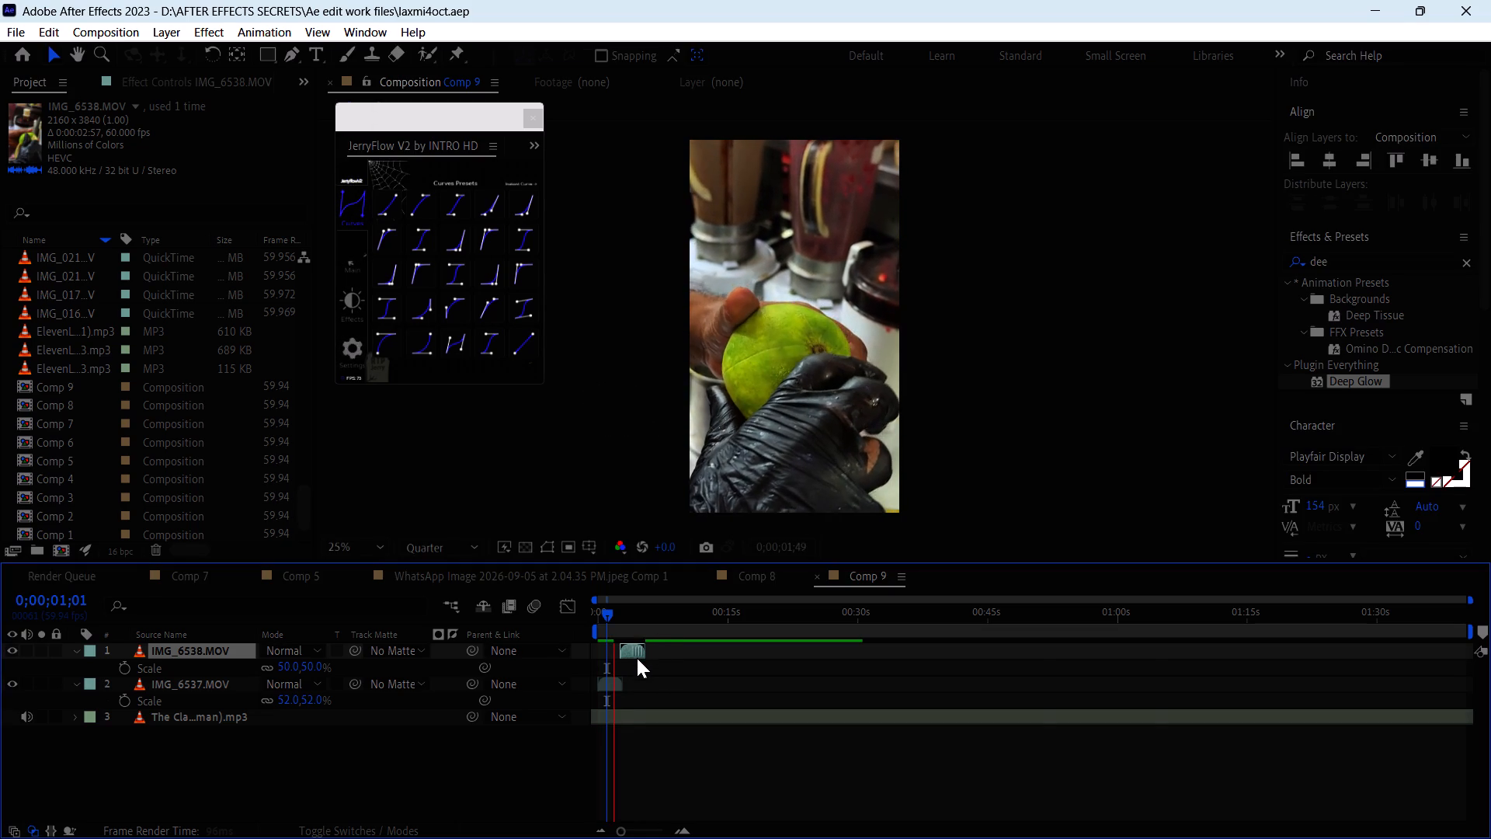
pyautogui.press('space')
pyautogui.press('space')
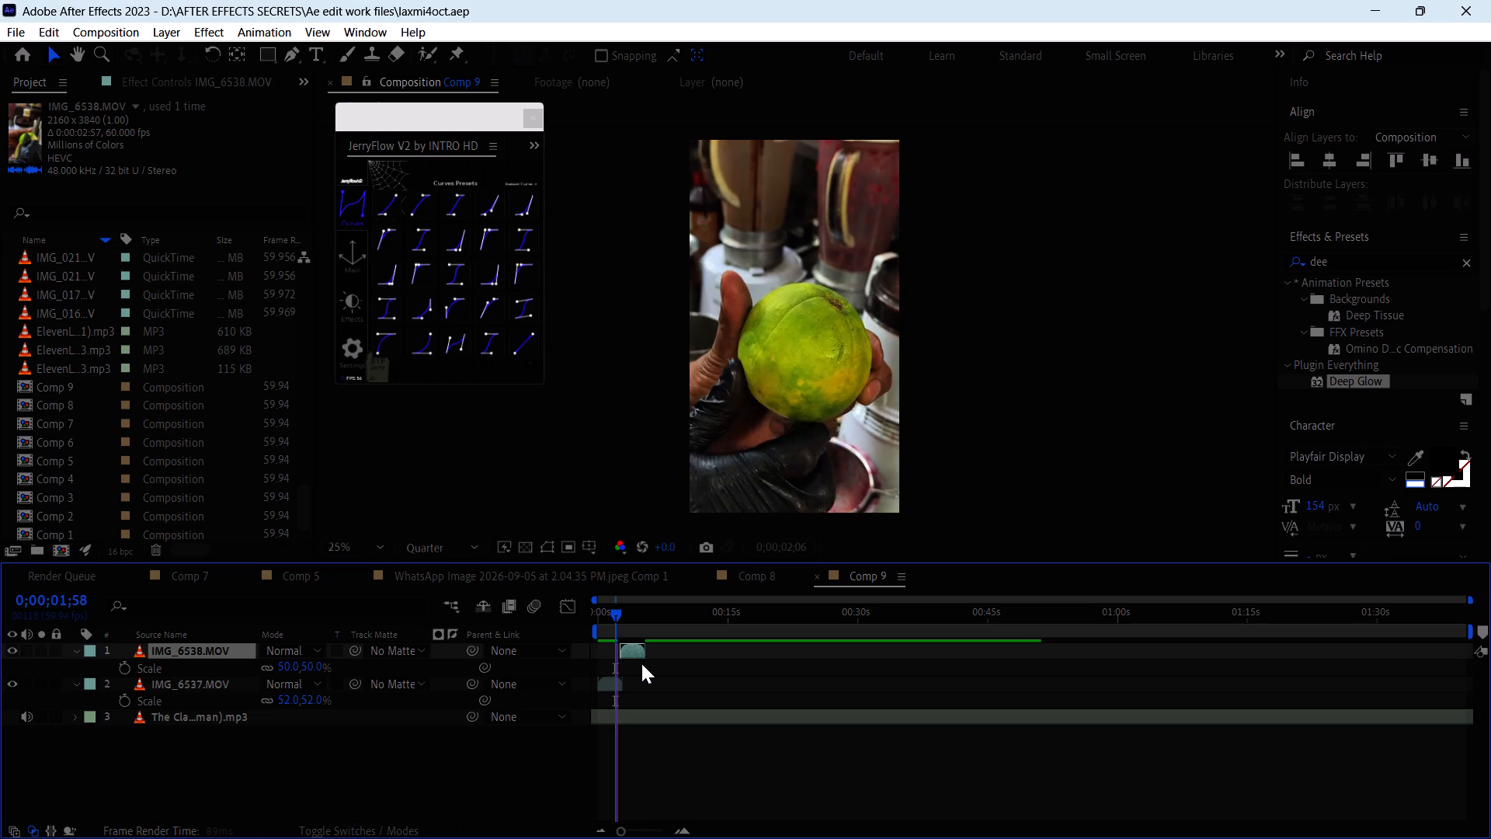
pyautogui.press('space')
pyautogui.press('space')
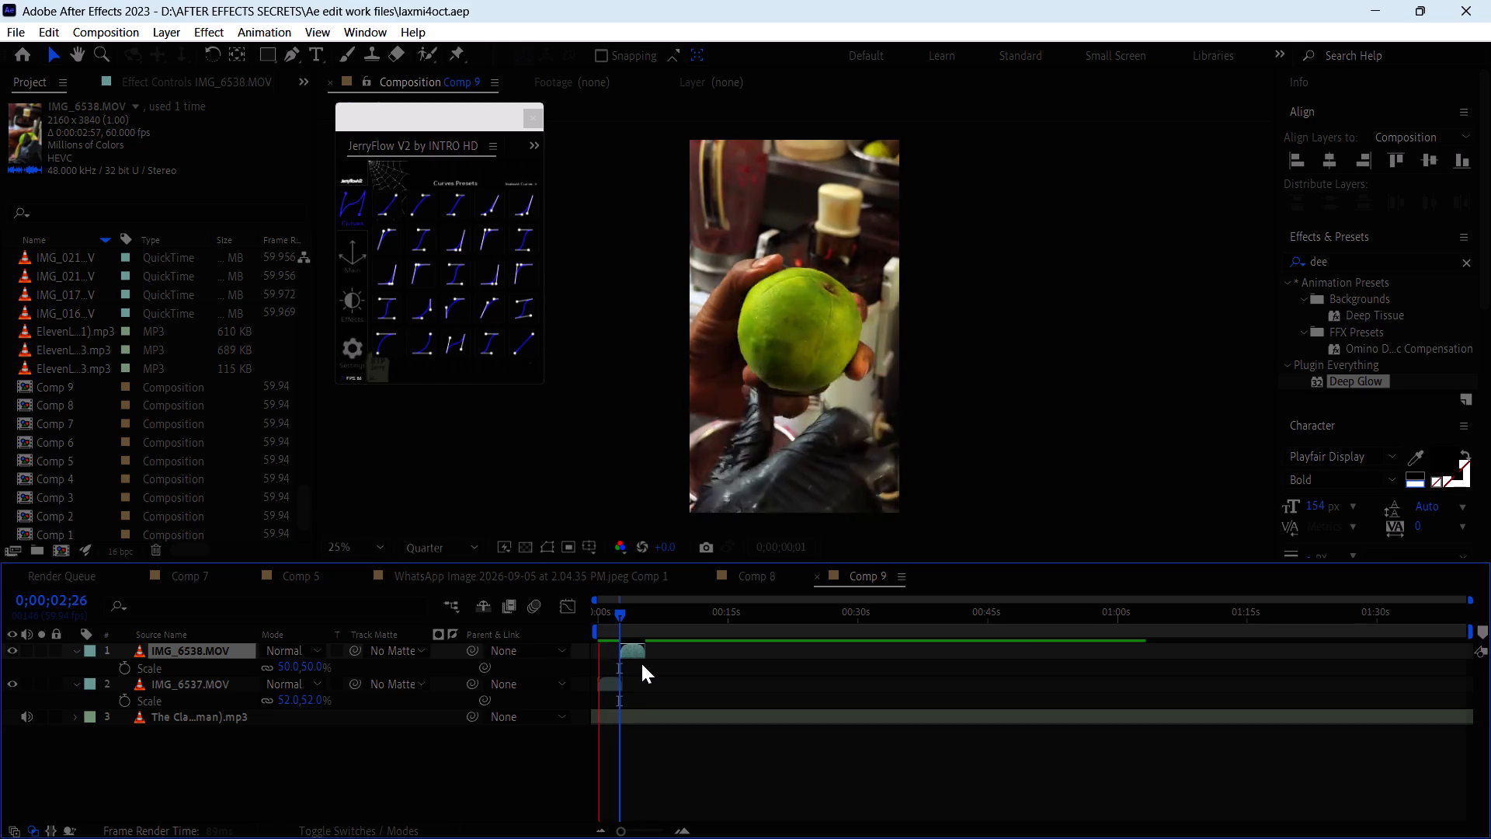
pyautogui.press('space')
pyautogui.press('space')
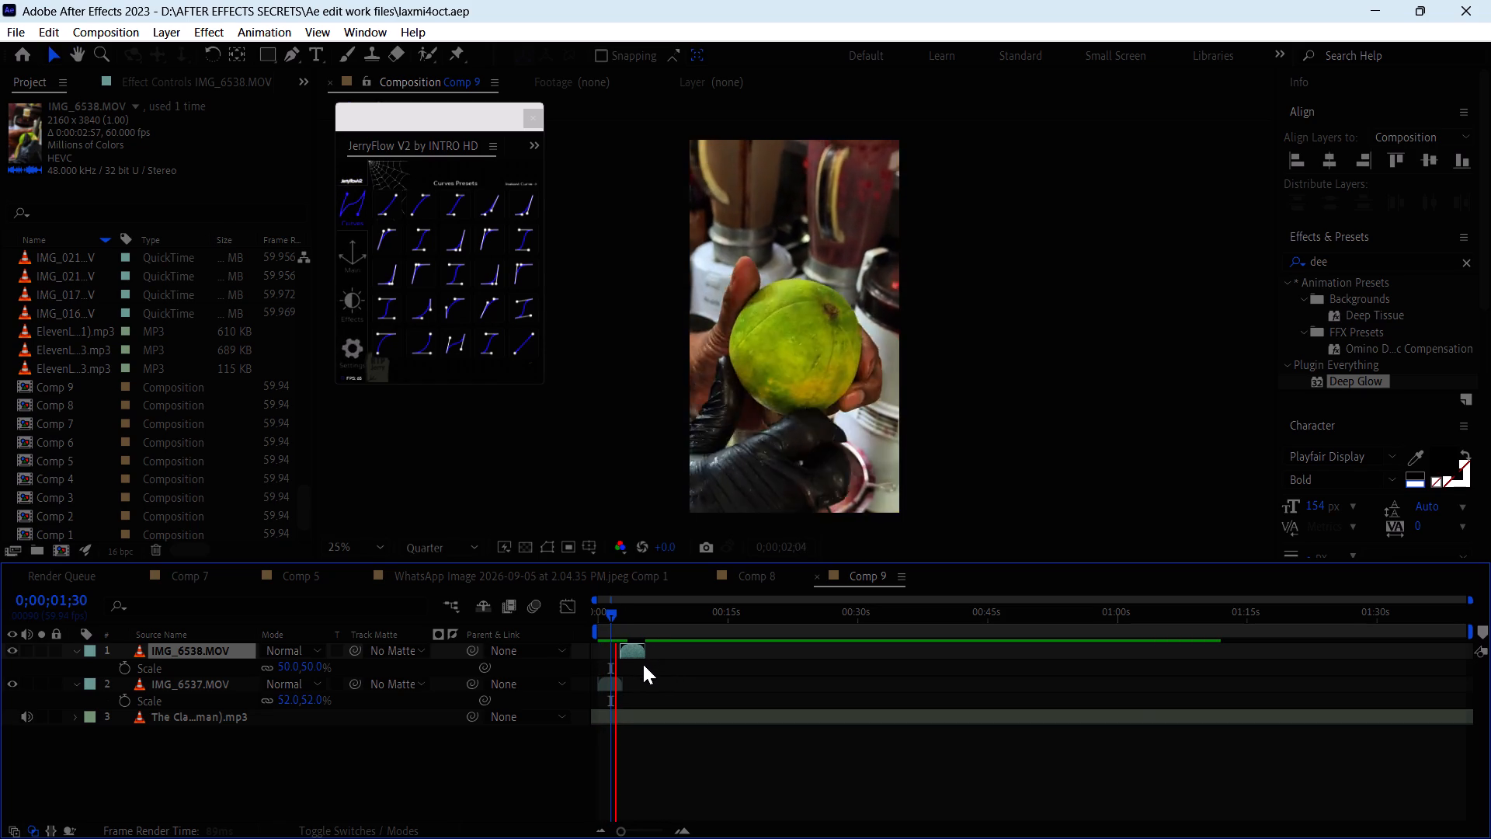
pyautogui.press('space')
pyautogui.press('space')
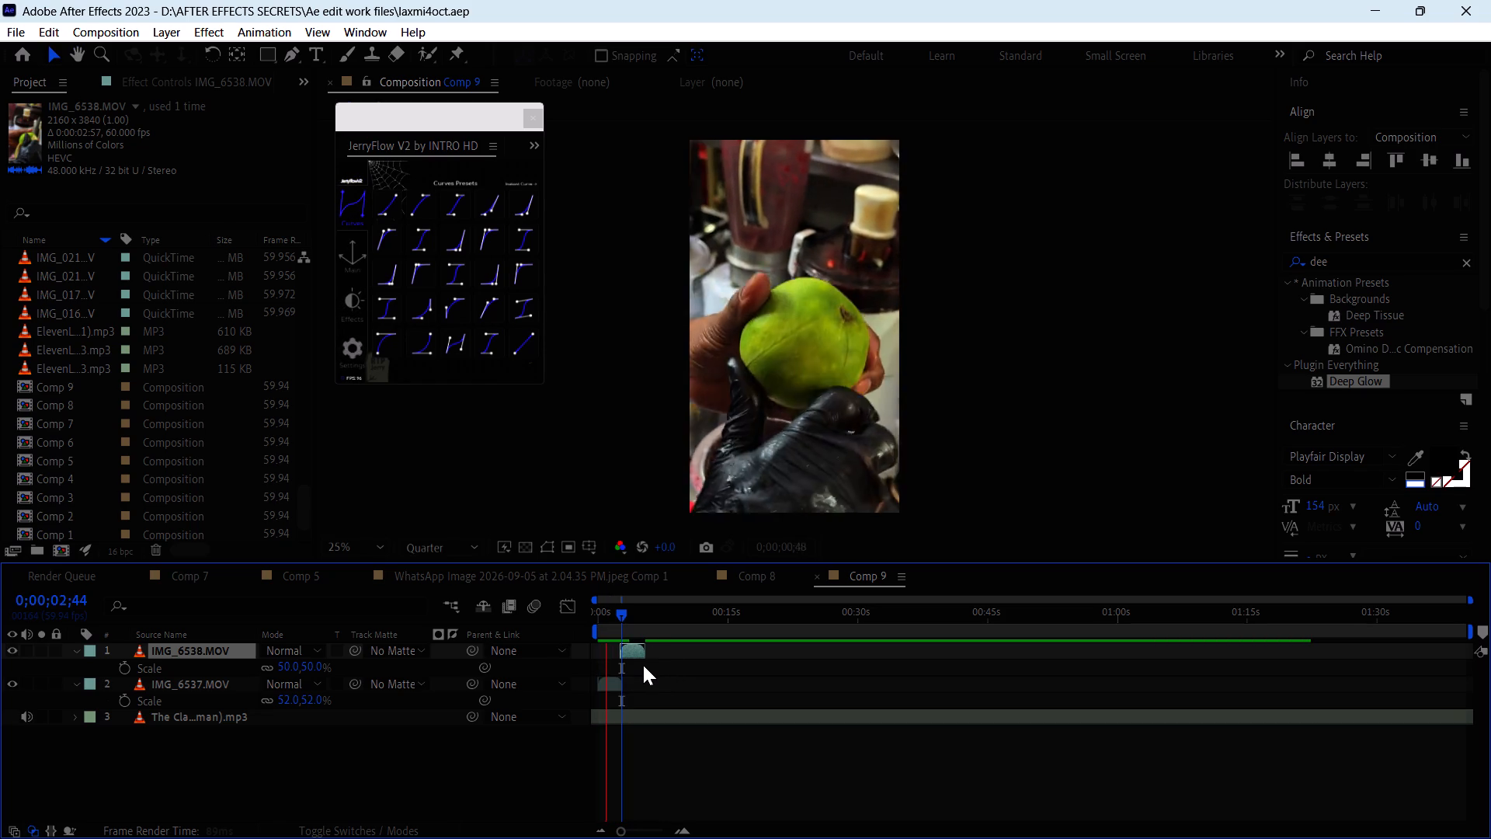
pyautogui.press('space')
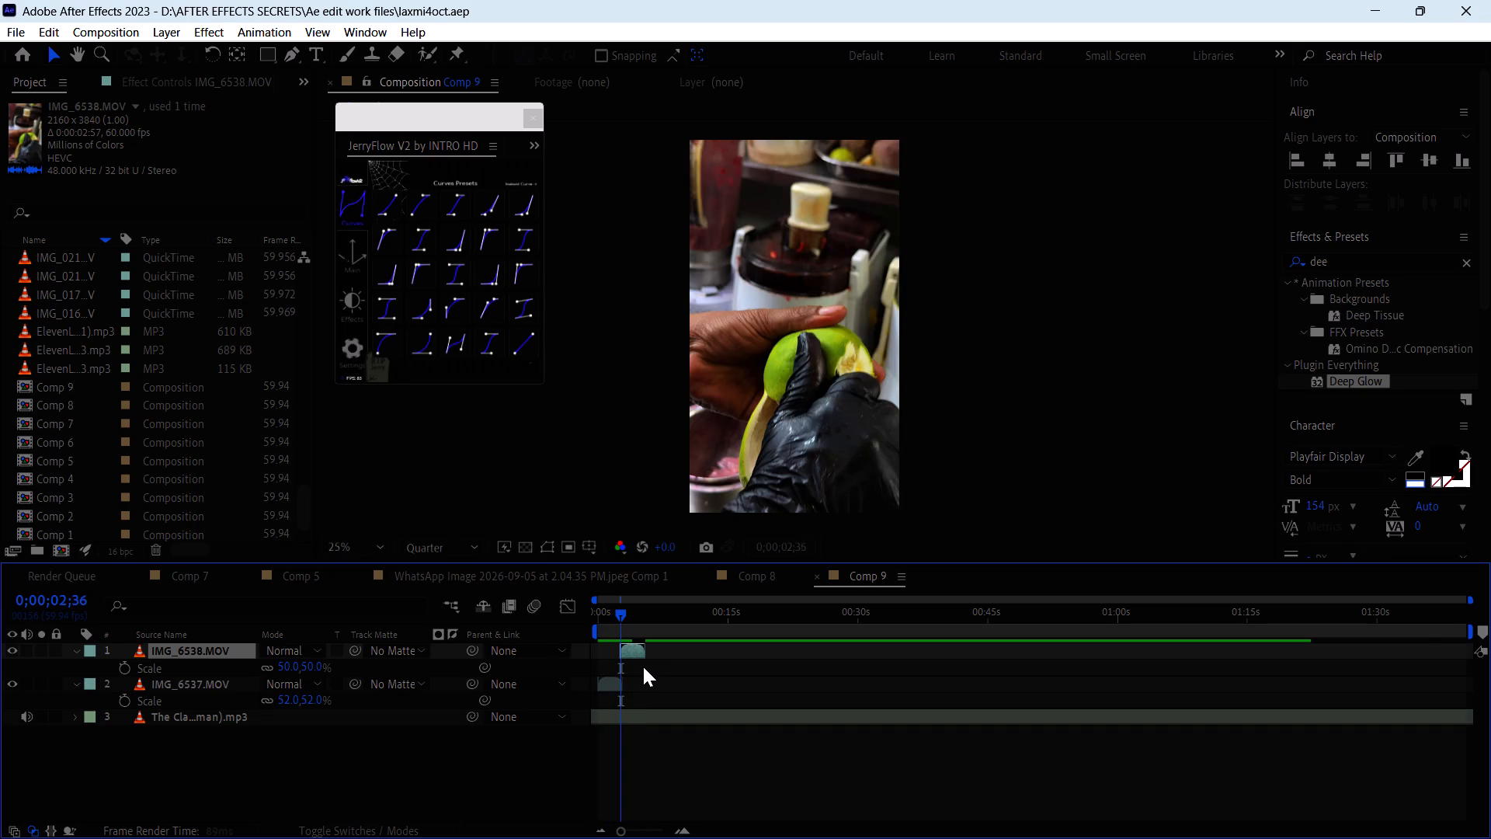
# Play back the opening of Comp 9, and look through Comp 5 and Comp 7 for footage to reuse.
pyautogui.press('space')
pyautogui.press('space')
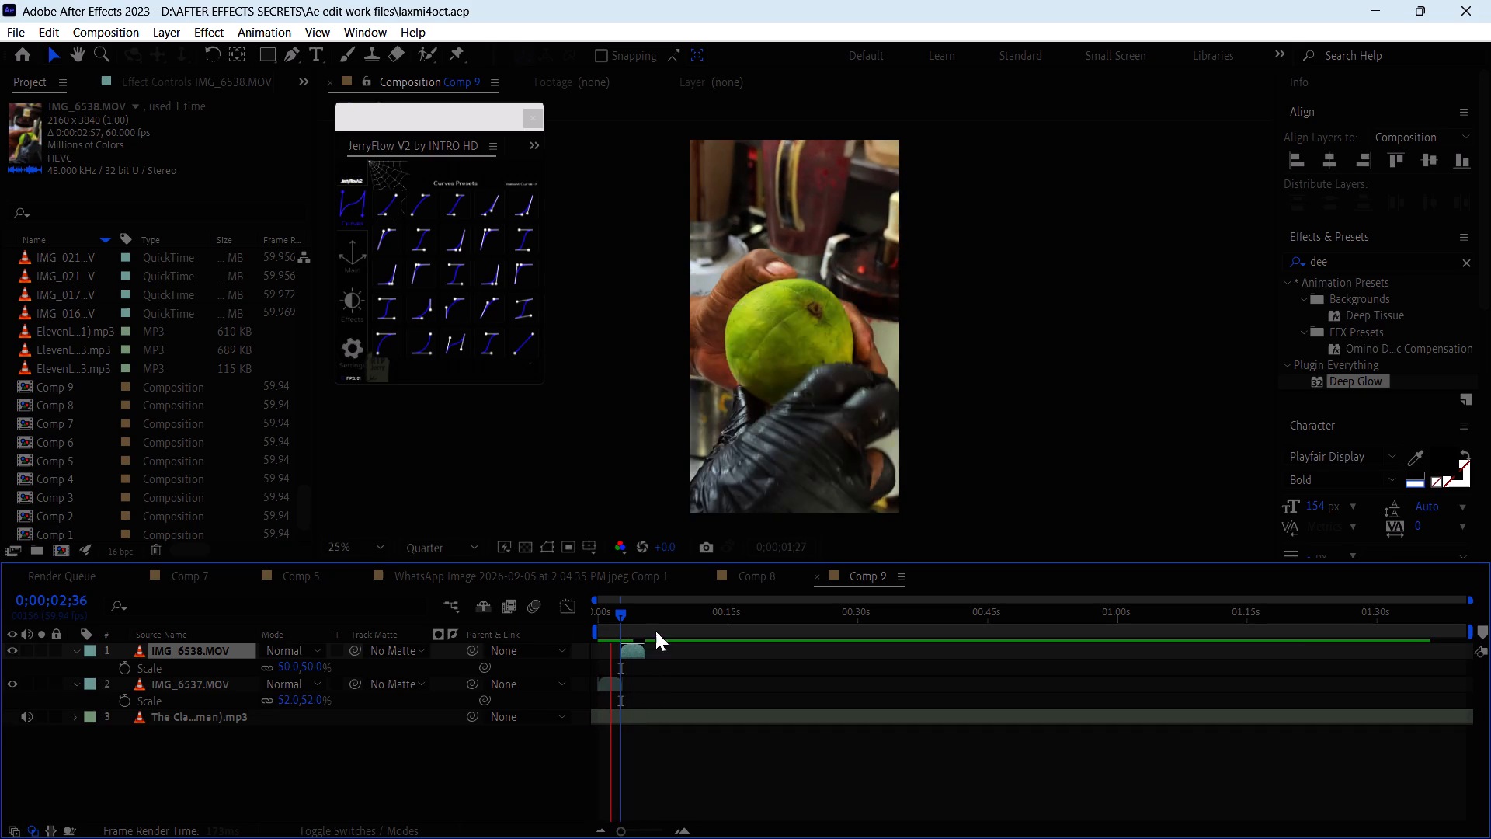
pyautogui.click(307, 567)
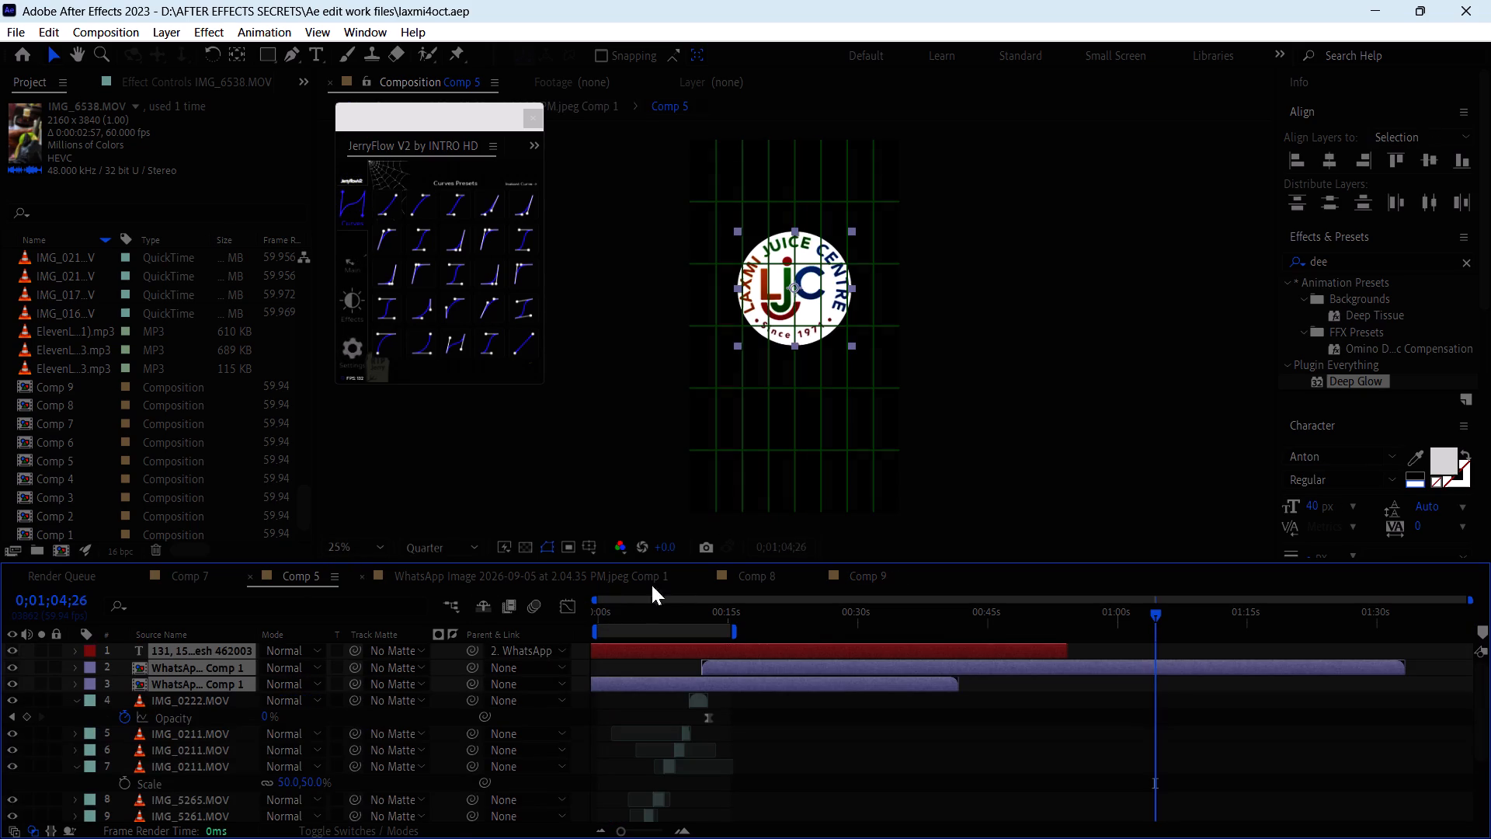
pyautogui.moveTo(1144, 624); pyautogui.dragTo(705, 713)
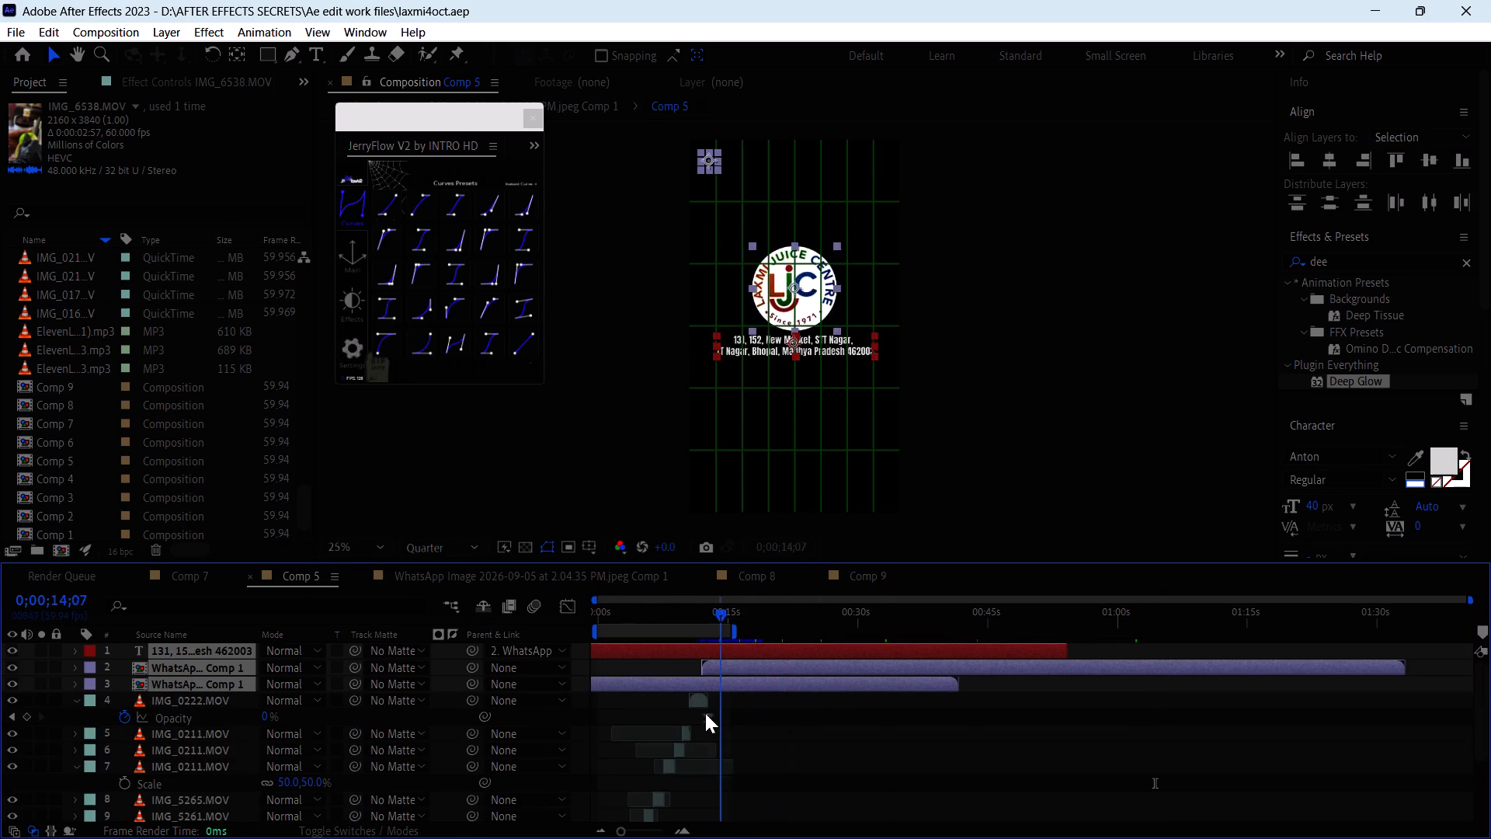
pyautogui.moveTo(705, 713); pyautogui.dragTo(669, 741)
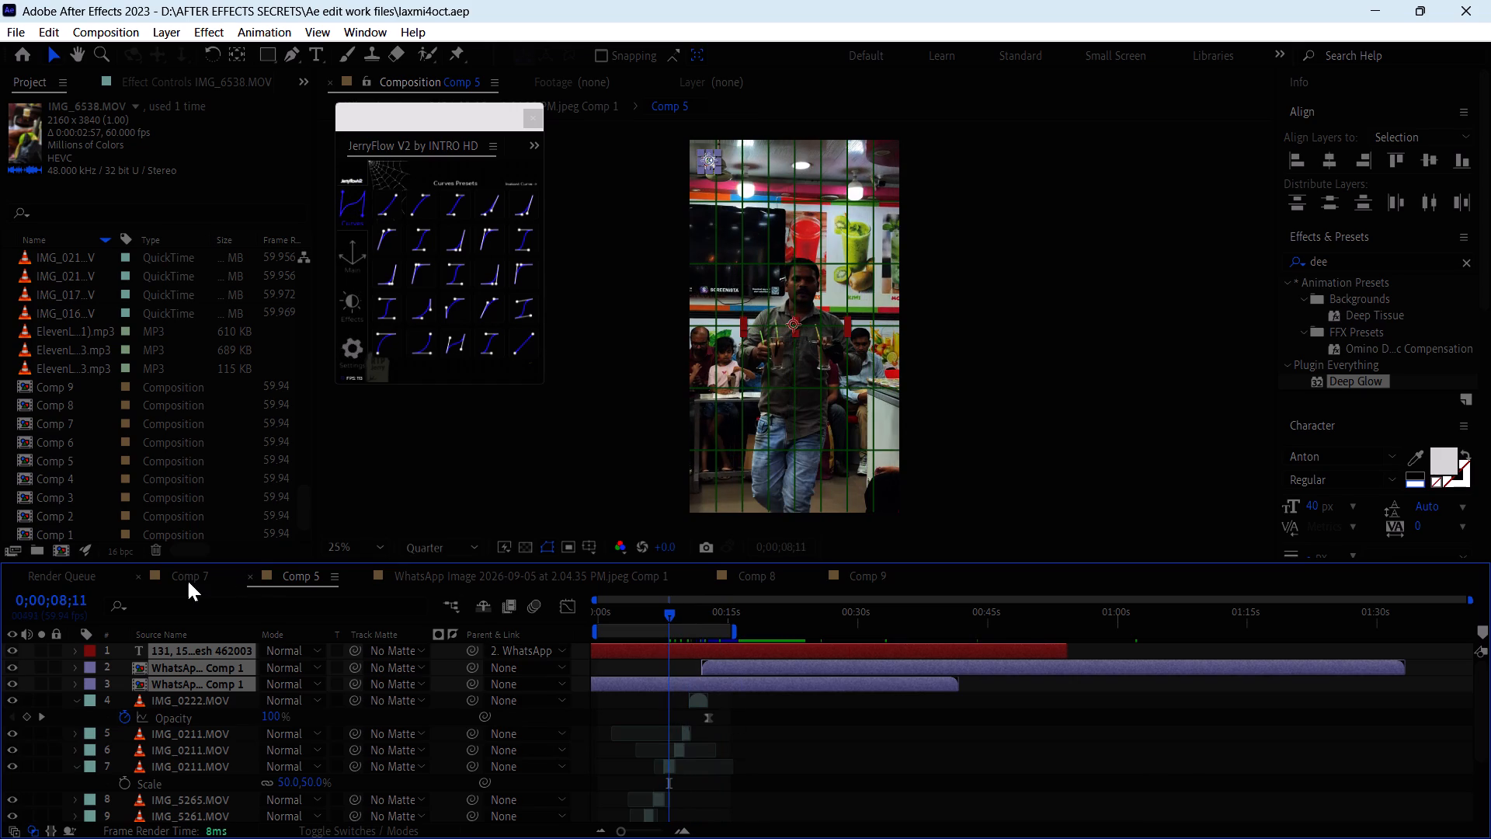
pyautogui.click(188, 581)
pyautogui.moveTo(818, 614); pyautogui.dragTo(780, 630)
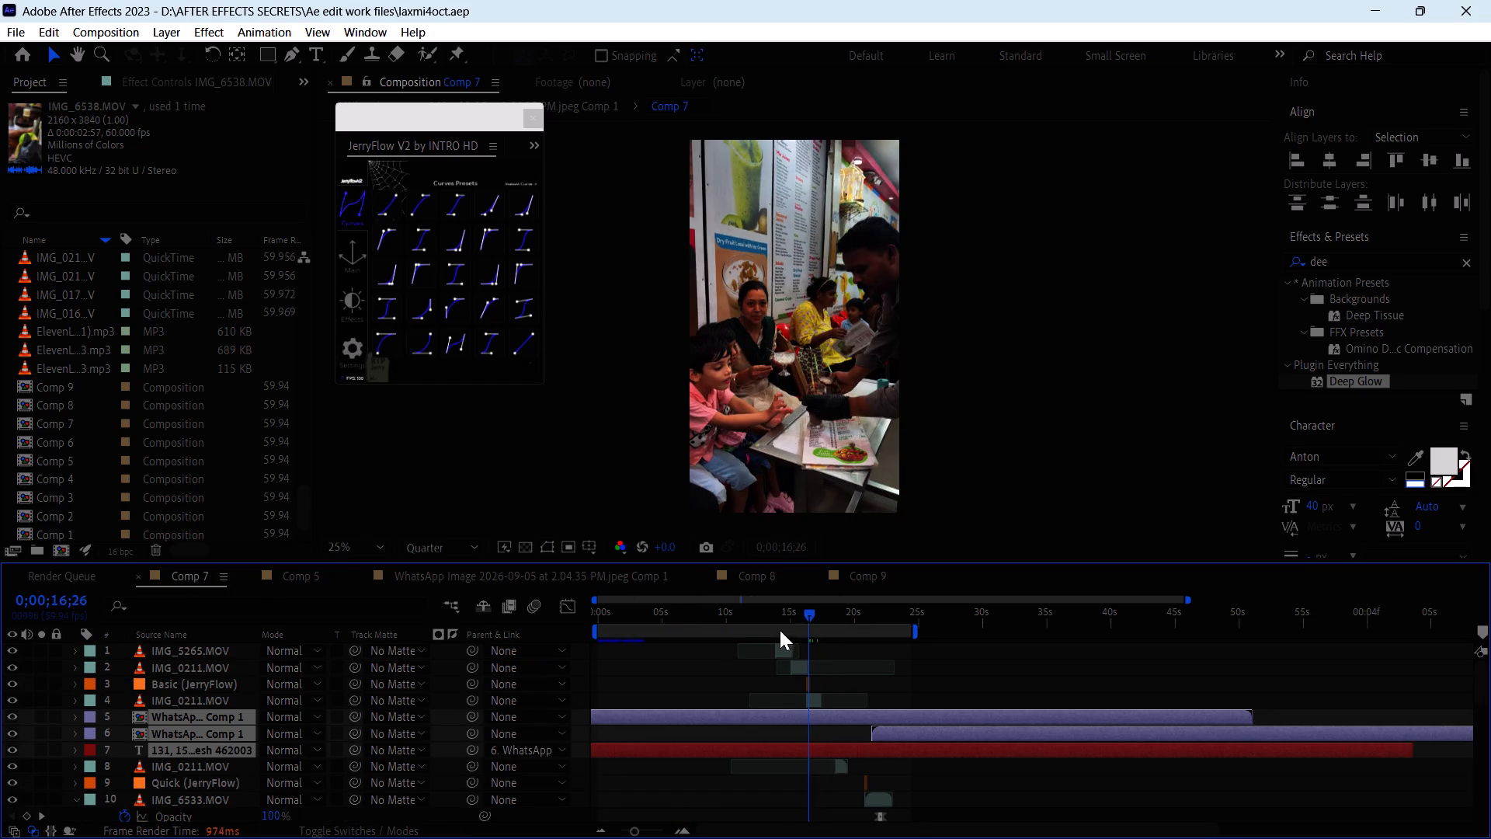
pyautogui.moveTo(780, 630); pyautogui.dragTo(723, 641)
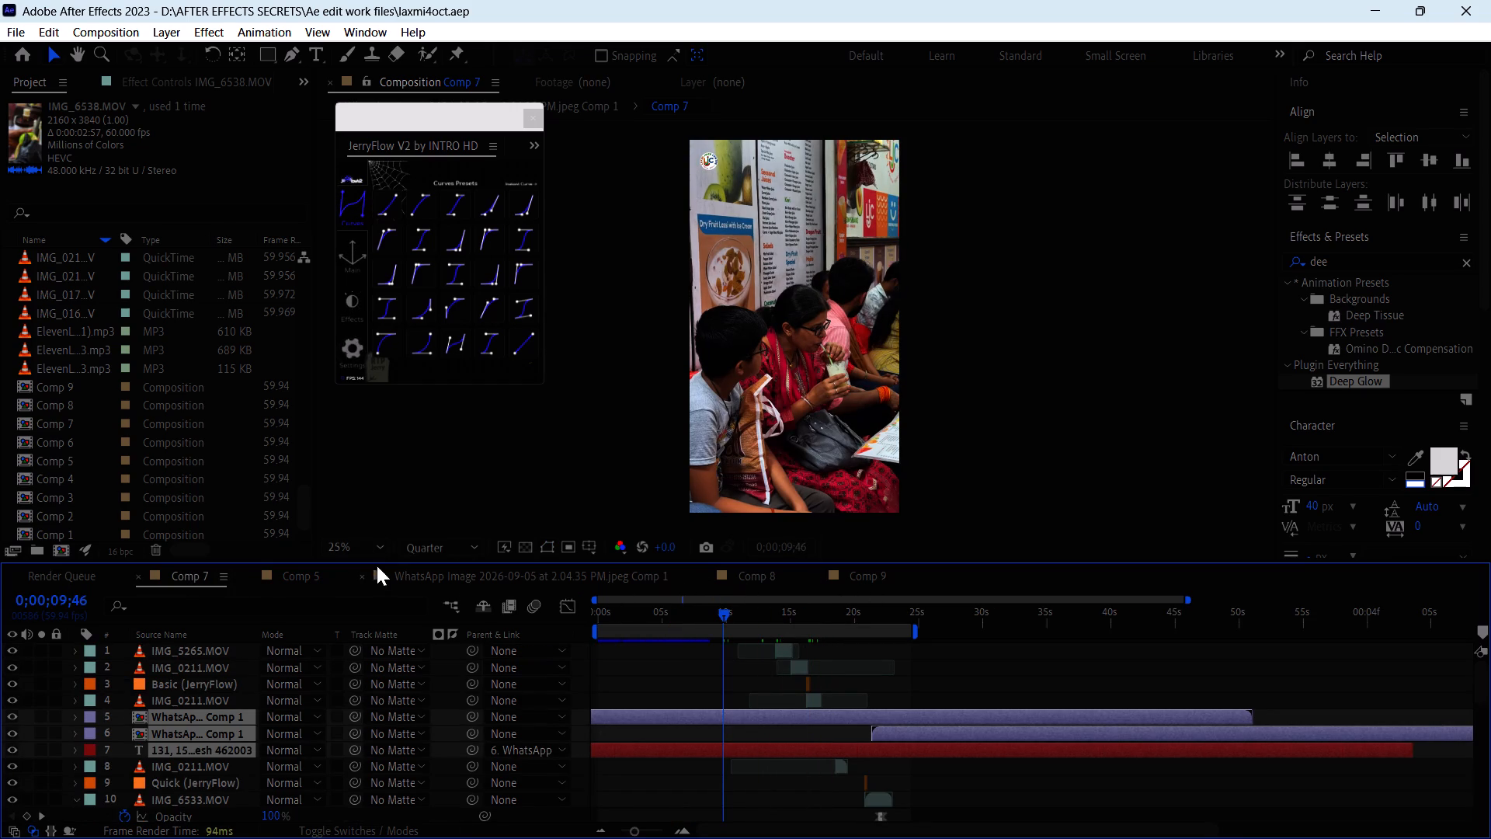
# Close the timelines of the WhatsApp image comp, Comp 8 and Comp 5.
pyautogui.click(361, 574)
pyautogui.click(361, 574)
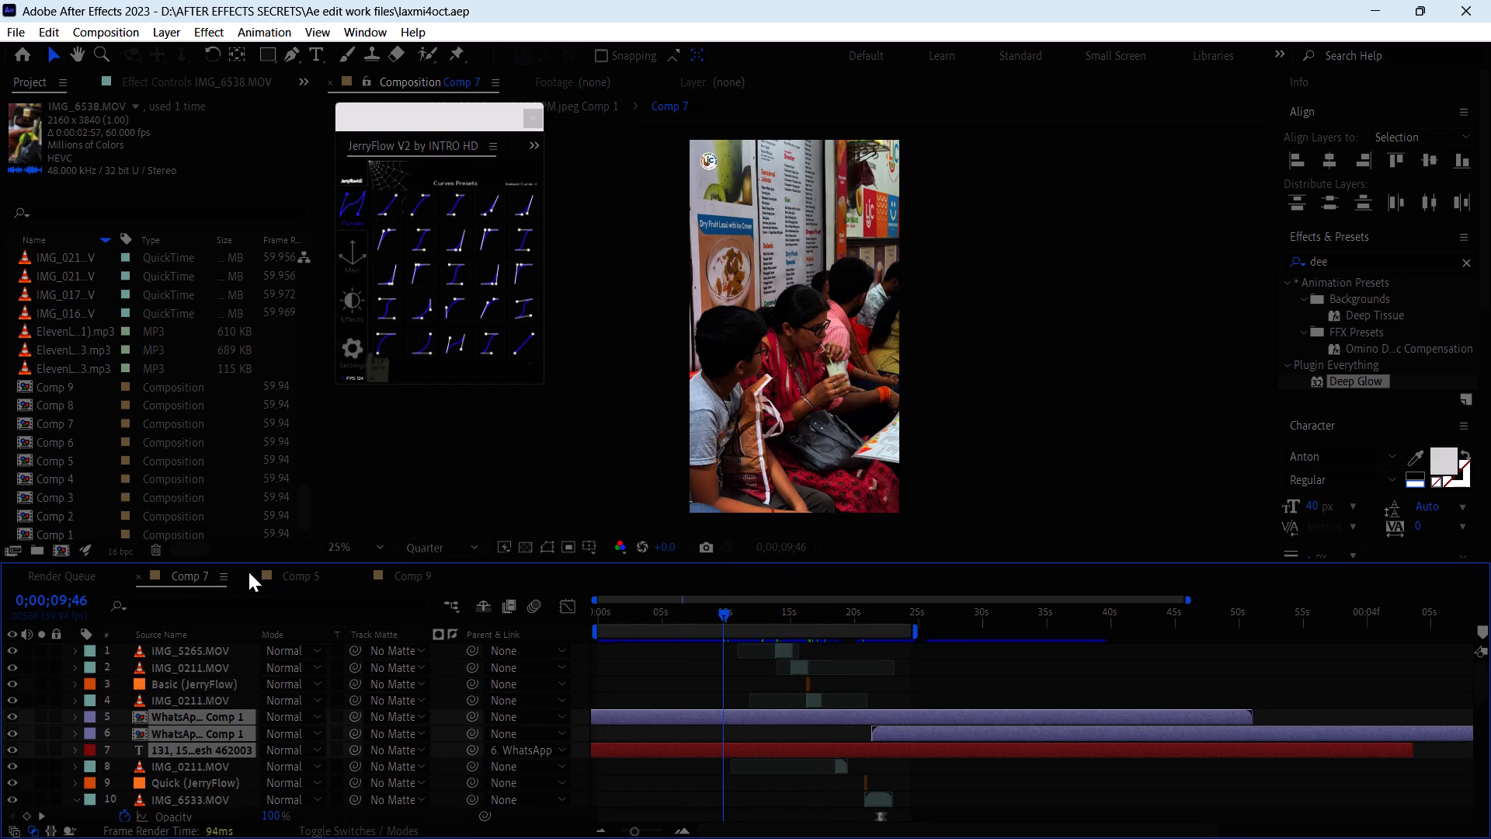
pyautogui.click(249, 572)
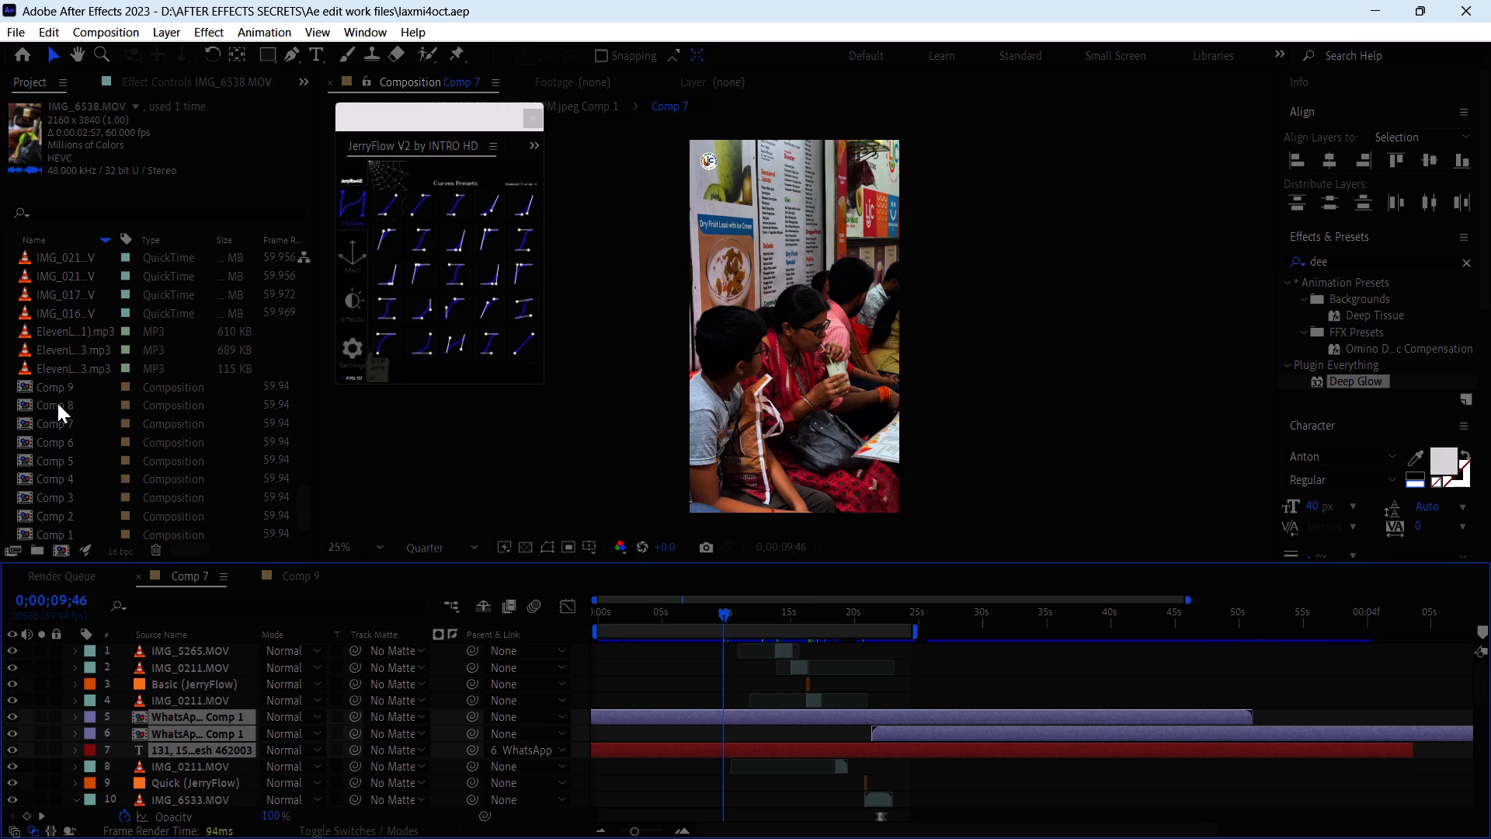
# Reopen Comp 8 and scrub through its weekday-titled drink shots for a clip to reuse.
pyautogui.doubleClick(54, 406)
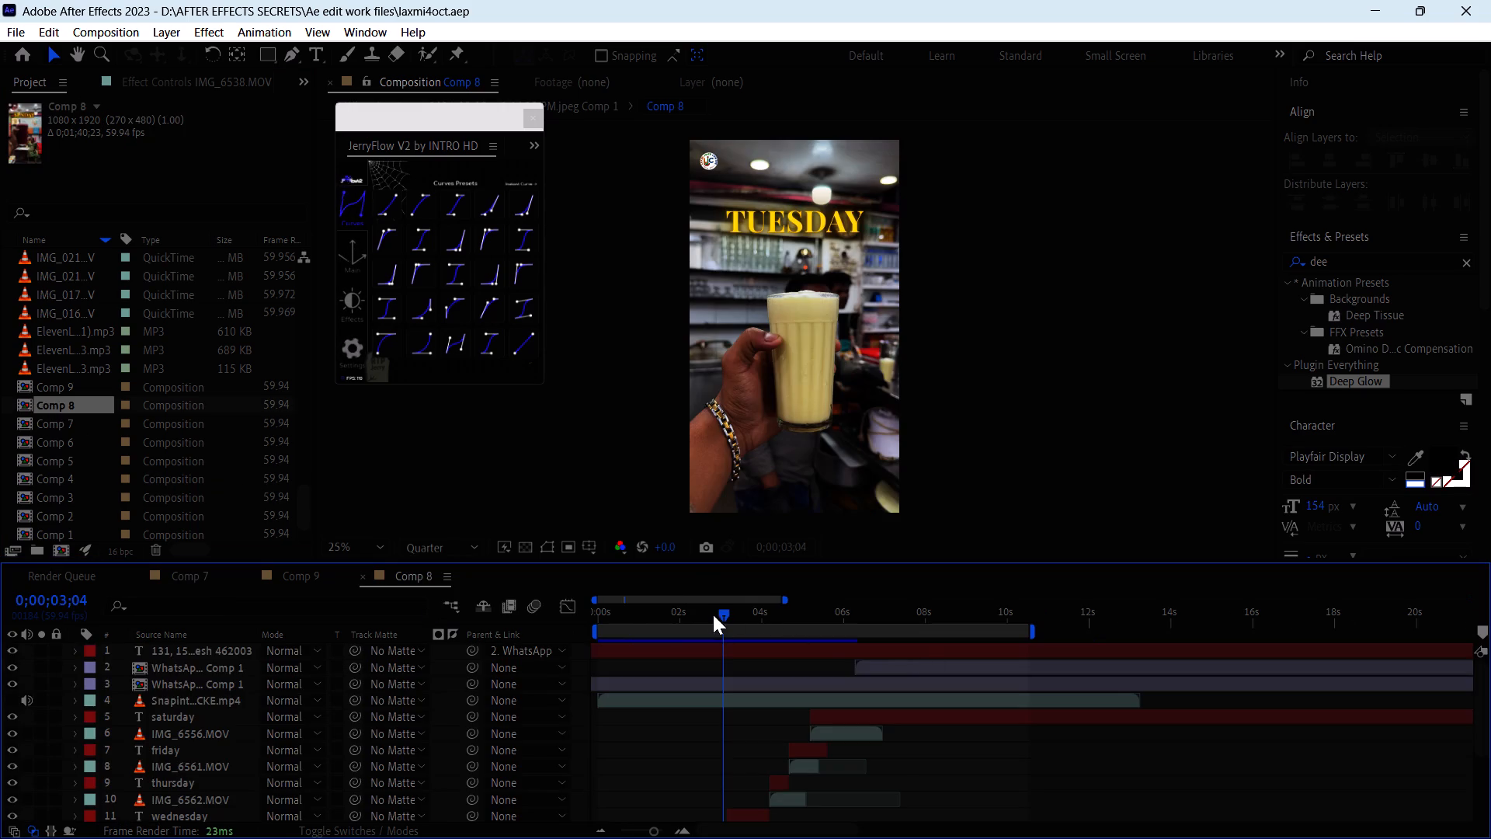
pyautogui.moveTo(718, 614); pyautogui.dragTo(735, 635)
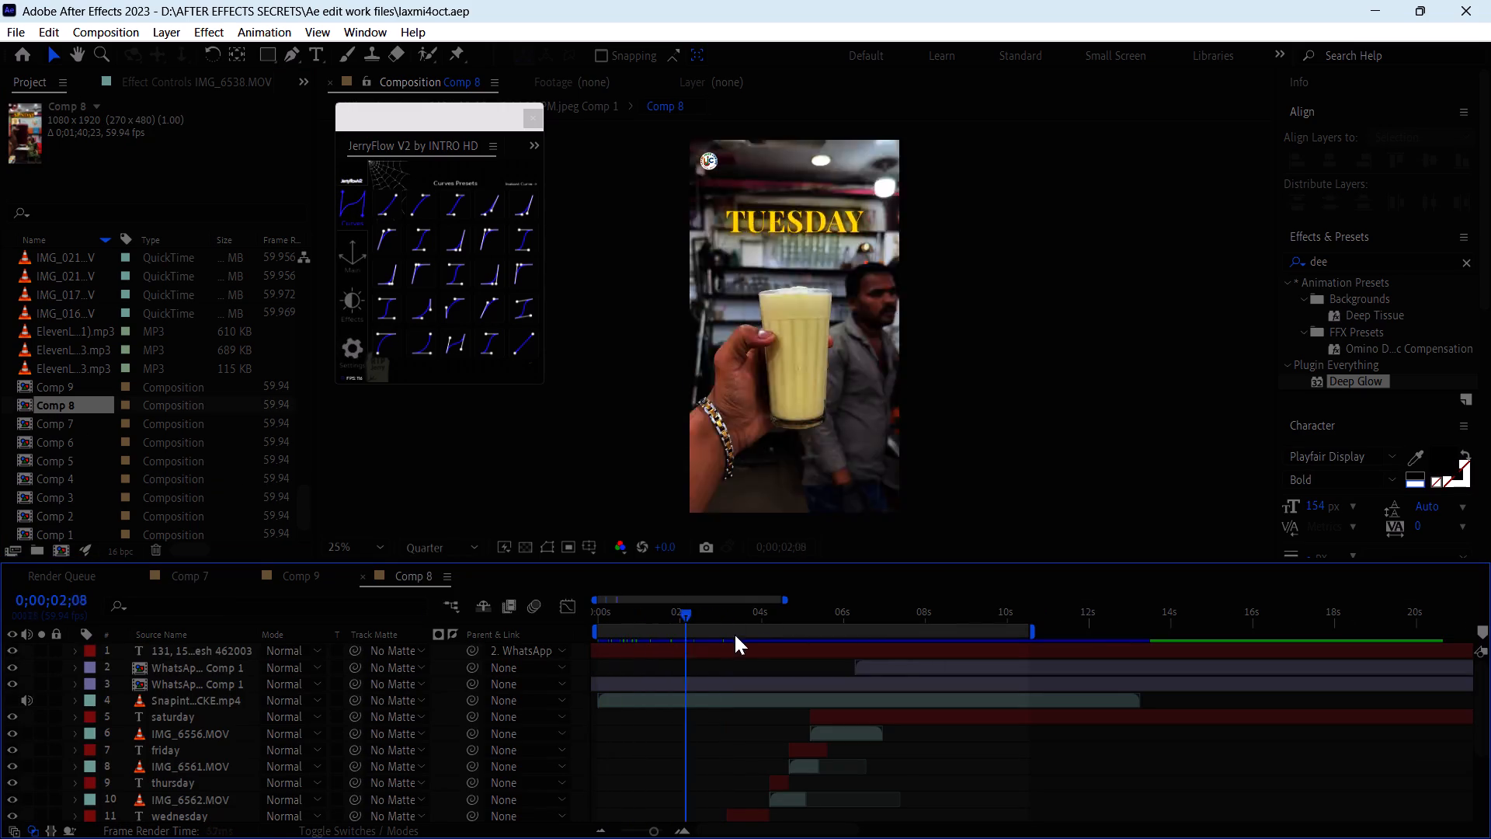
pyautogui.moveTo(735, 635); pyautogui.dragTo(773, 632)
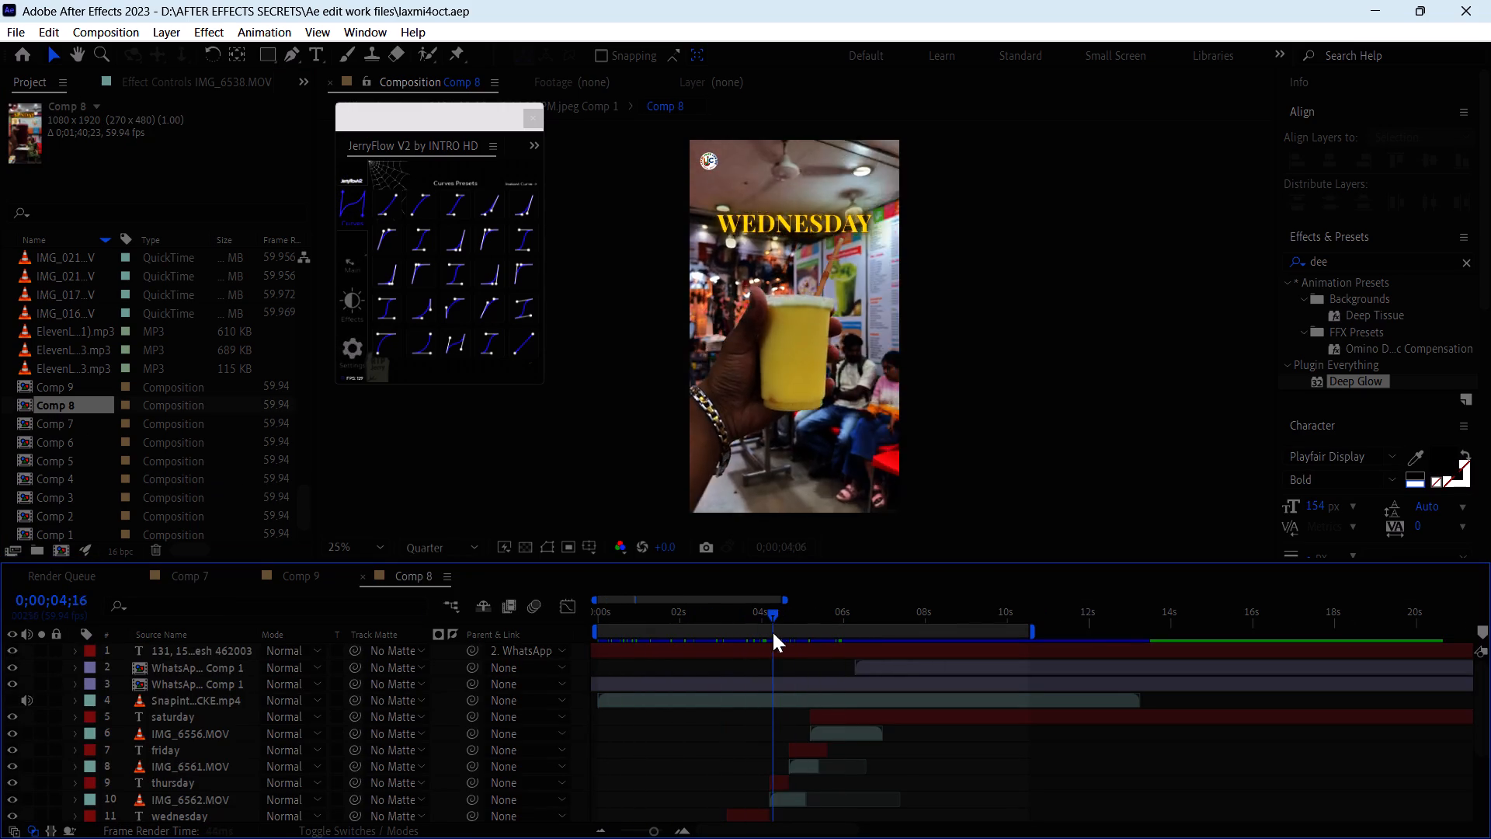
pyautogui.moveTo(773, 632); pyautogui.dragTo(745, 627)
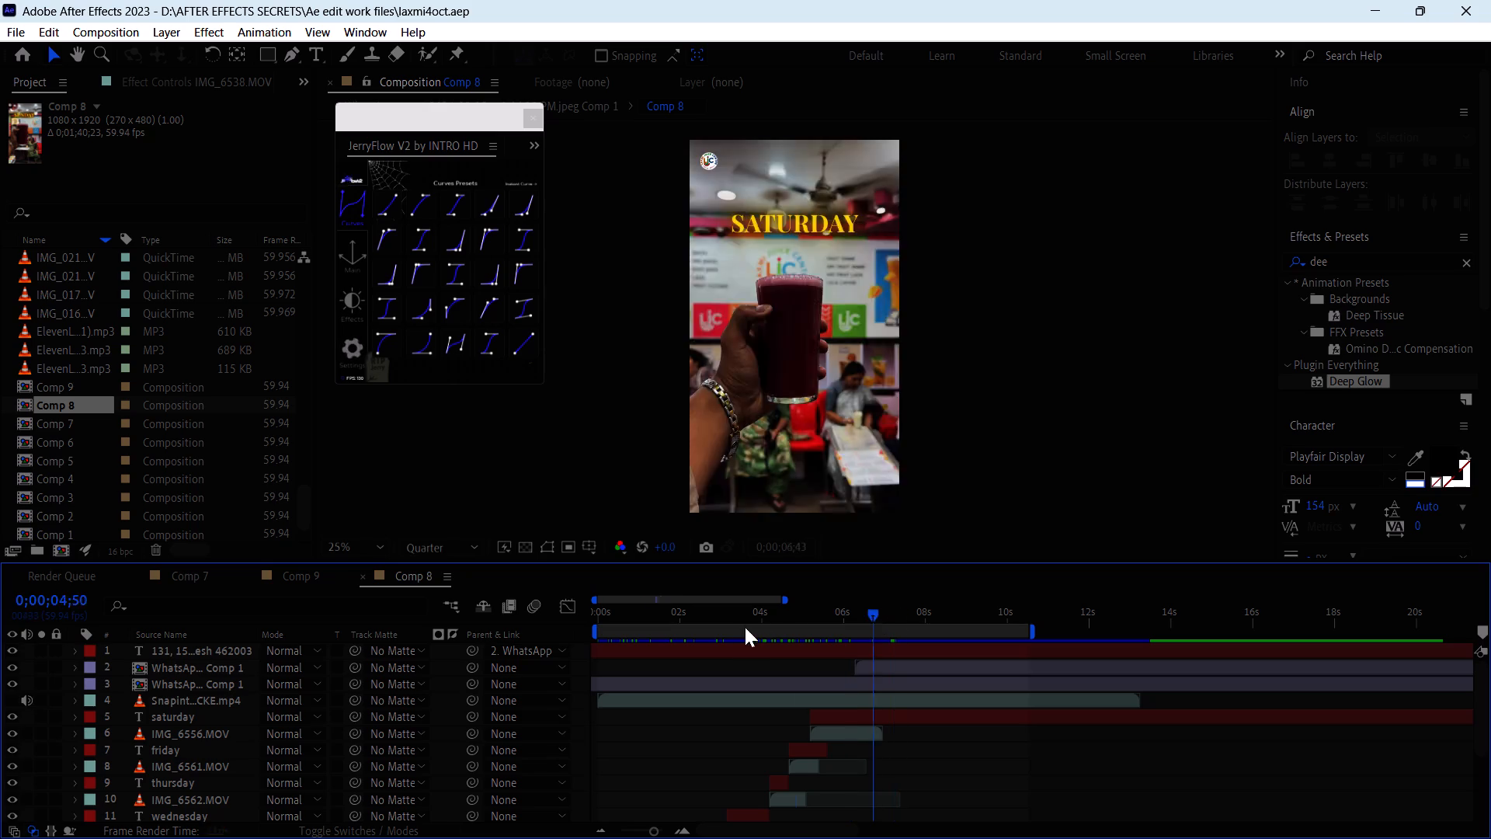
pyautogui.moveTo(745, 627); pyautogui.dragTo(686, 636)
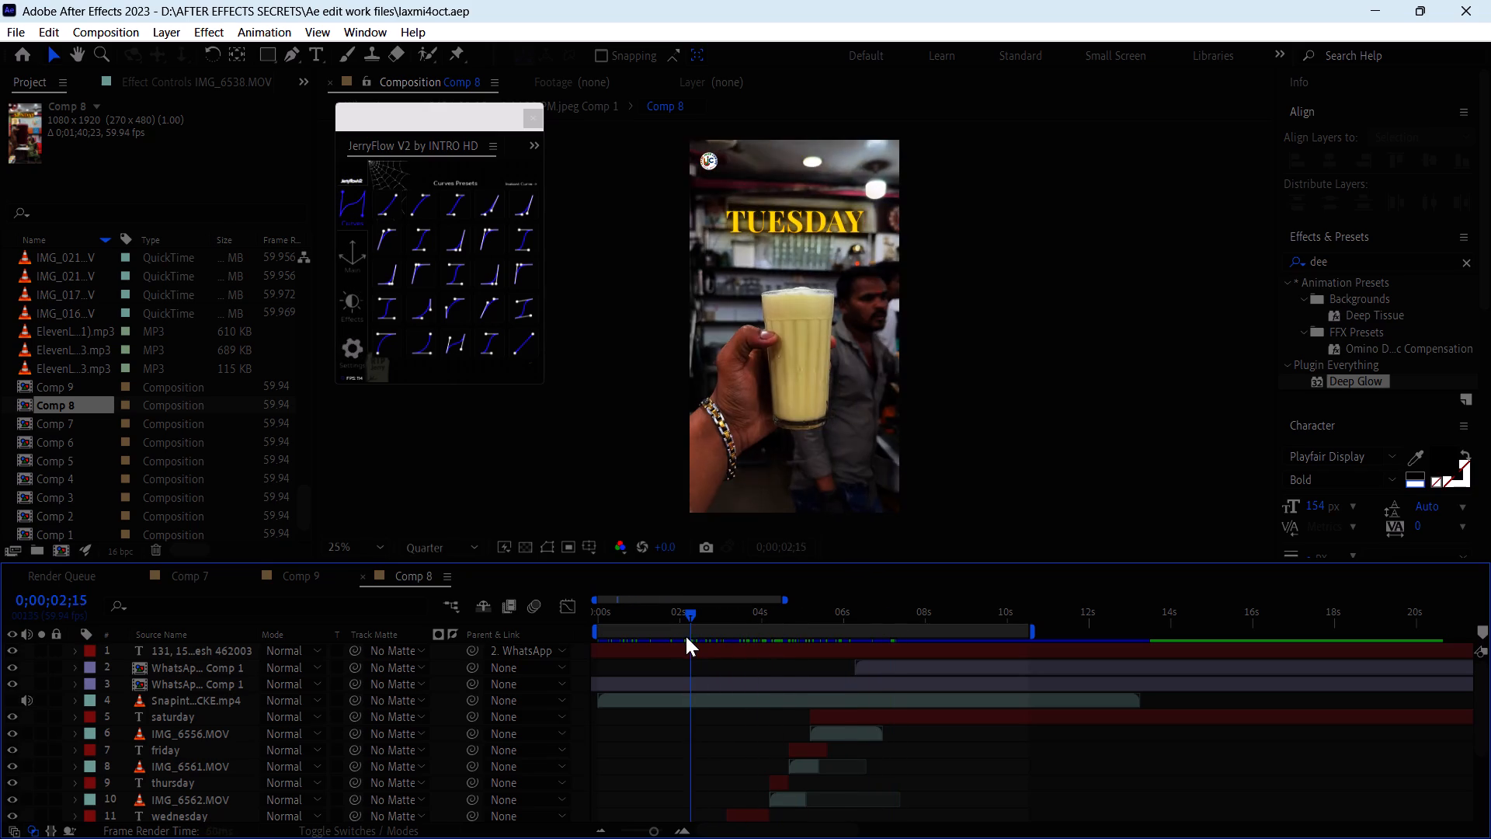
pyautogui.moveTo(686, 636); pyautogui.dragTo(696, 631)
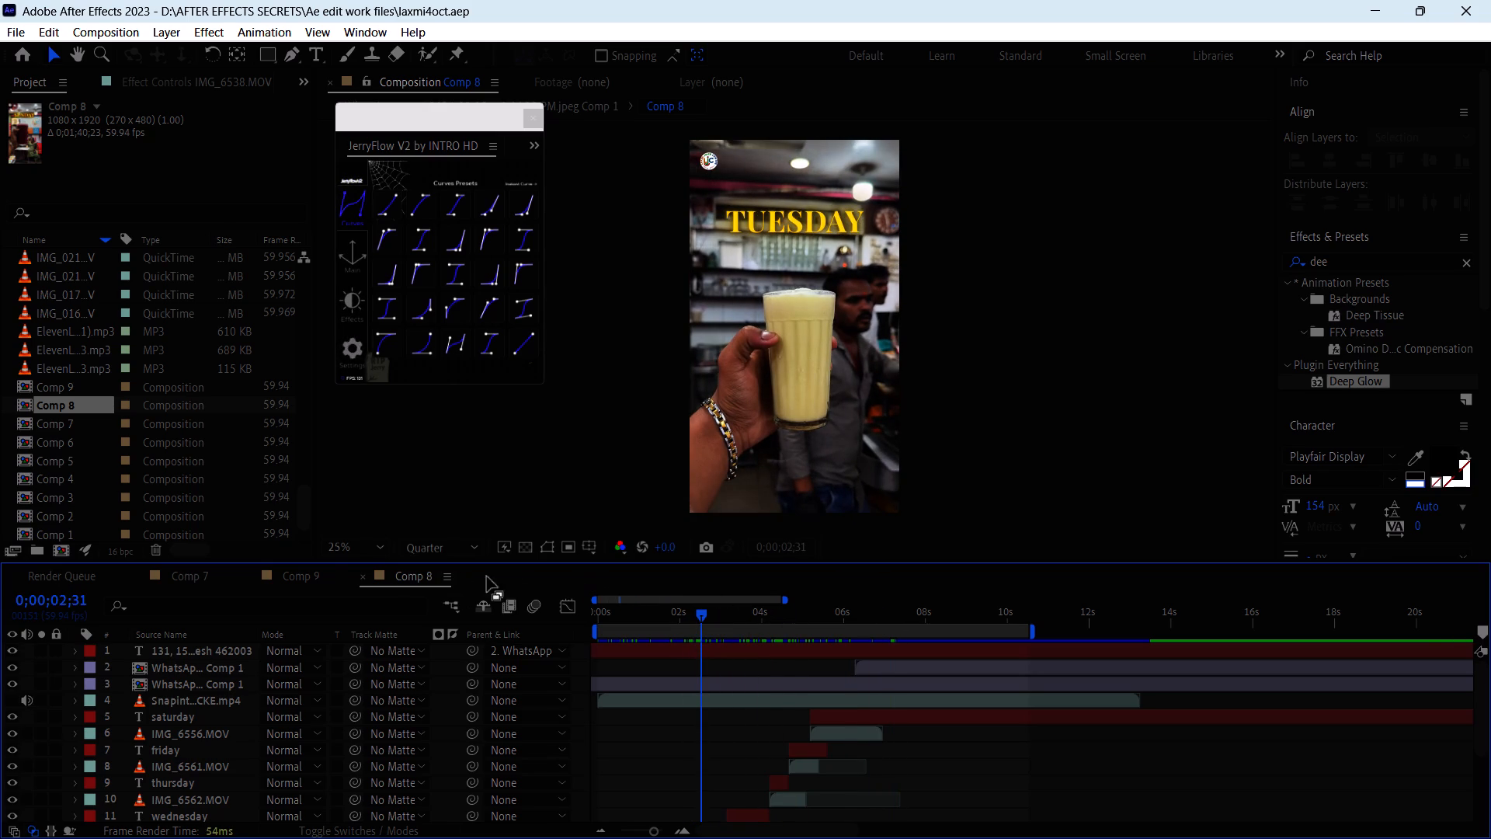
# Replay the opening of Comp 9 and look through the layer stack of Comp 7 for a suitable opening clip.
pyautogui.click(309, 576)
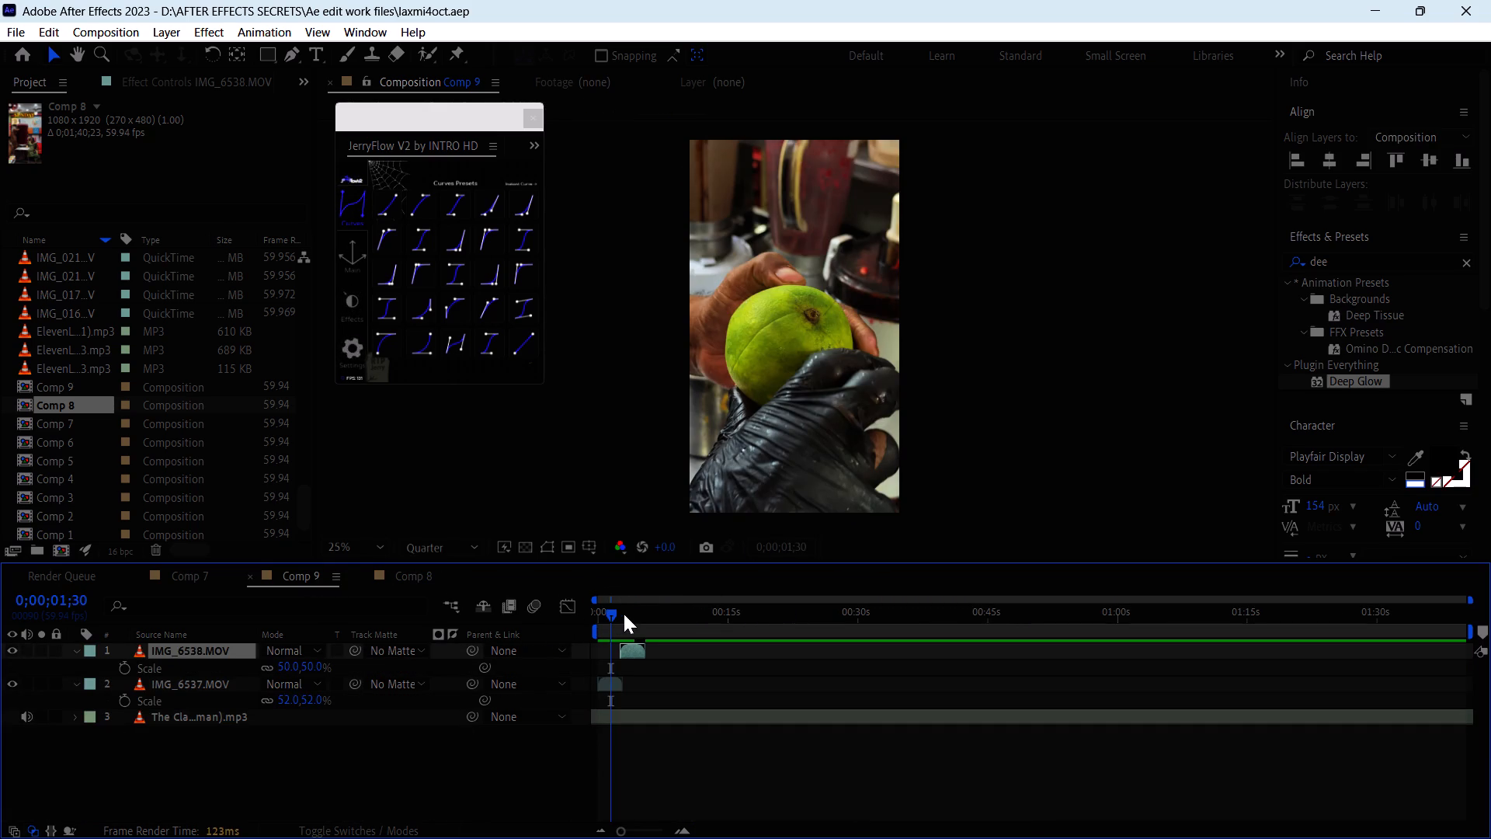
pyautogui.moveTo(622, 611); pyautogui.dragTo(561, 636)
pyautogui.press('space')
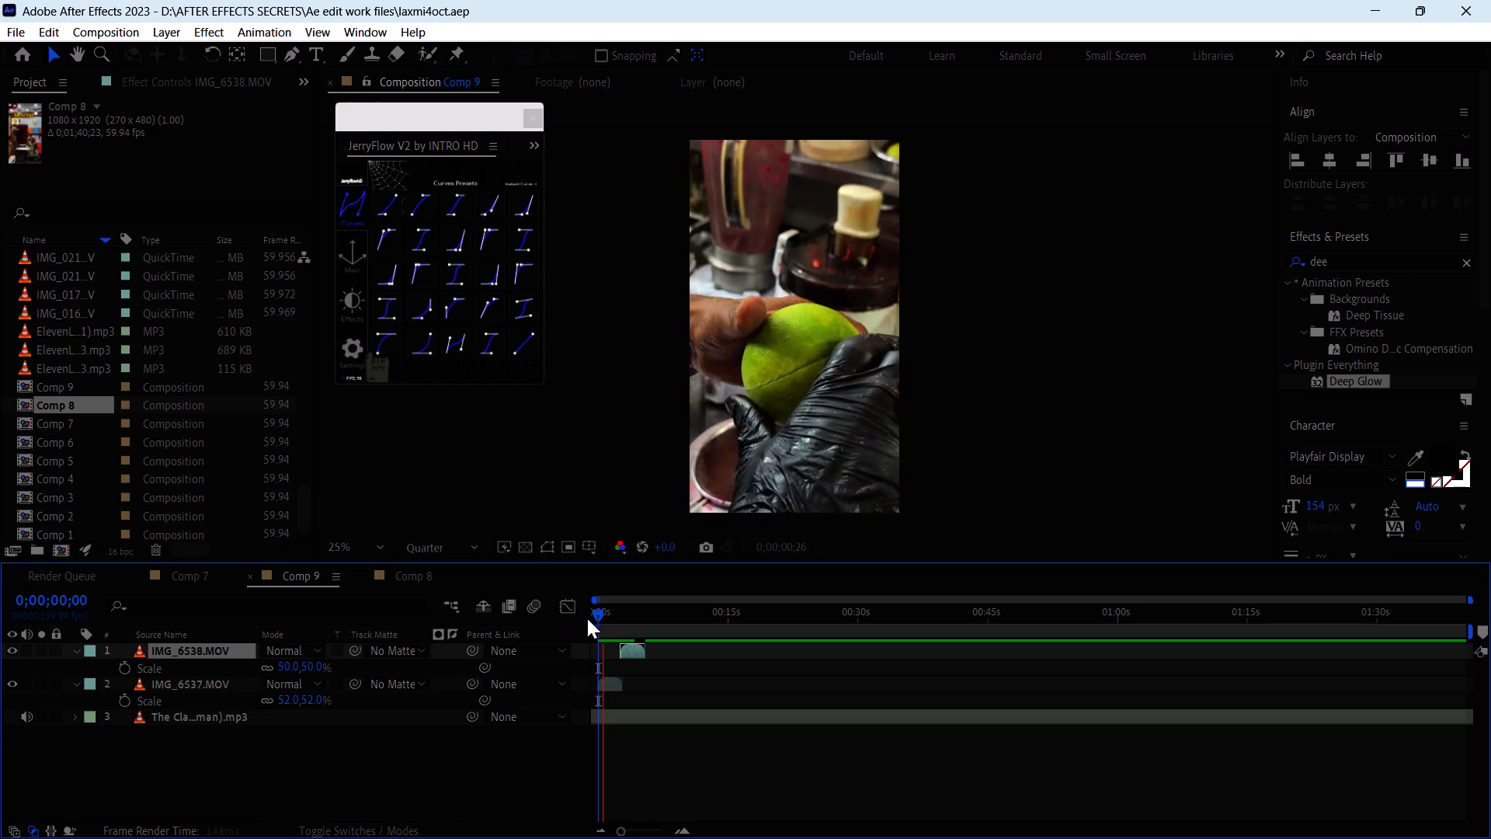
pyautogui.press('space')
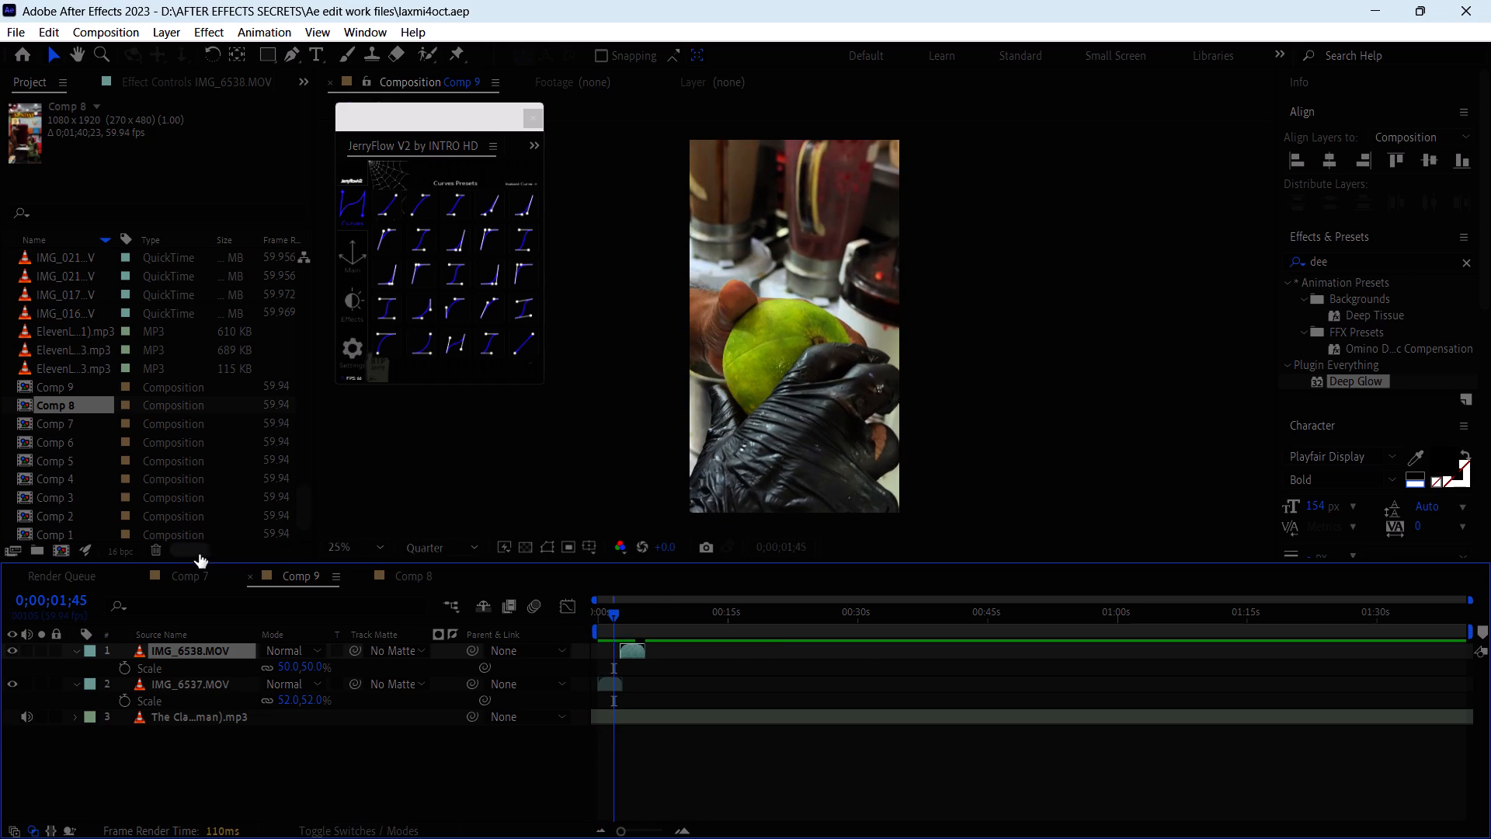
pyautogui.click(200, 570)
pyautogui.scroll(-2, 728, 677)
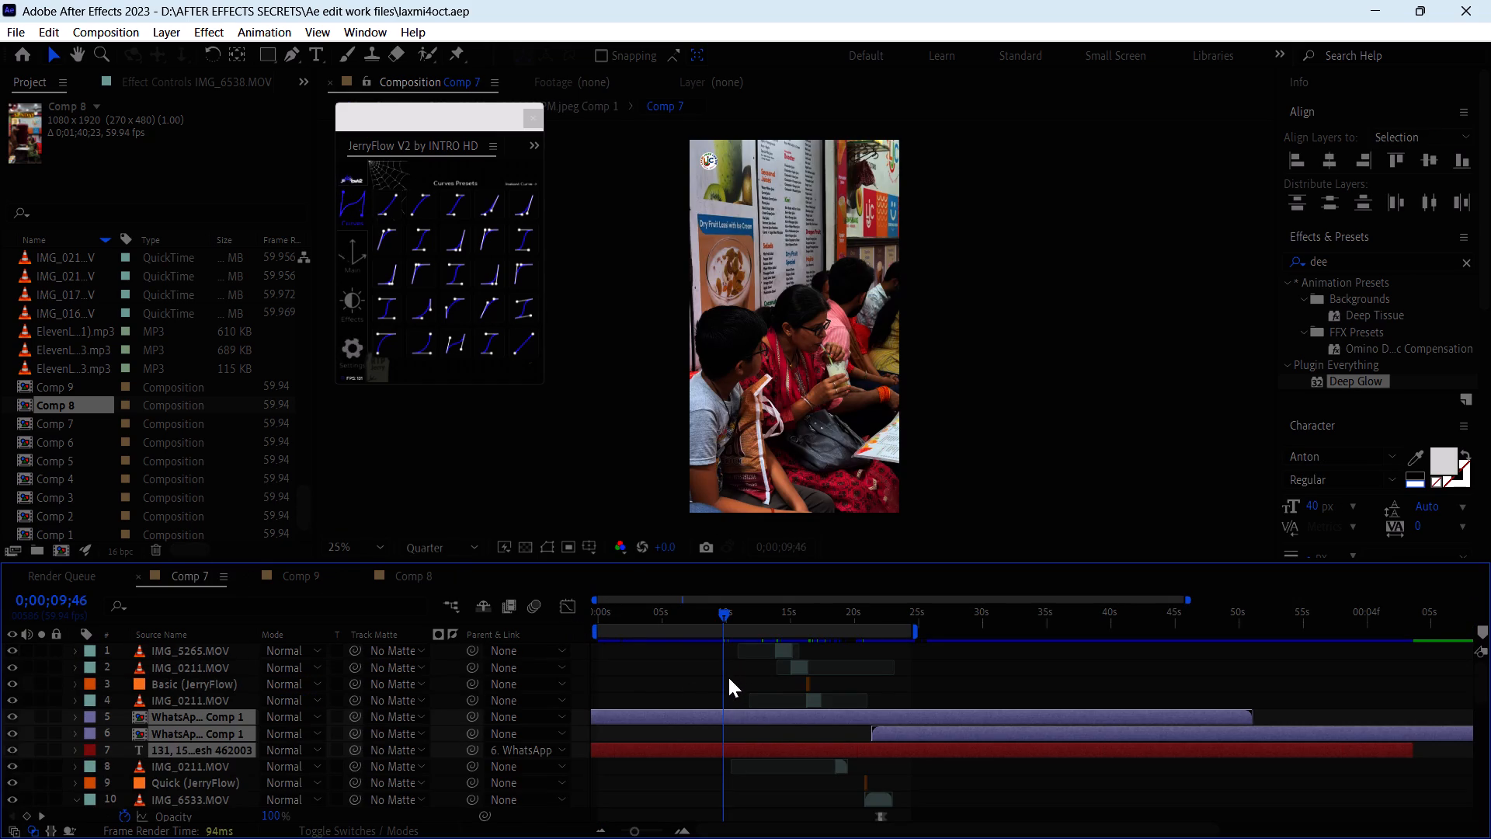
pyautogui.scroll(-11, 728, 677)
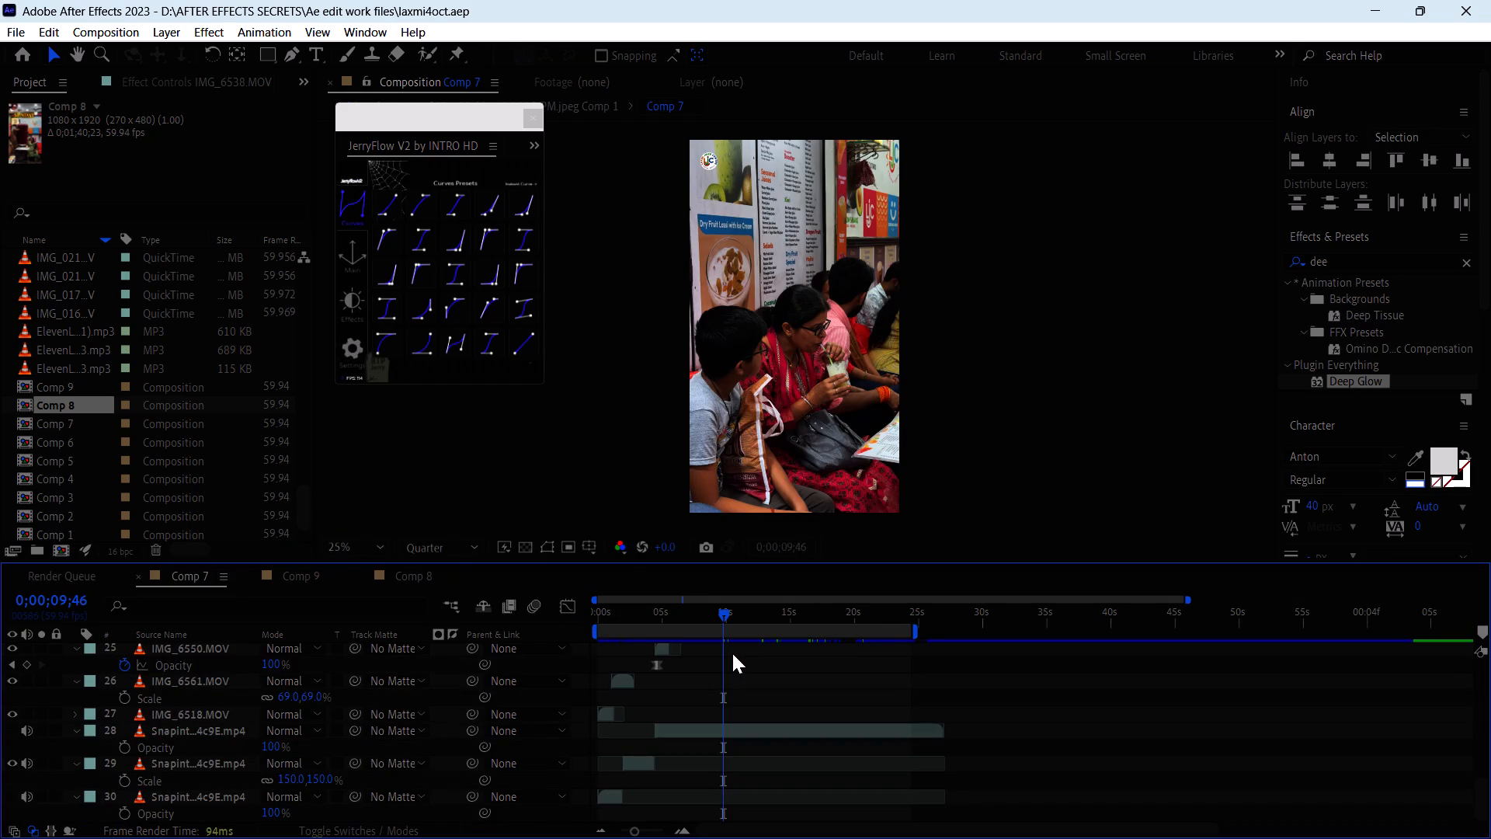
pyautogui.scroll(-2, 732, 653)
pyautogui.scroll(11, 713, 724)
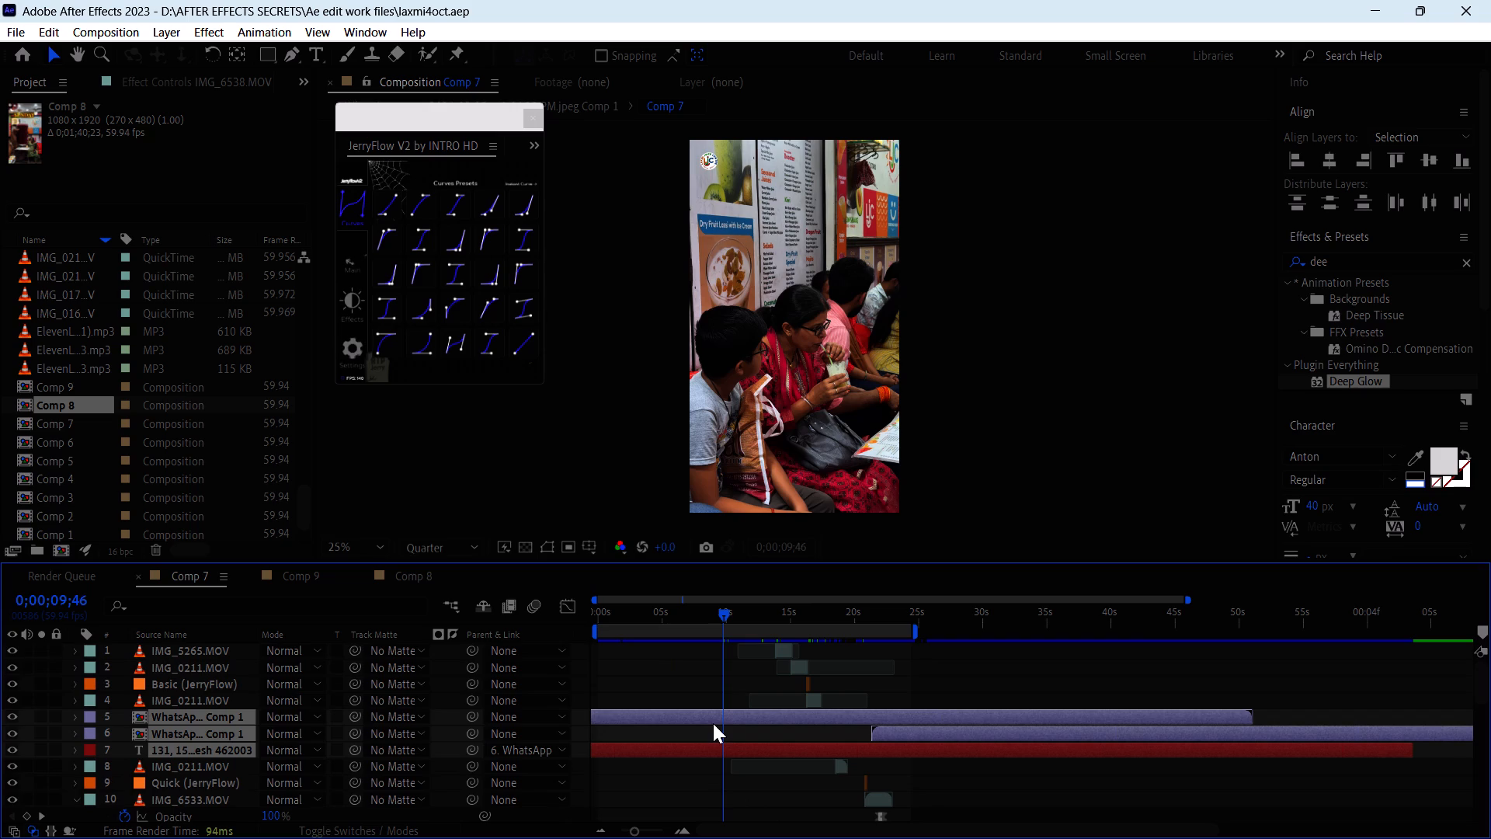
pyautogui.scroll(5, 713, 722)
# Copy the IMG_6553.MOV layer, the yellow drink shot under the Wednesday title, from Comp 8 and paste it into Comp 9.
pyautogui.click(412, 577)
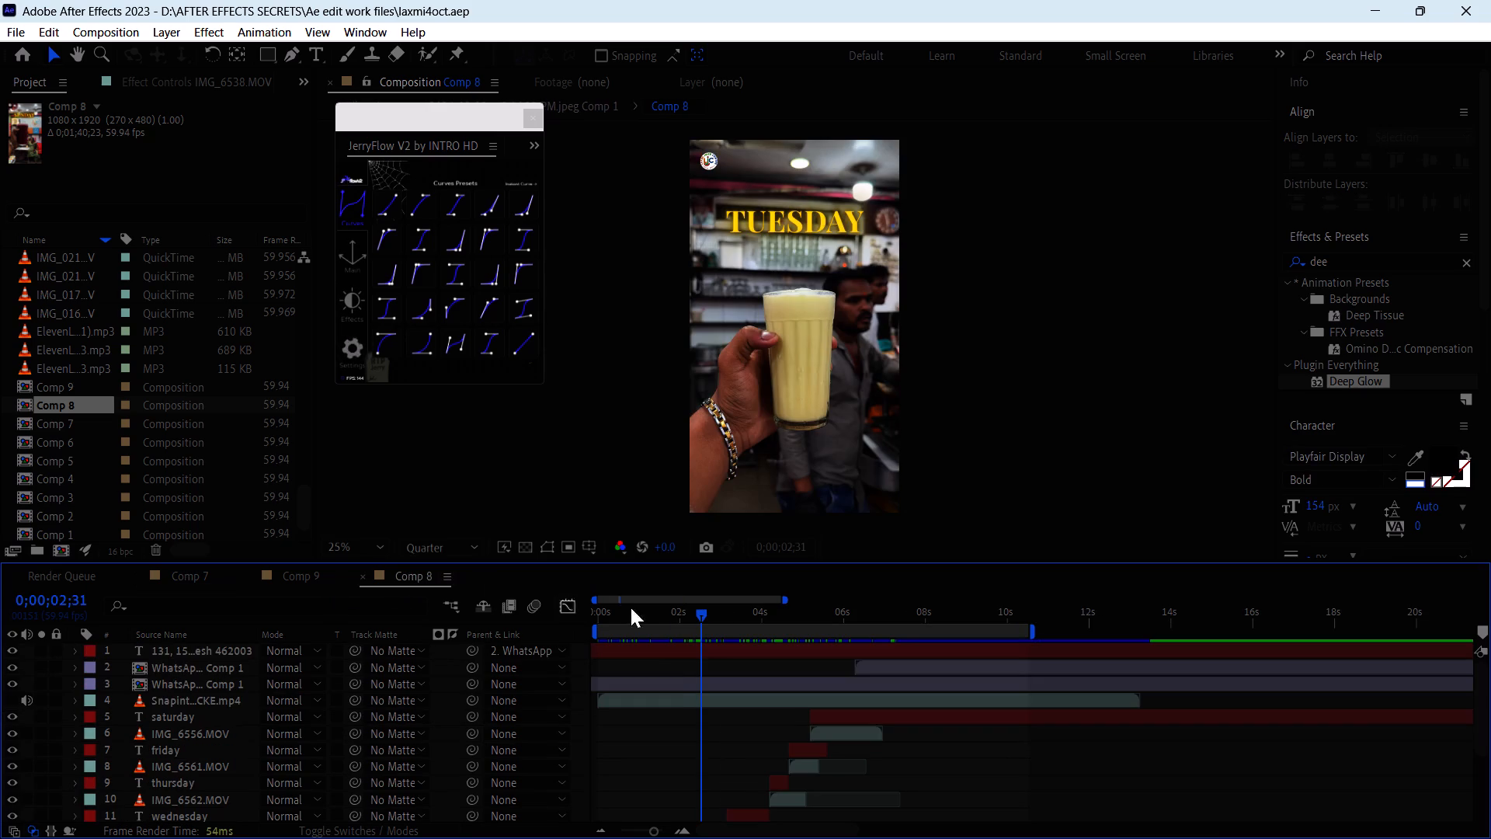
pyautogui.moveTo(697, 616); pyautogui.dragTo(773, 634)
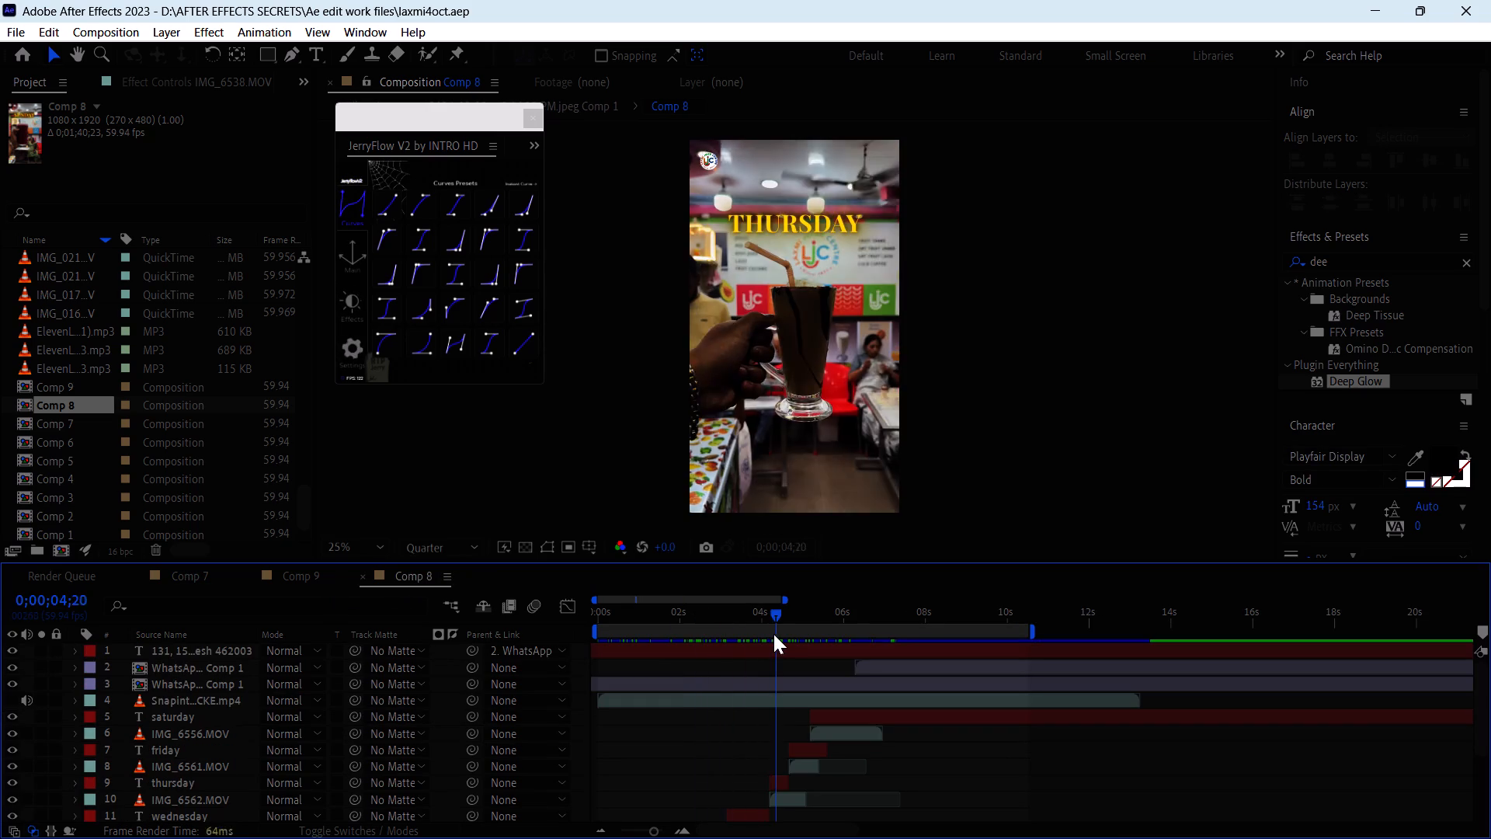
pyautogui.moveTo(773, 634); pyautogui.dragTo(749, 632)
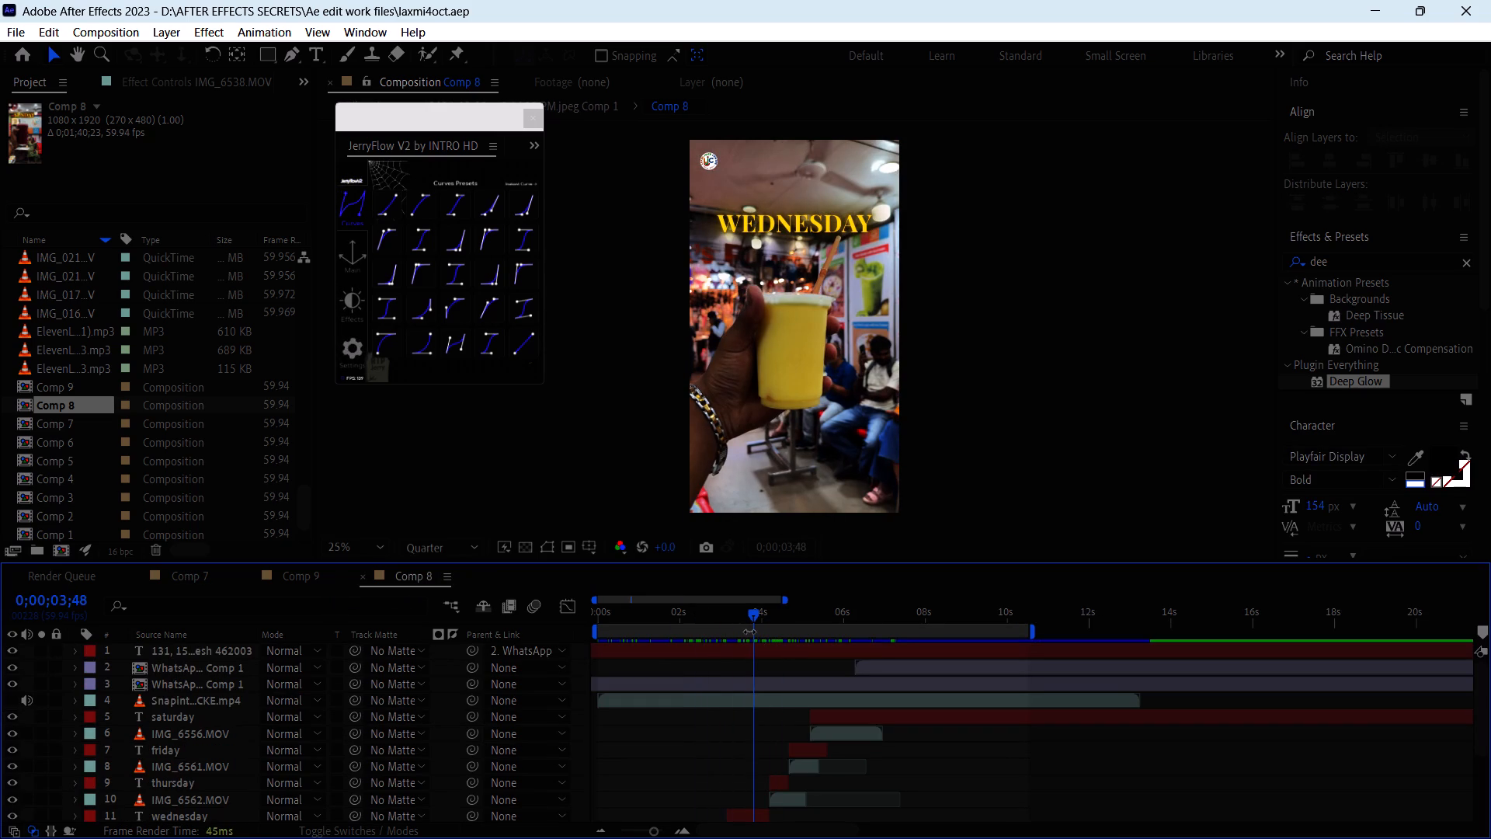
pyautogui.moveTo(752, 619); pyautogui.dragTo(712, 628)
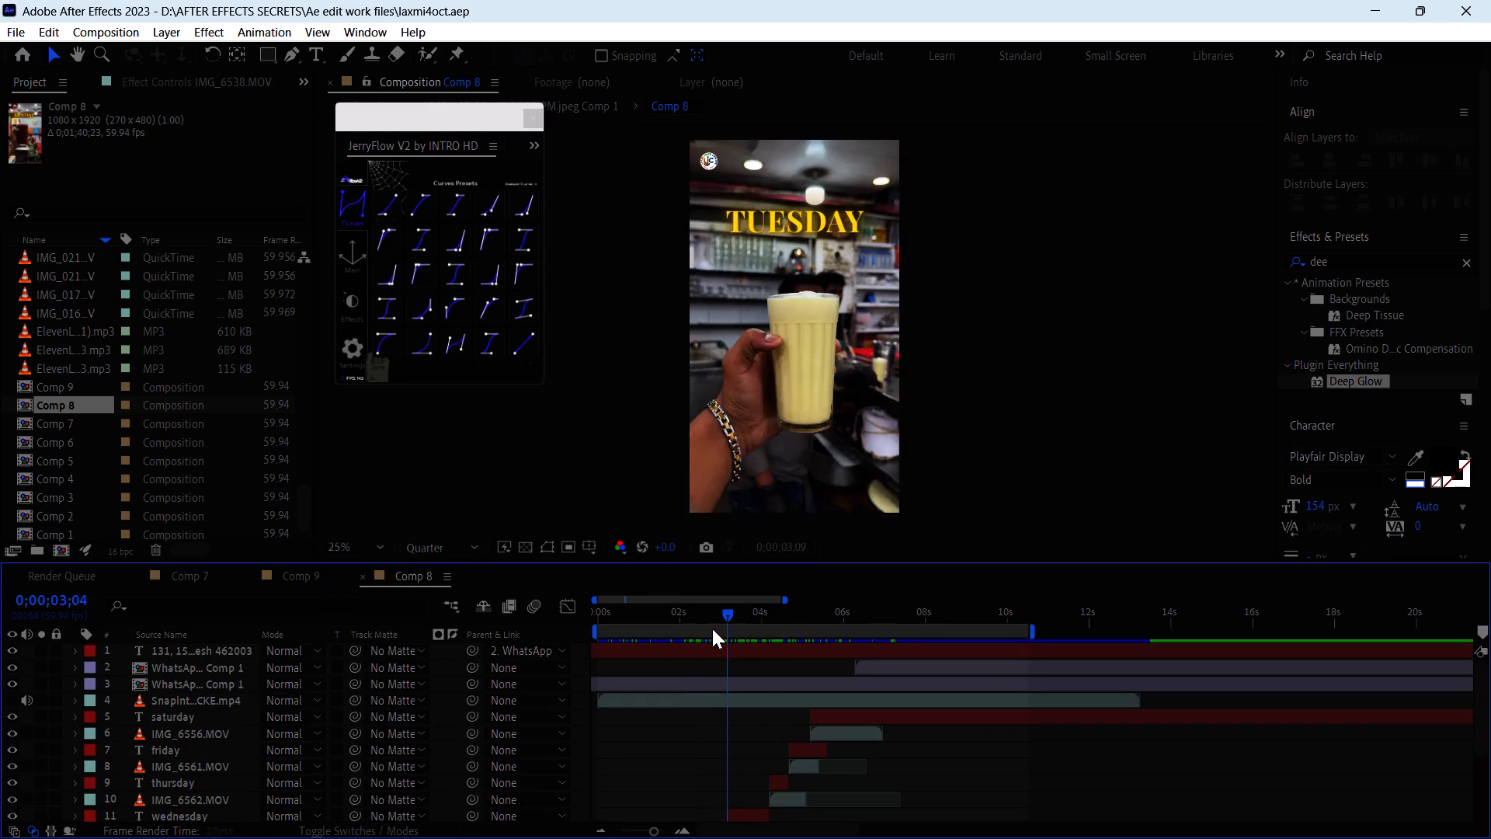
pyautogui.moveTo(712, 628); pyautogui.dragTo(782, 628)
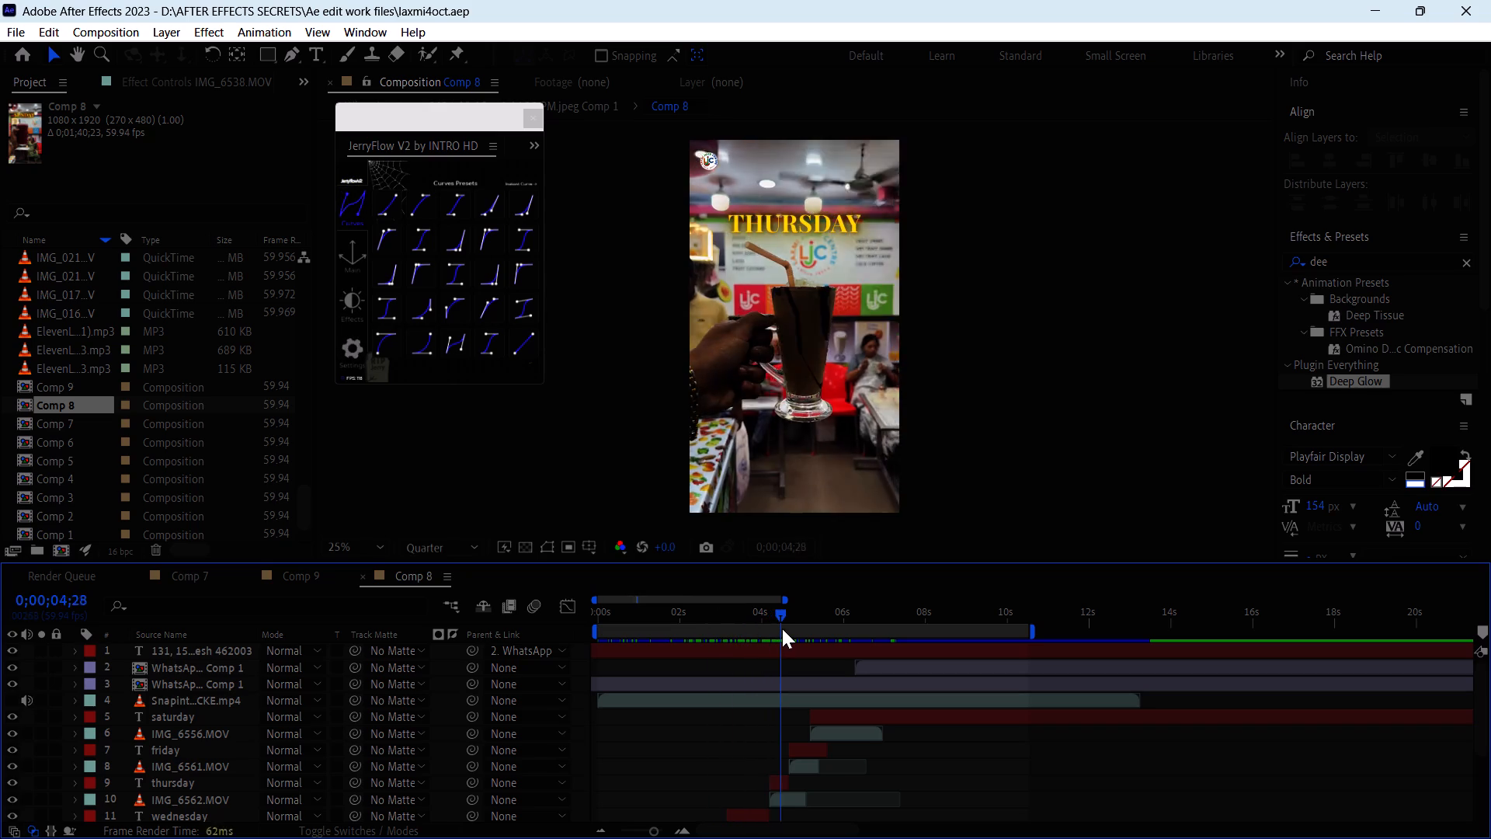
pyautogui.moveTo(782, 628); pyautogui.dragTo(752, 628)
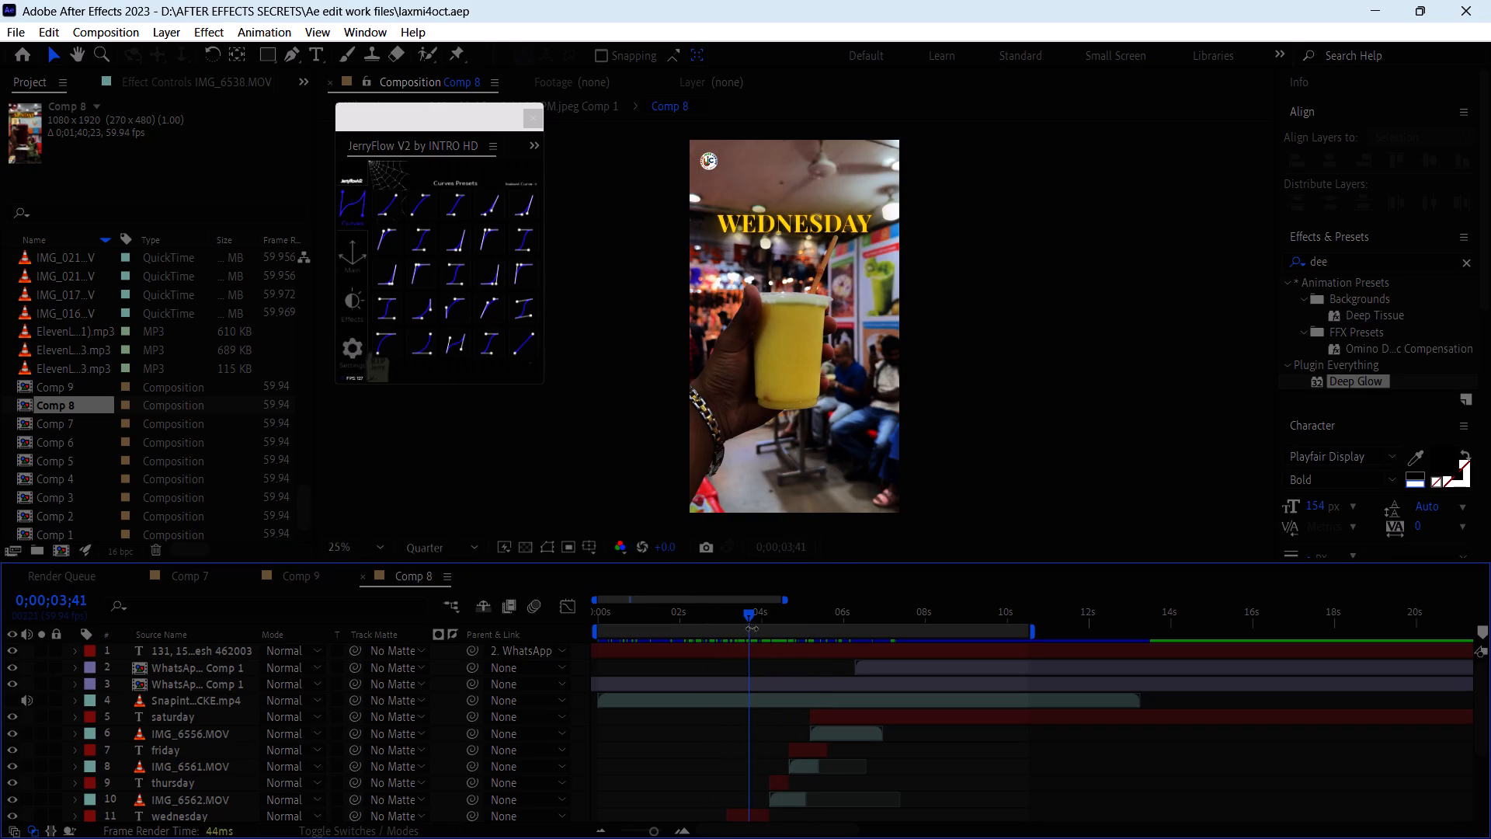
pyautogui.scroll(-3, 752, 628)
pyautogui.click(776, 713)
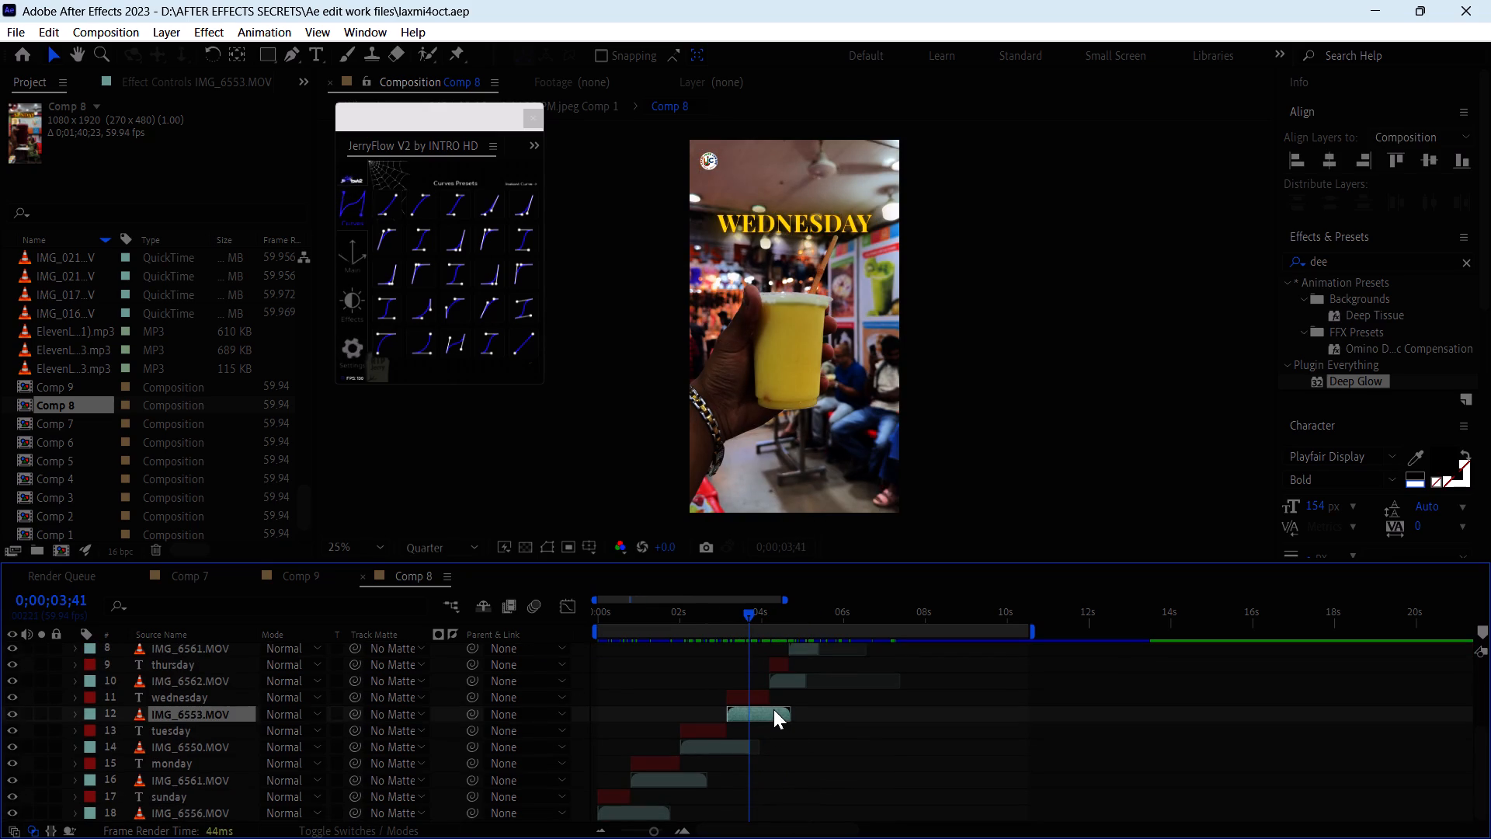
pyautogui.hotkey('ctrl', 'x')
pyautogui.hotkey('ctrl', 'z')
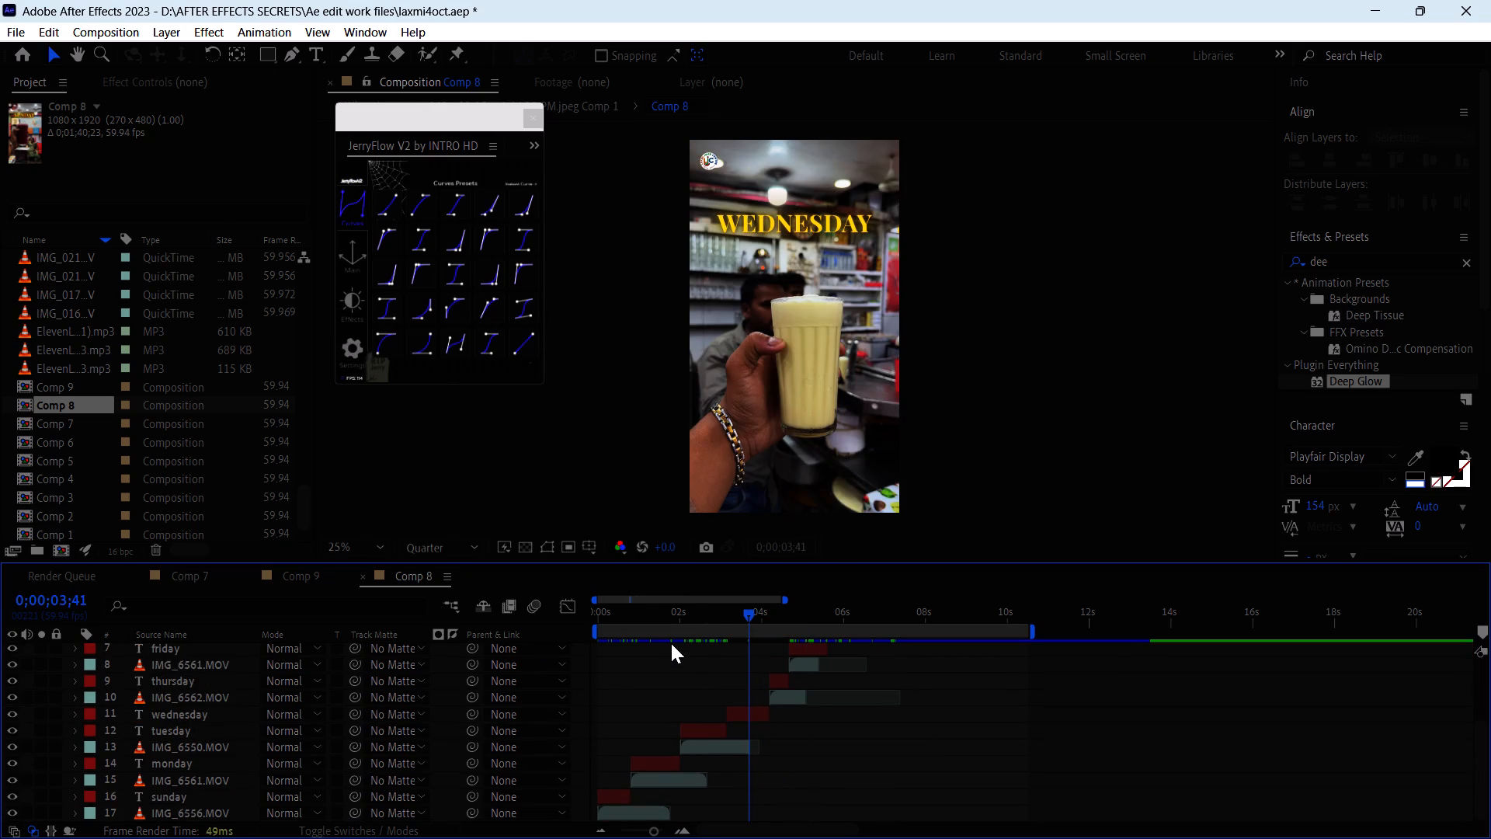
pyautogui.click(710, 637)
pyautogui.hotkey('ctrl', 'c')
pyautogui.click(321, 574)
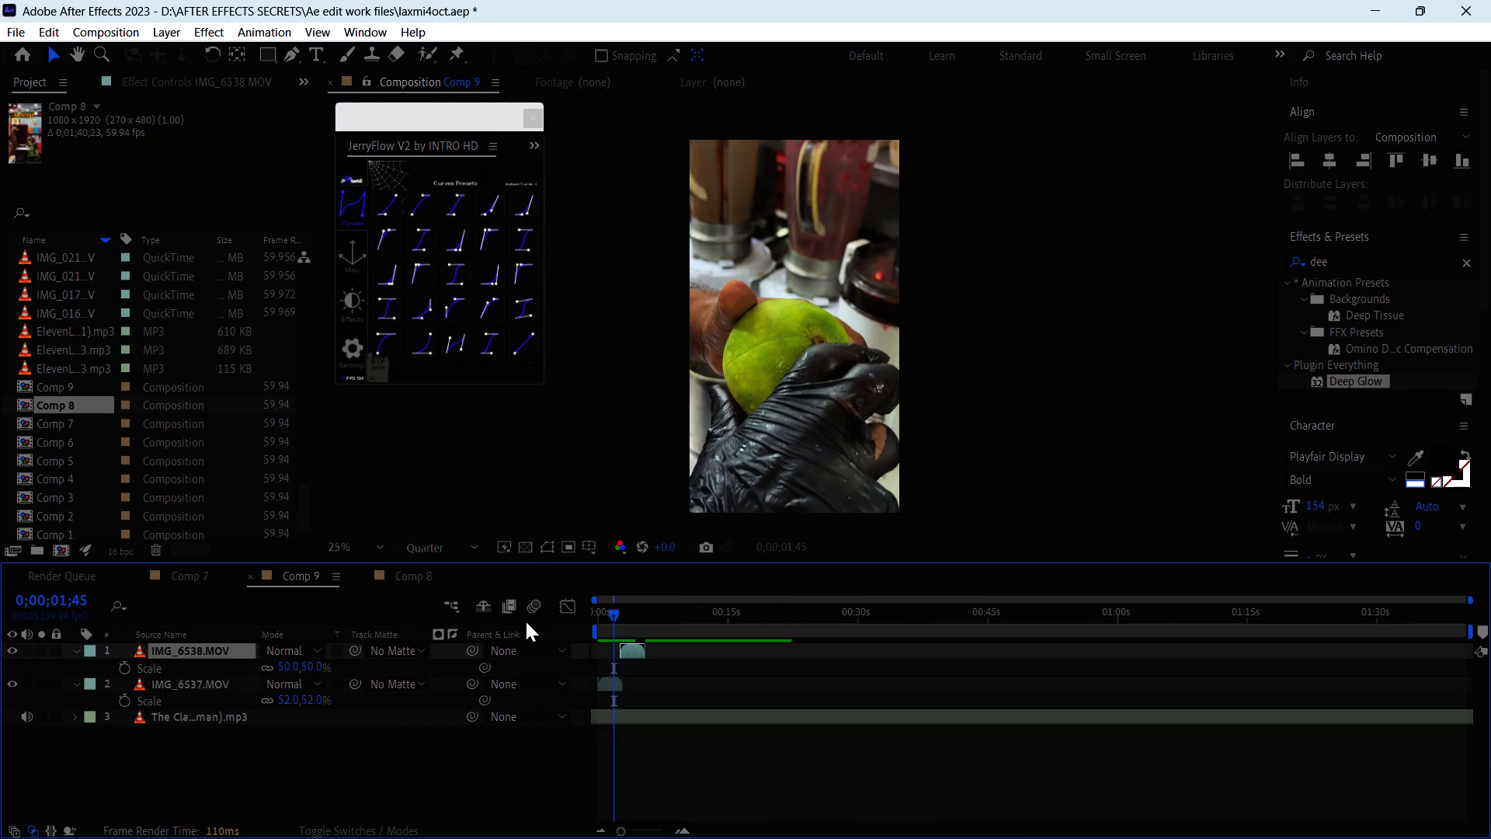
pyautogui.hotkey('ctrl', 'v')
# Place IMG_6553.MOV at the start of Comp 9 and shift IMG_6537.MOV and IMG_6538.MOV together to follow it.
pyautogui.moveTo(632, 649); pyautogui.dragTo(624, 657)
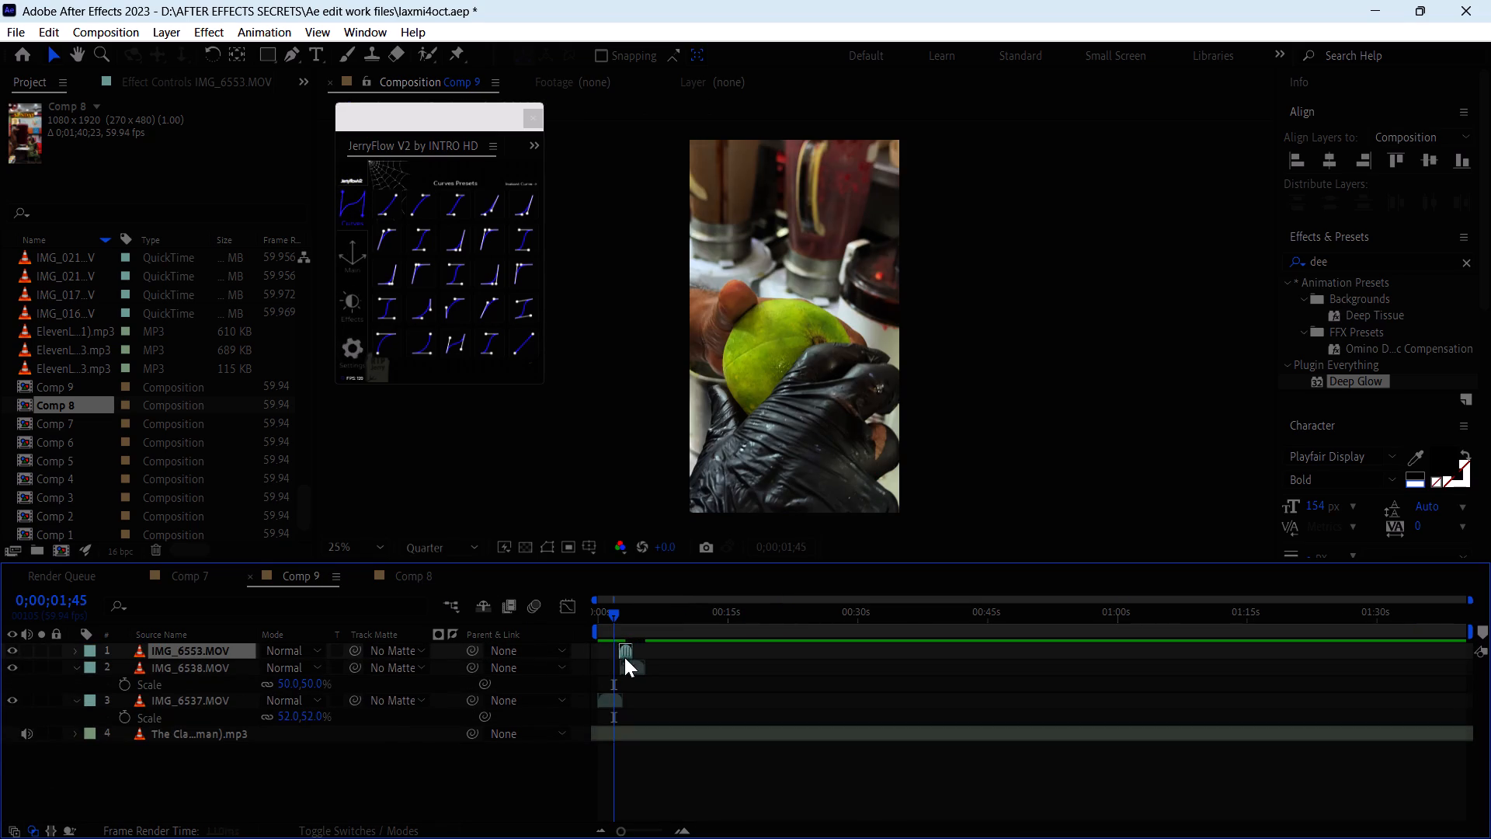
pyautogui.moveTo(624, 657); pyautogui.dragTo(606, 671)
pyautogui.click(604, 700)
pyautogui.keyDown('ctrl'); pyautogui.click(633, 665); pyautogui.keyUp('ctrl')
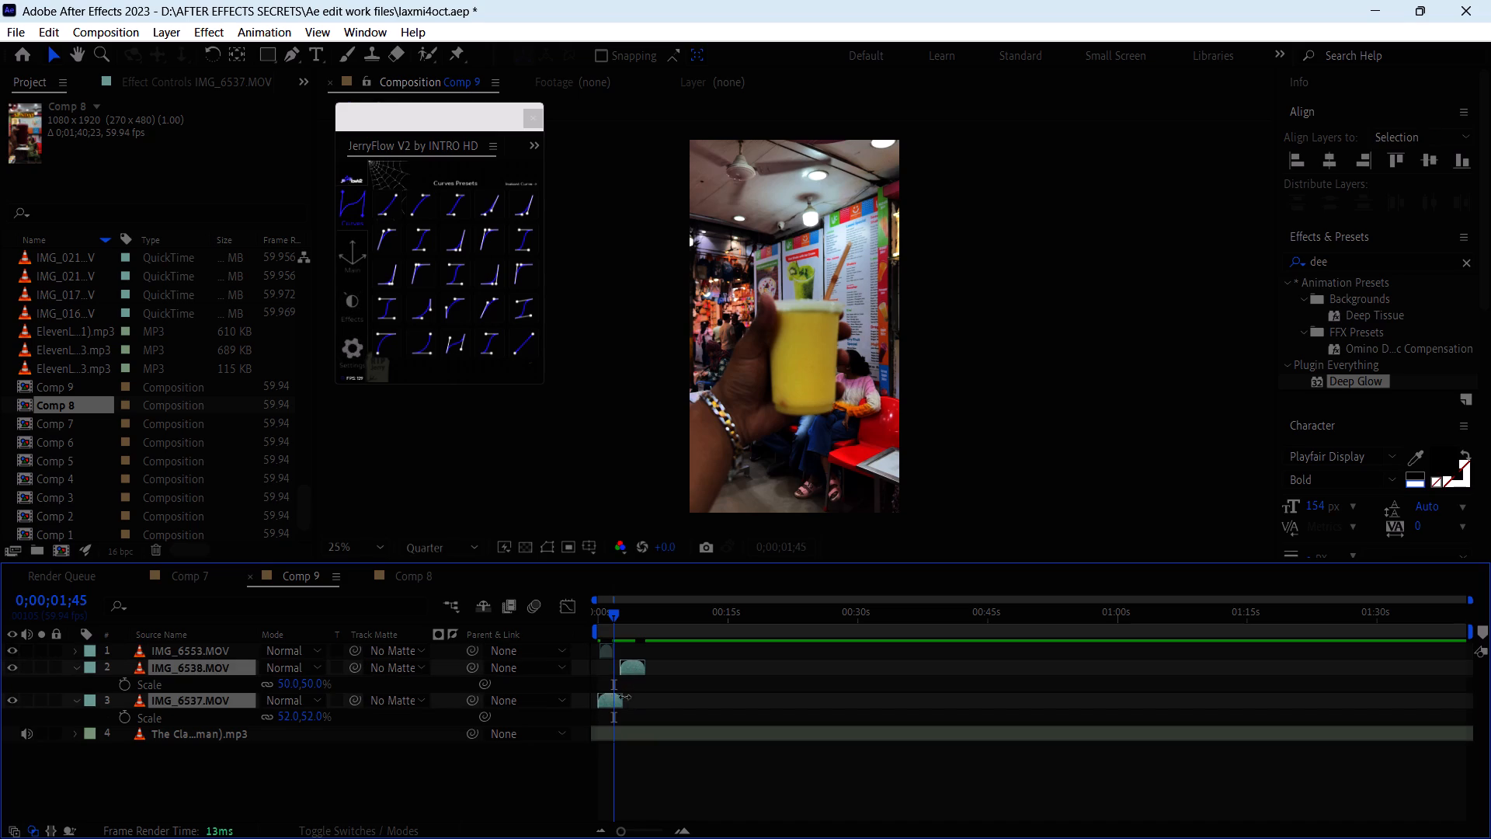
pyautogui.moveTo(606, 698); pyautogui.dragTo(623, 702)
# Play back the new opening and nudge IMG_6537.MOV and IMG_6538.MOV slightly earlier to tighten the cut from IMG_6553.MOV.
pyautogui.press('space')
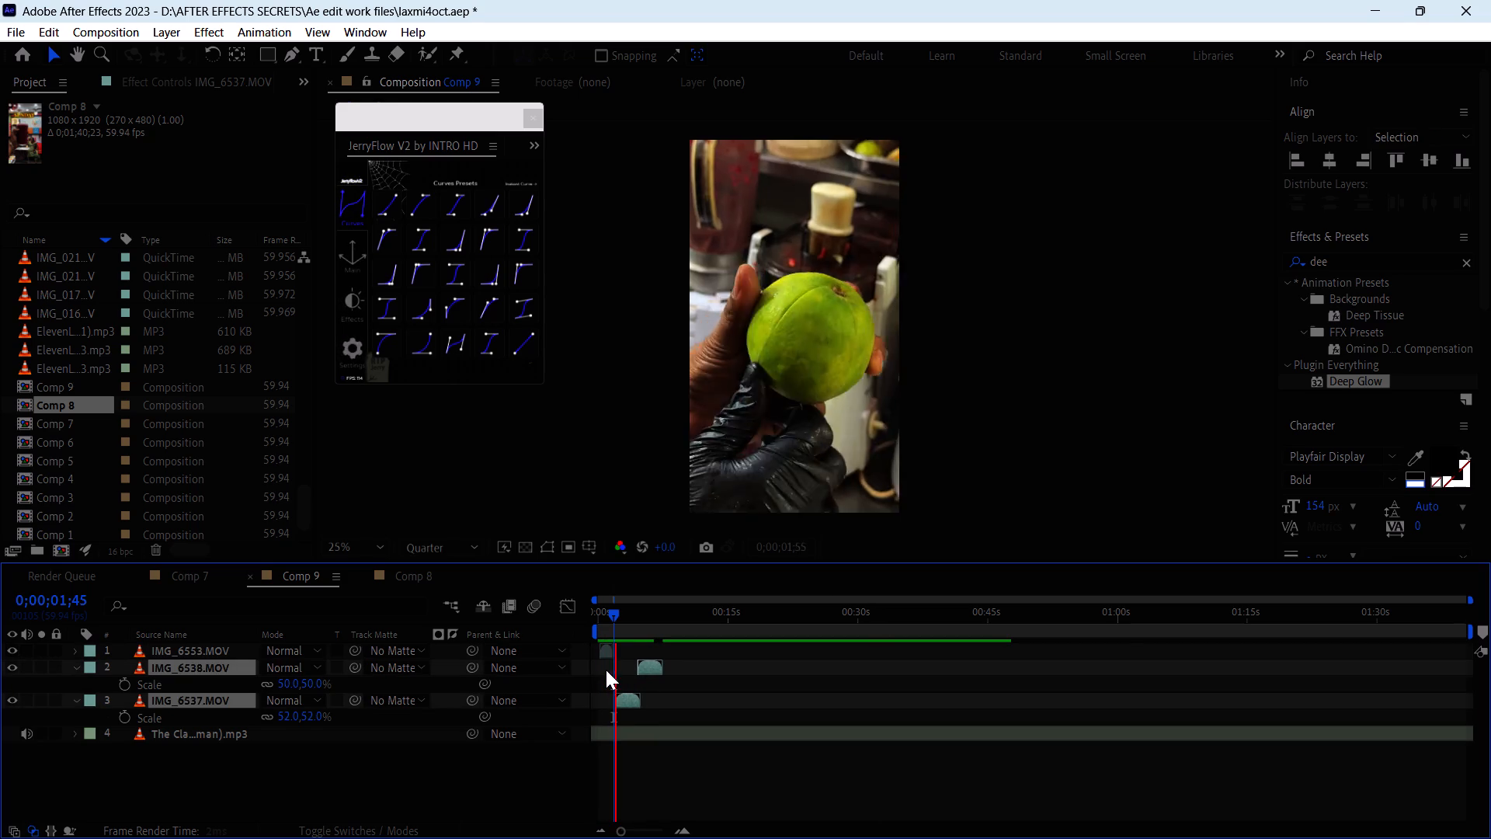
pyautogui.press('space')
pyautogui.press('space')
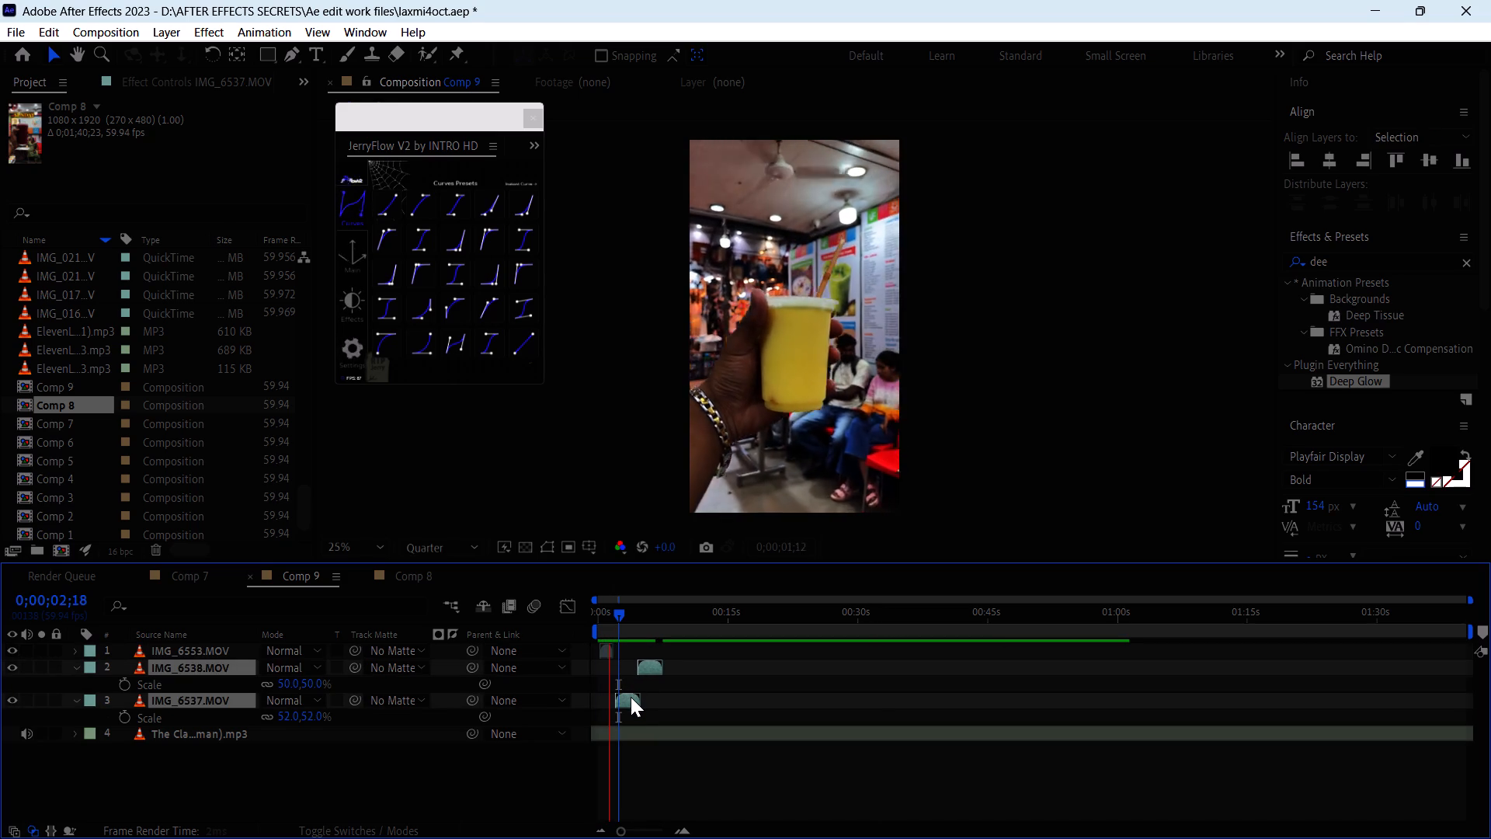
pyautogui.press('space')
pyautogui.moveTo(627, 698); pyautogui.dragTo(626, 705)
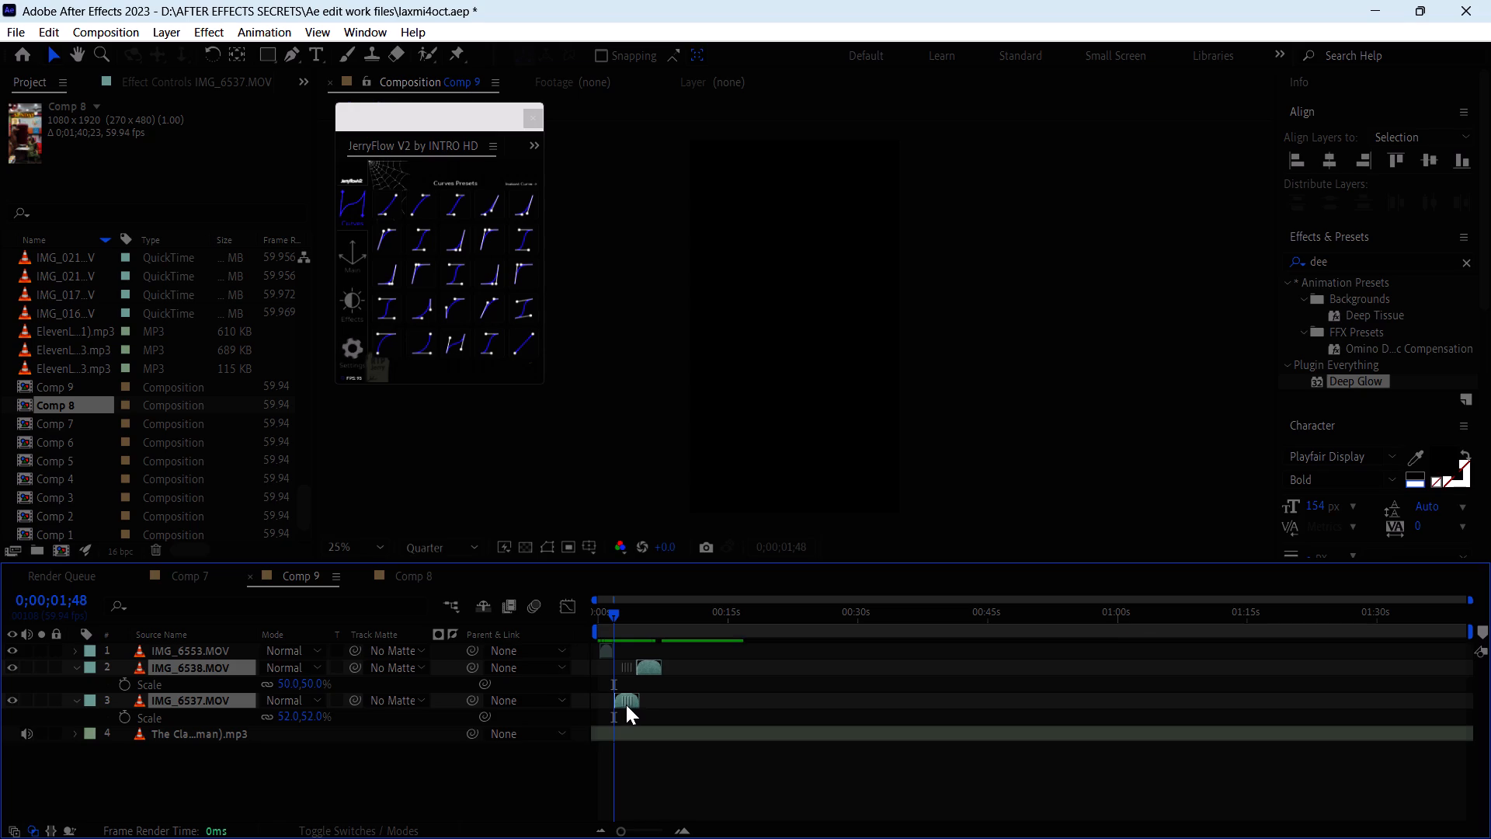
pyautogui.moveTo(626, 705); pyautogui.dragTo(625, 709)
pyautogui.press('space')
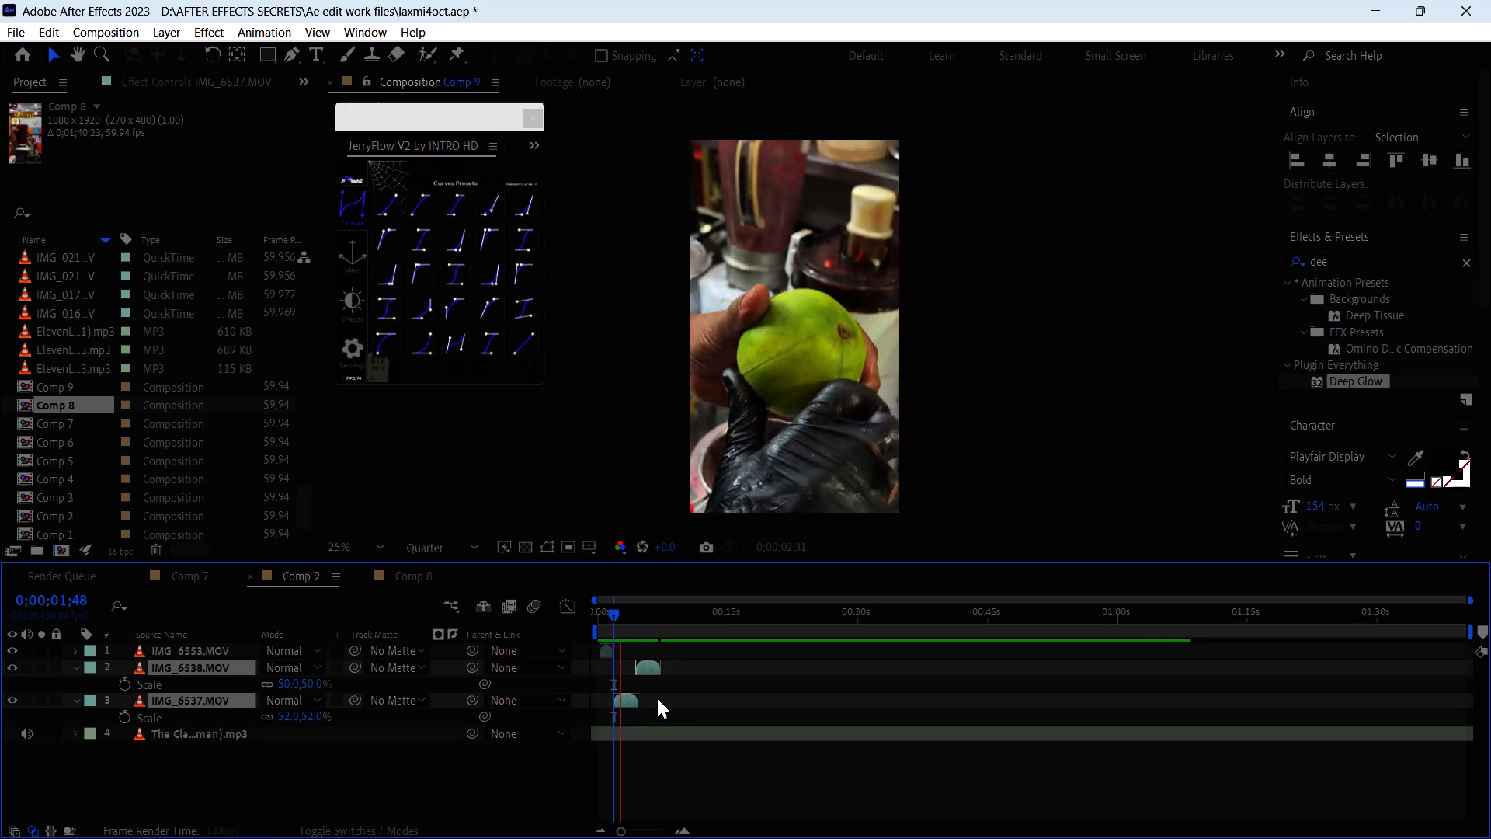
# Shift IMG_6538.MOV slightly earlier in Comp 9 so it overlaps the end of IMG_6537.MOV, and play back the cut.
pyautogui.press('space')
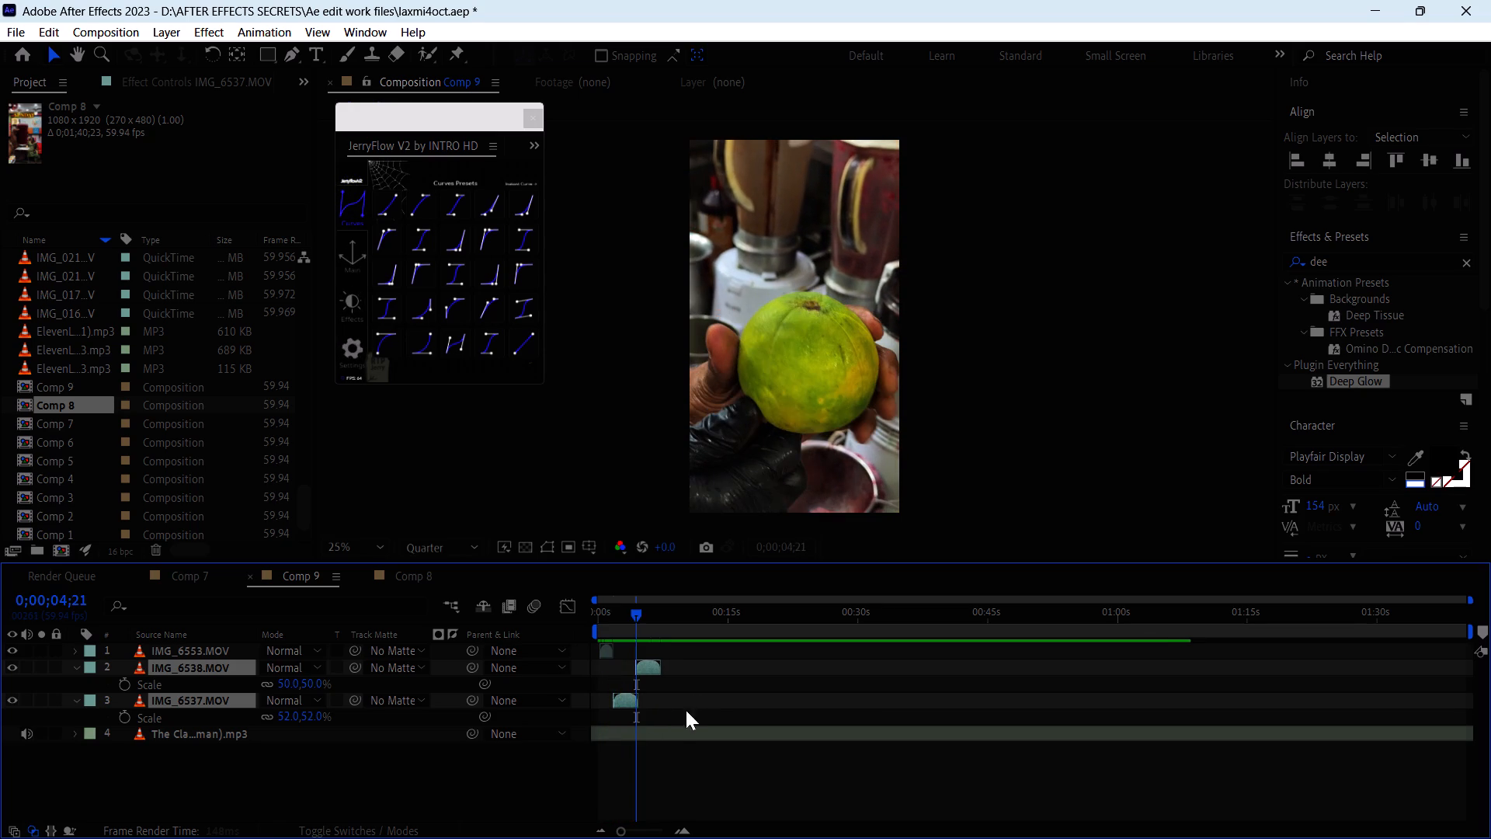
pyautogui.click(675, 715)
pyautogui.moveTo(647, 666); pyautogui.dragTo(642, 677)
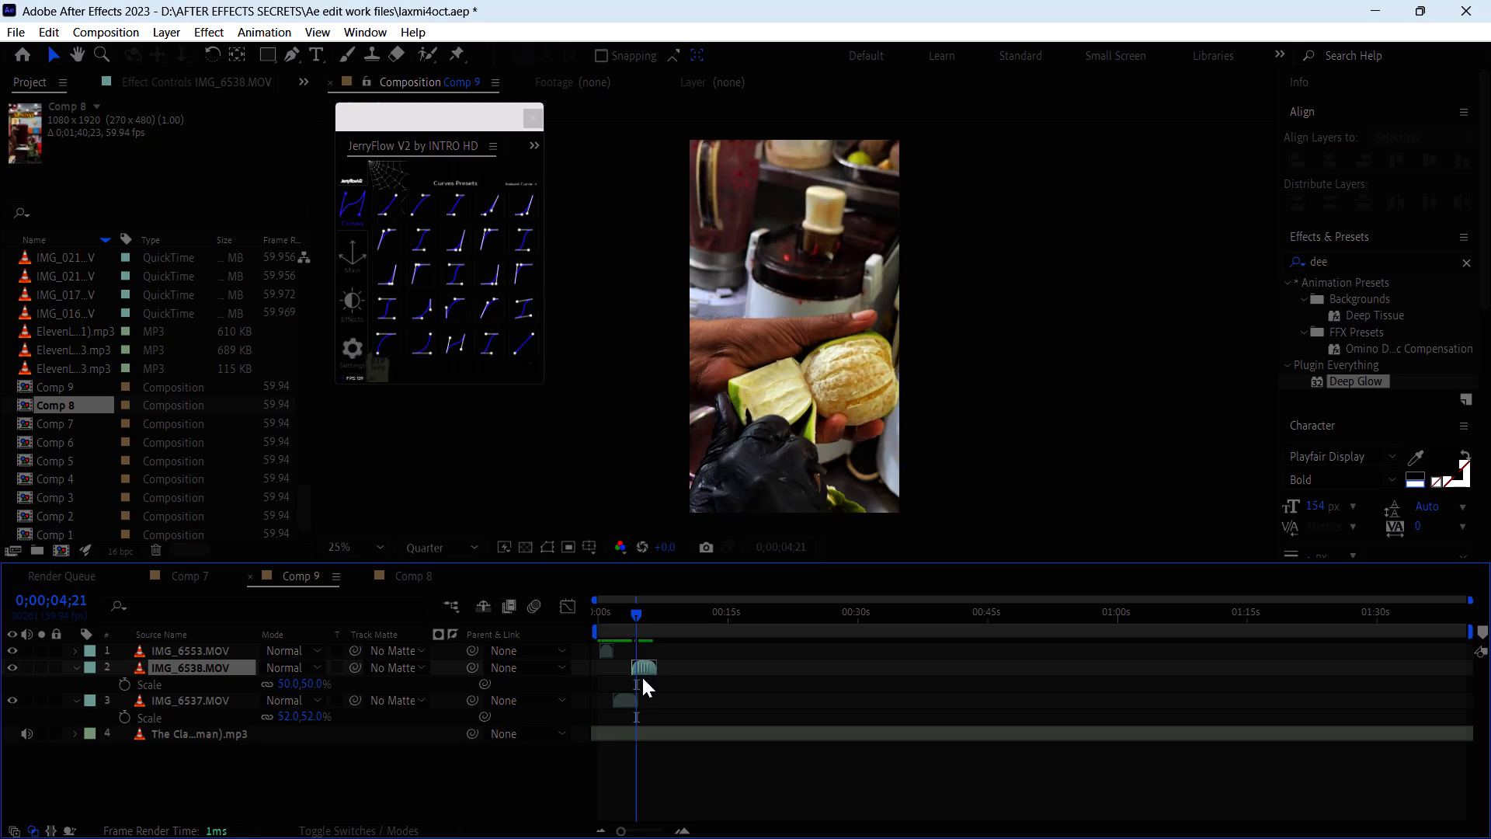
pyautogui.press('space')
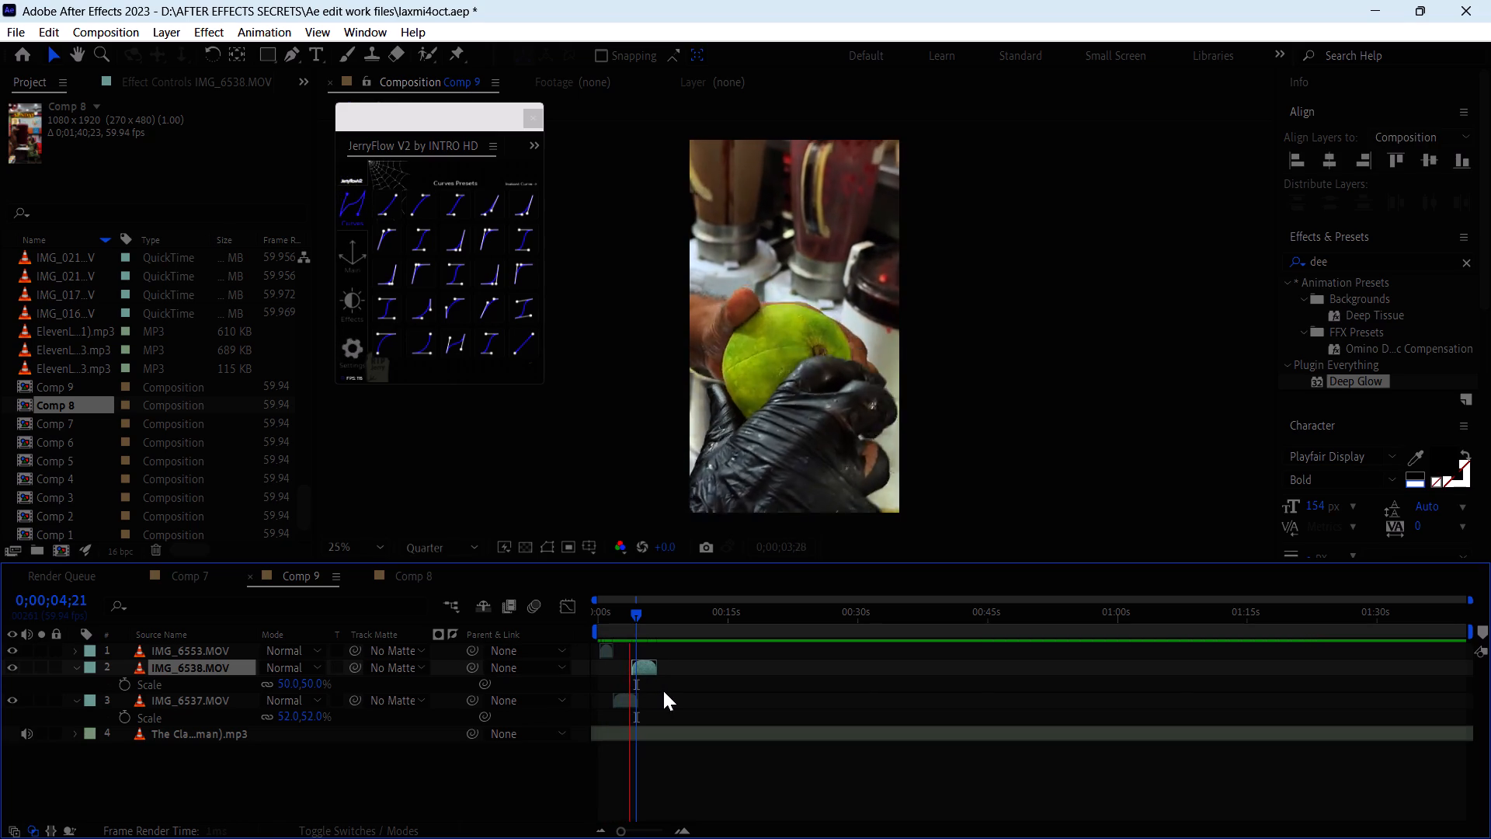
pyautogui.press('space')
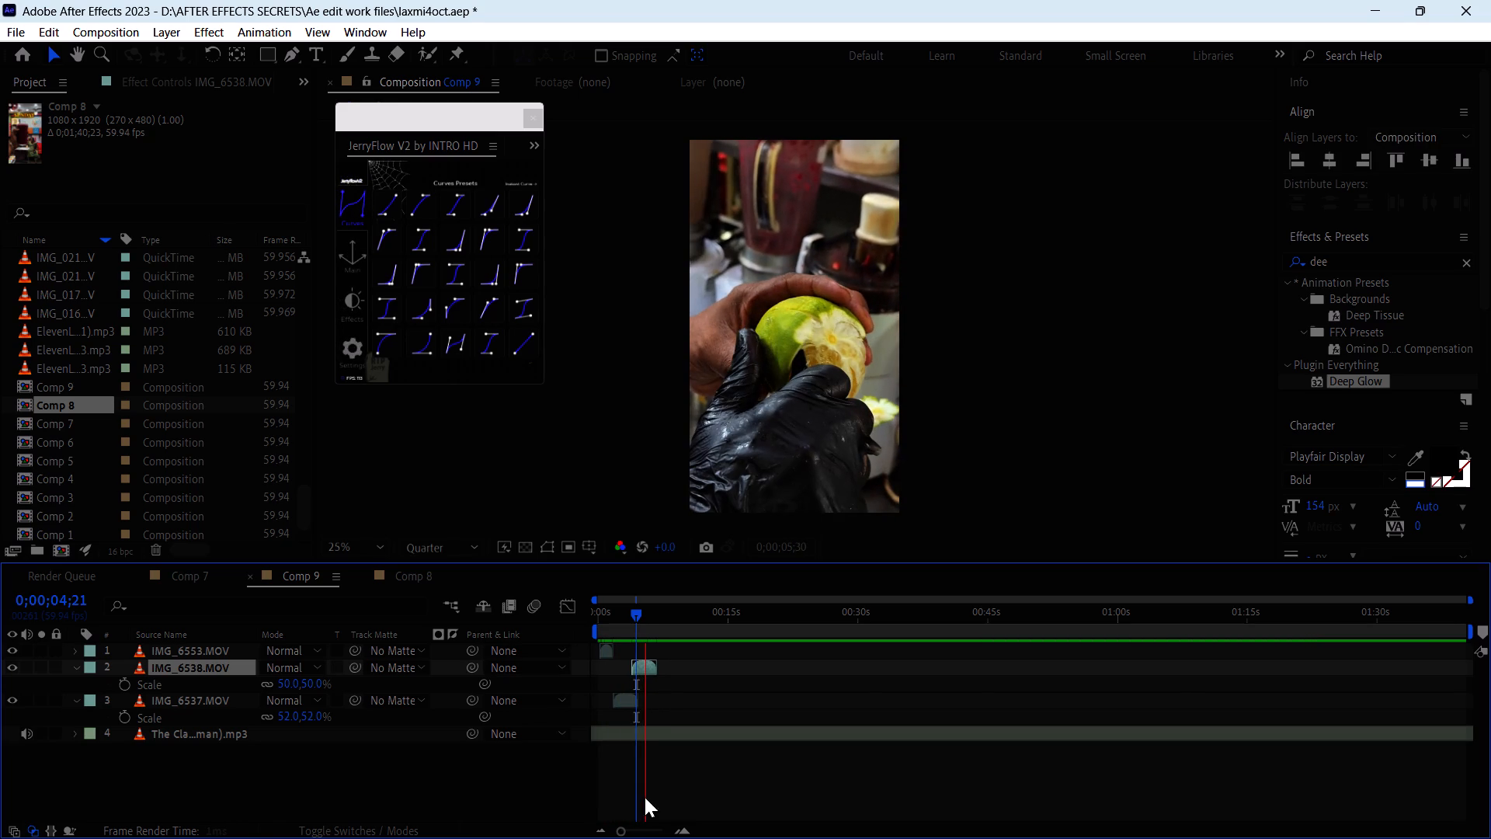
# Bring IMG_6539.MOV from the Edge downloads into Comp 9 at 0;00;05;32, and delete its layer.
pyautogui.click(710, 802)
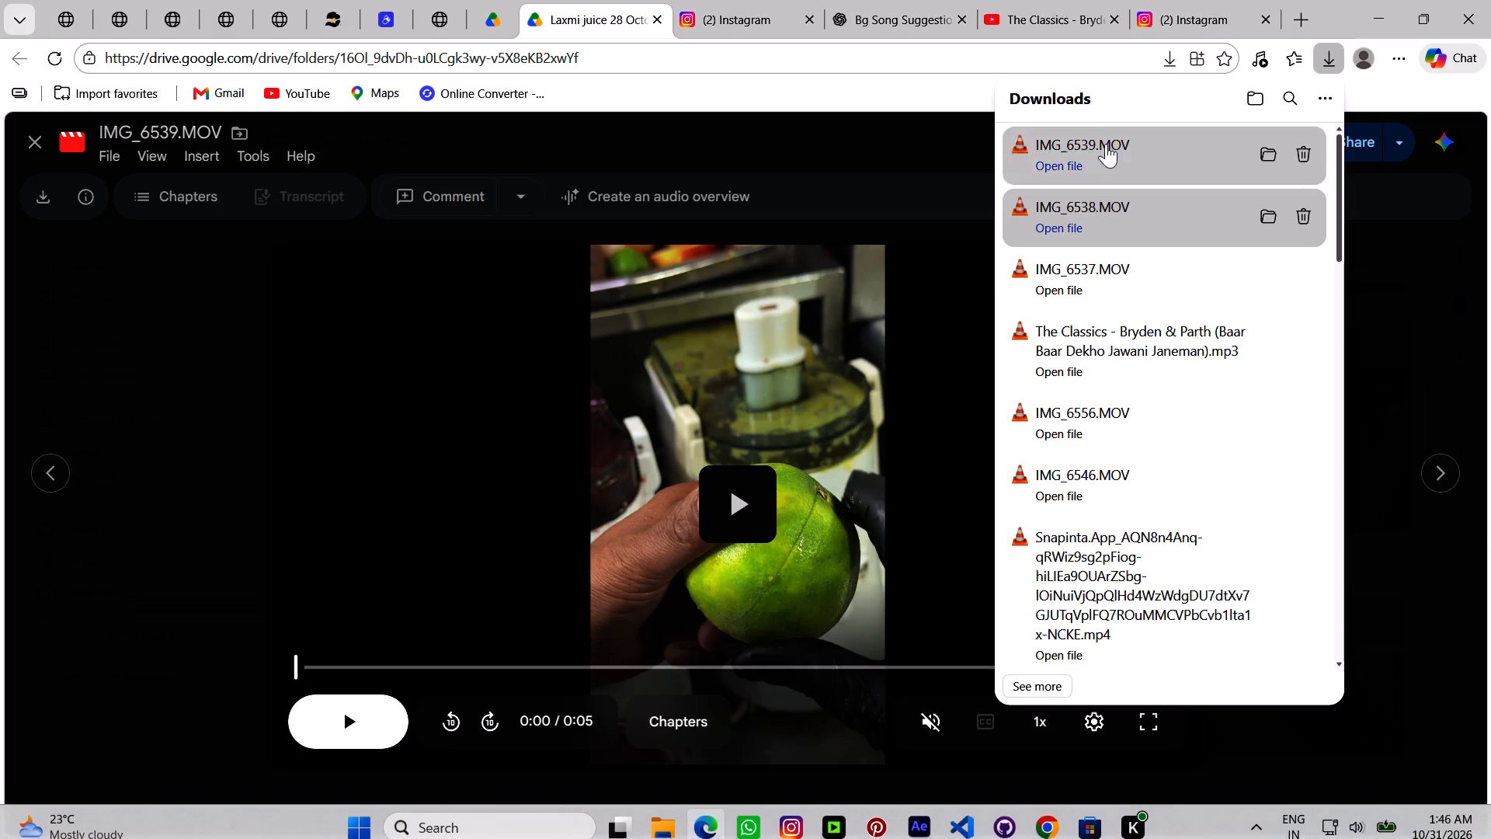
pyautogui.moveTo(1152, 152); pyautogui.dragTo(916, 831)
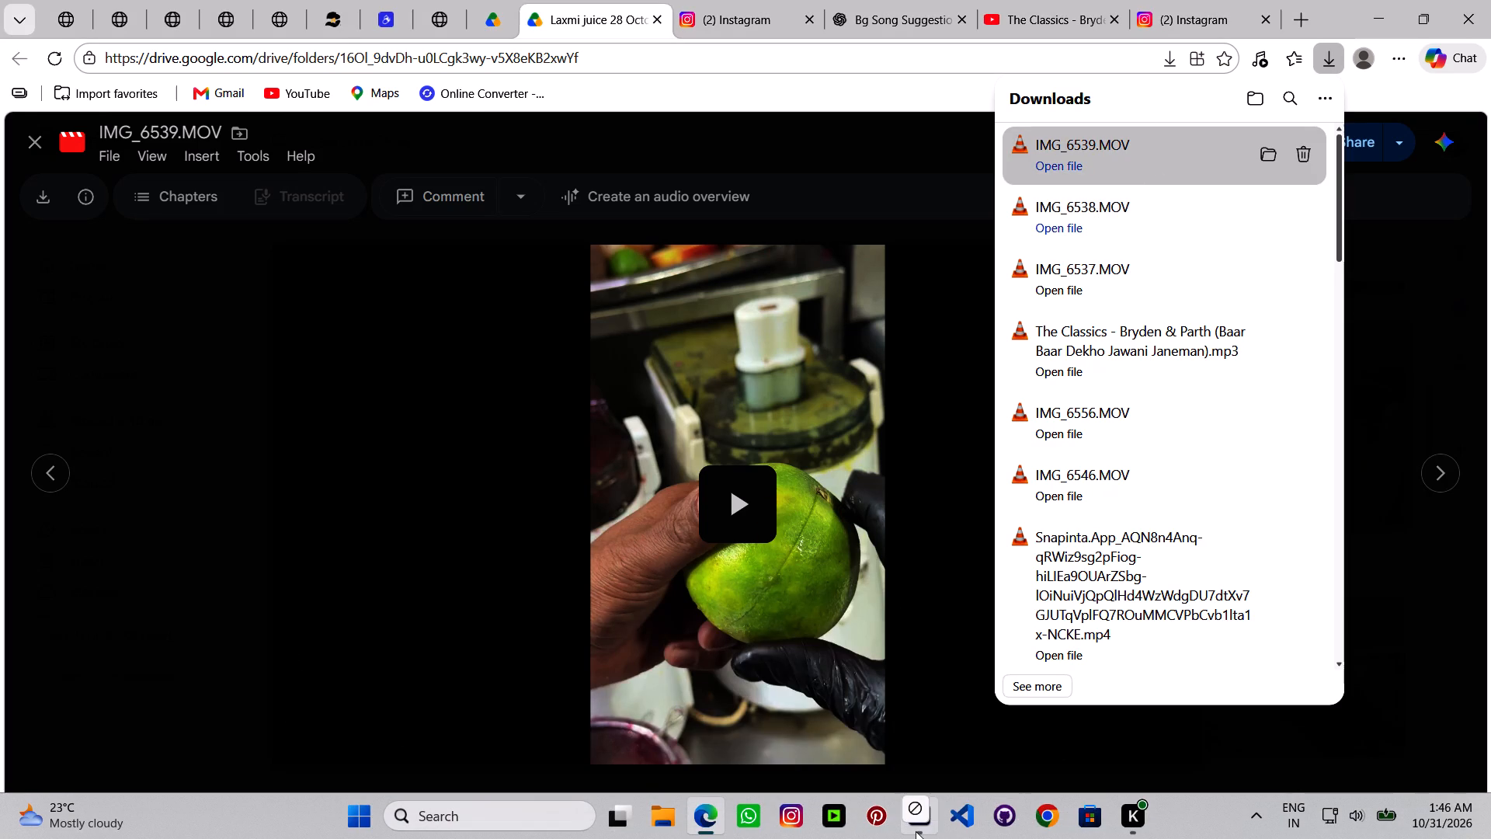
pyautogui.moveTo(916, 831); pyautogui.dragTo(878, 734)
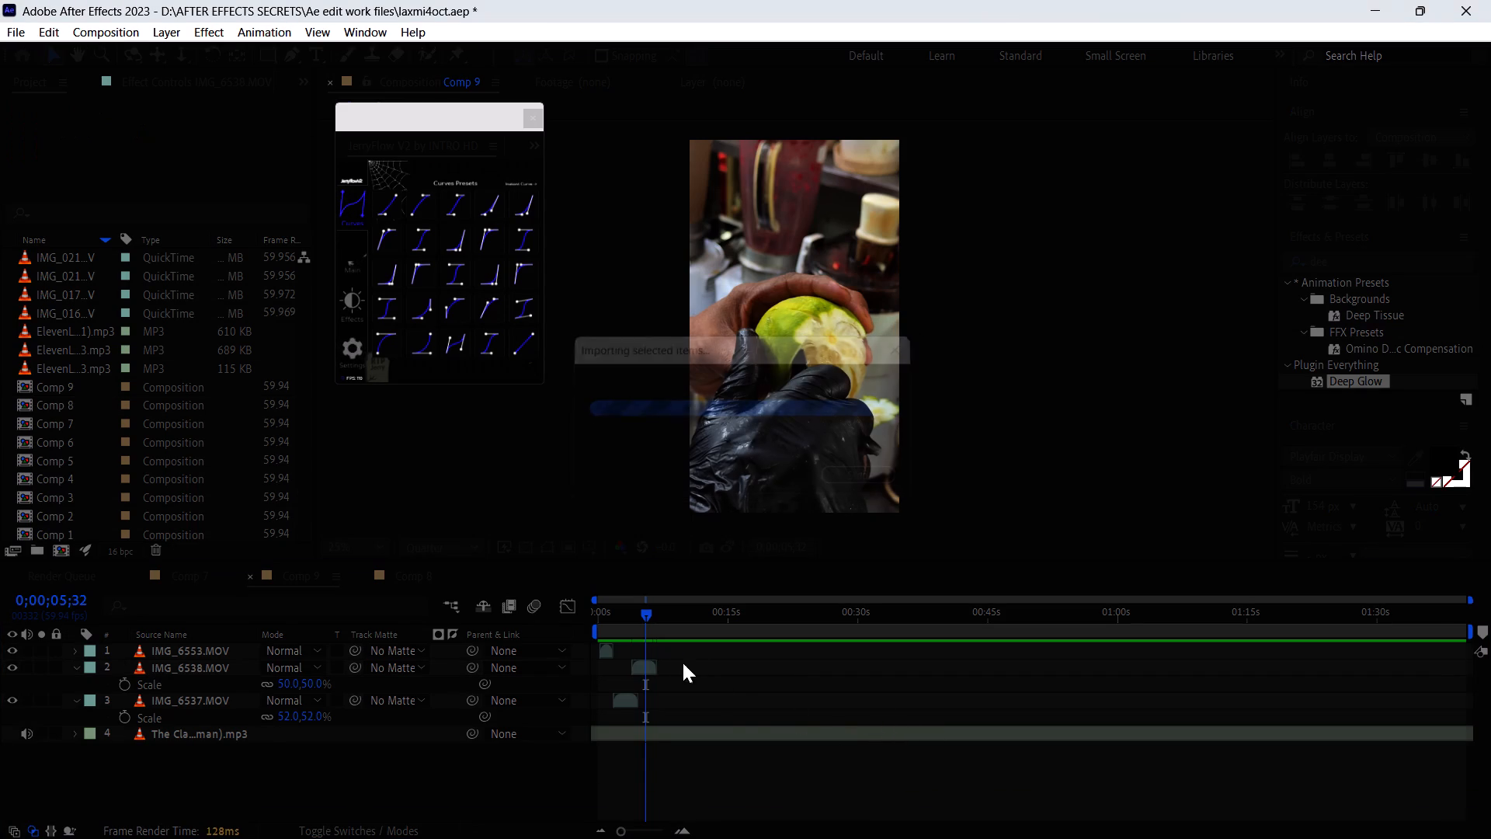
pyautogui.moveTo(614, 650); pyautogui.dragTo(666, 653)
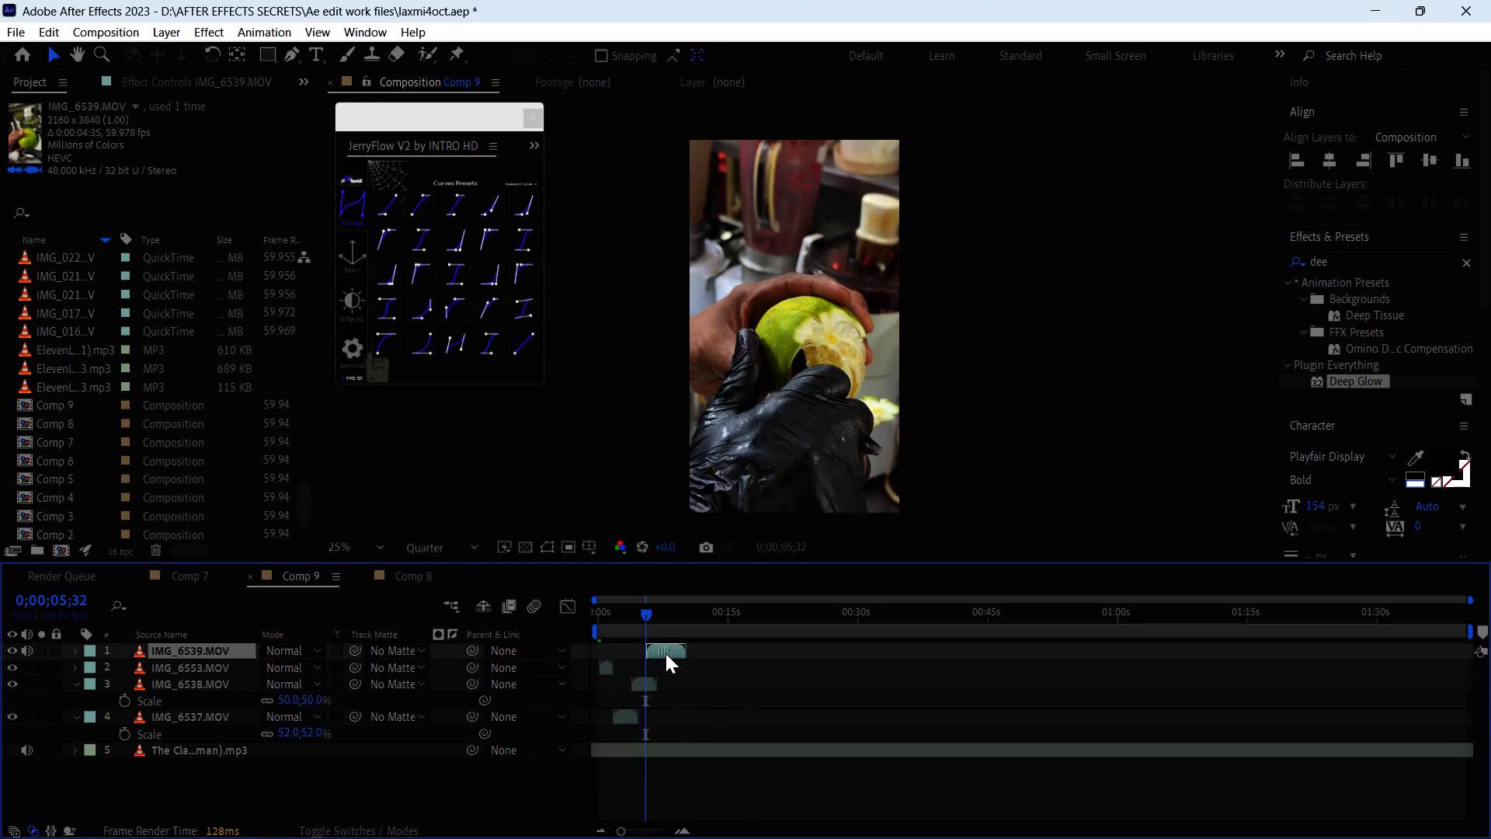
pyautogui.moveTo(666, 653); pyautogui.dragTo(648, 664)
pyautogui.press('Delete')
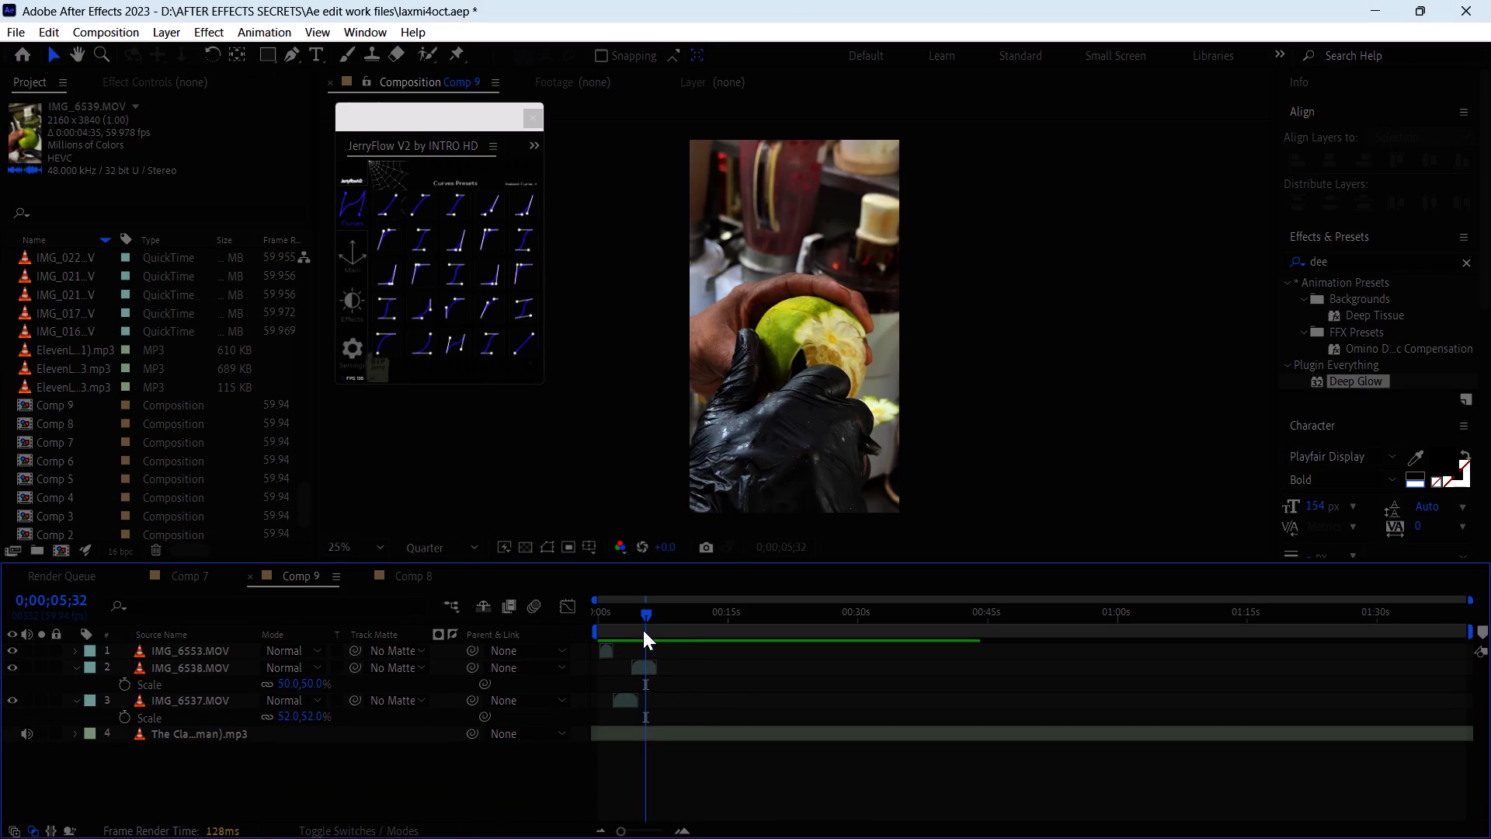
# Replay the current cut, switch to the Drive folder in Edge, preview IMG_6540.MOV and download it.
pyautogui.press('space')
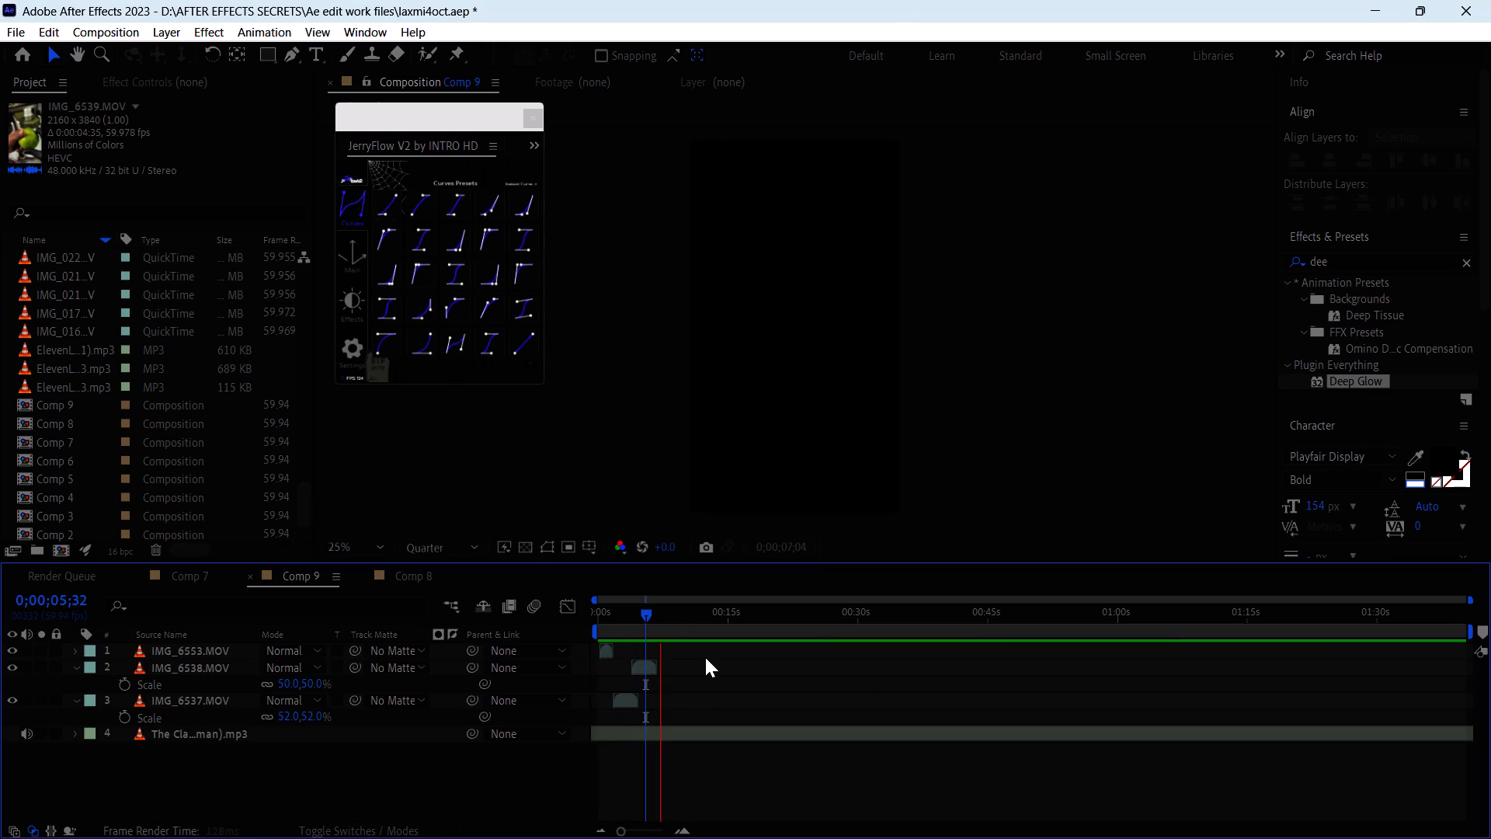
pyautogui.press('space')
pyautogui.click(707, 823)
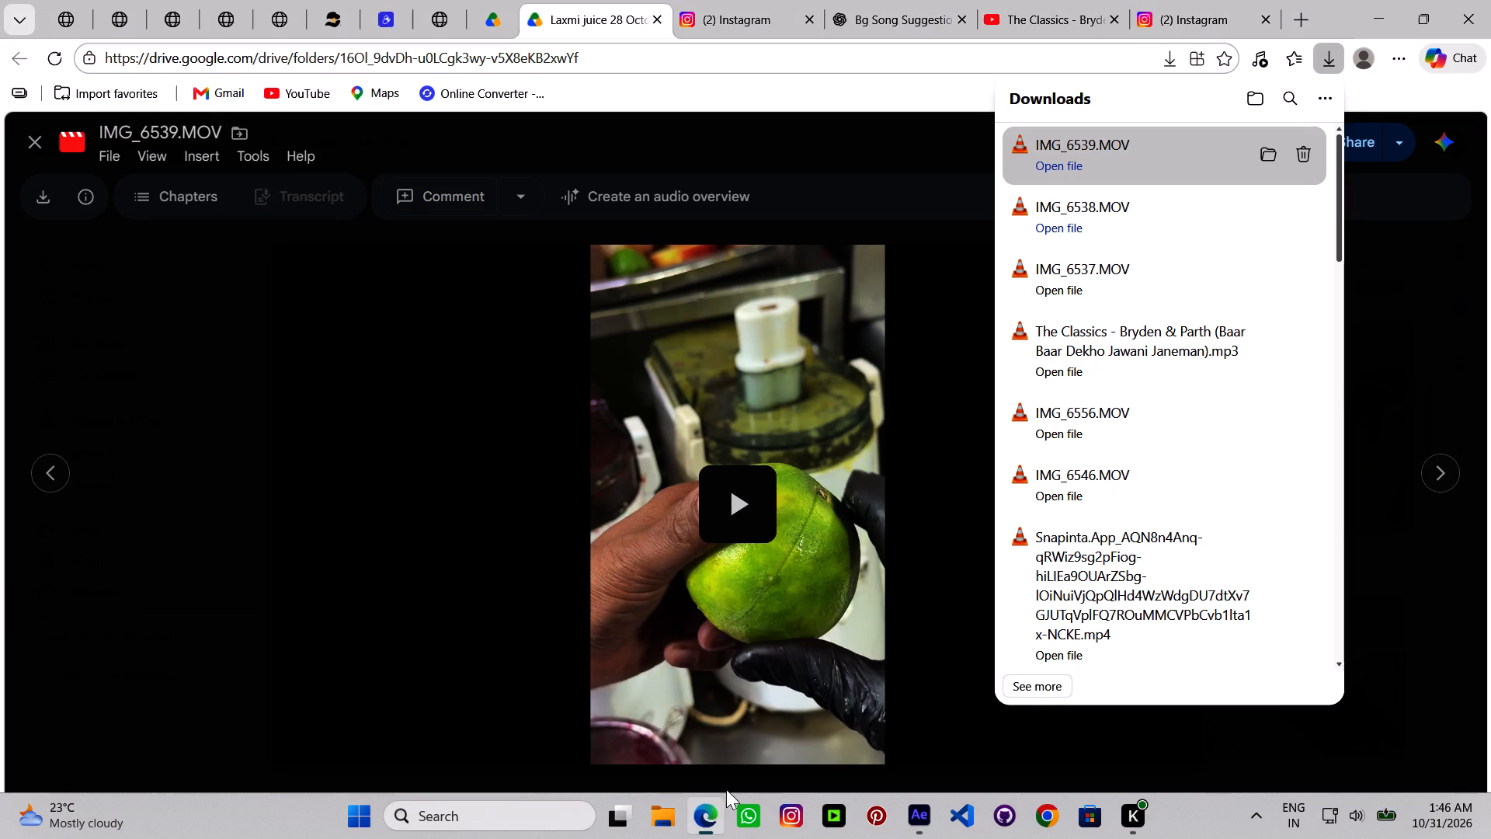
pyautogui.click(1456, 479)
pyautogui.click(928, 430)
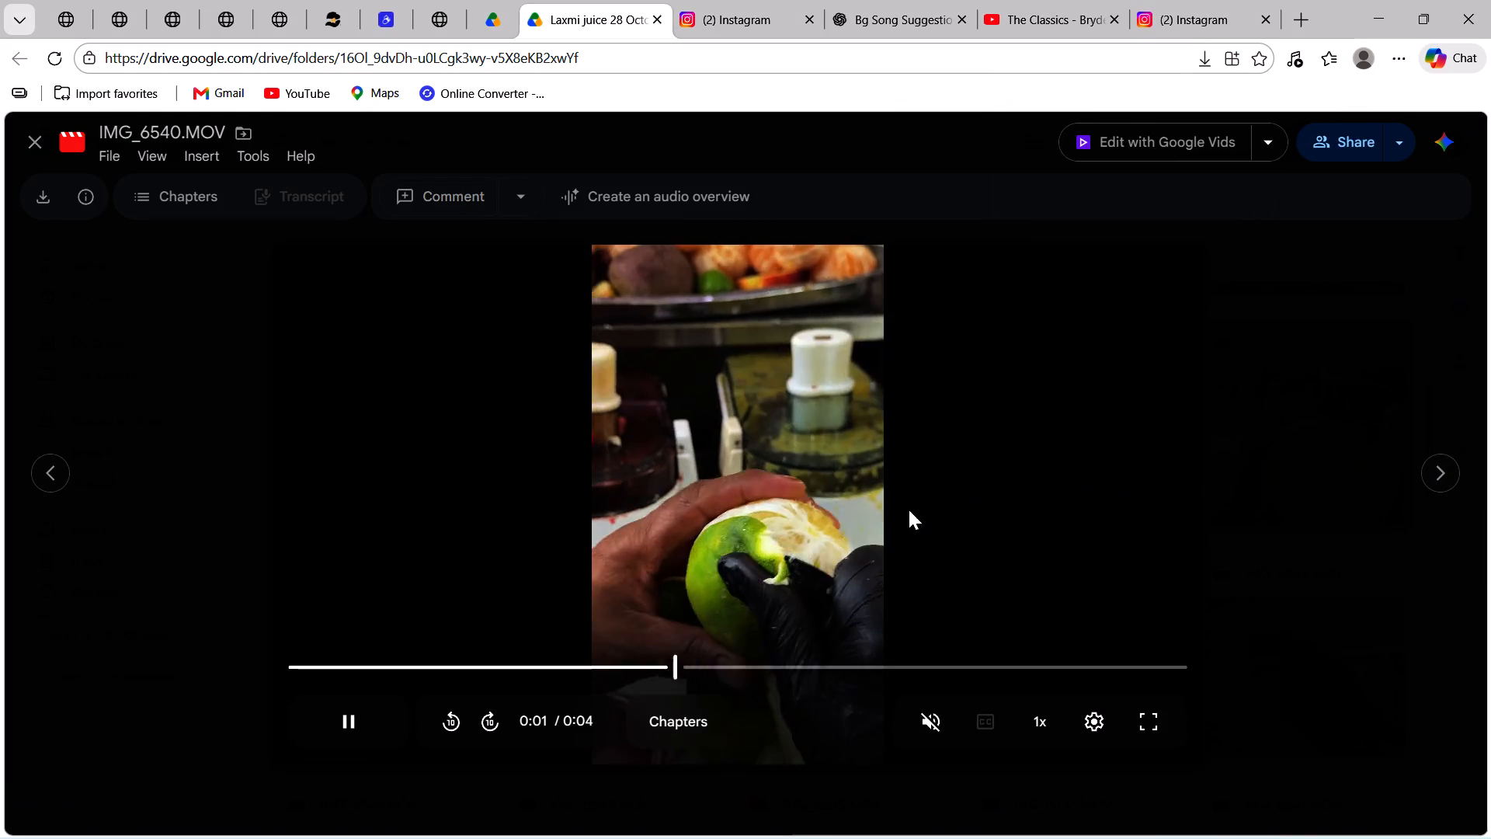
pyautogui.click(46, 201)
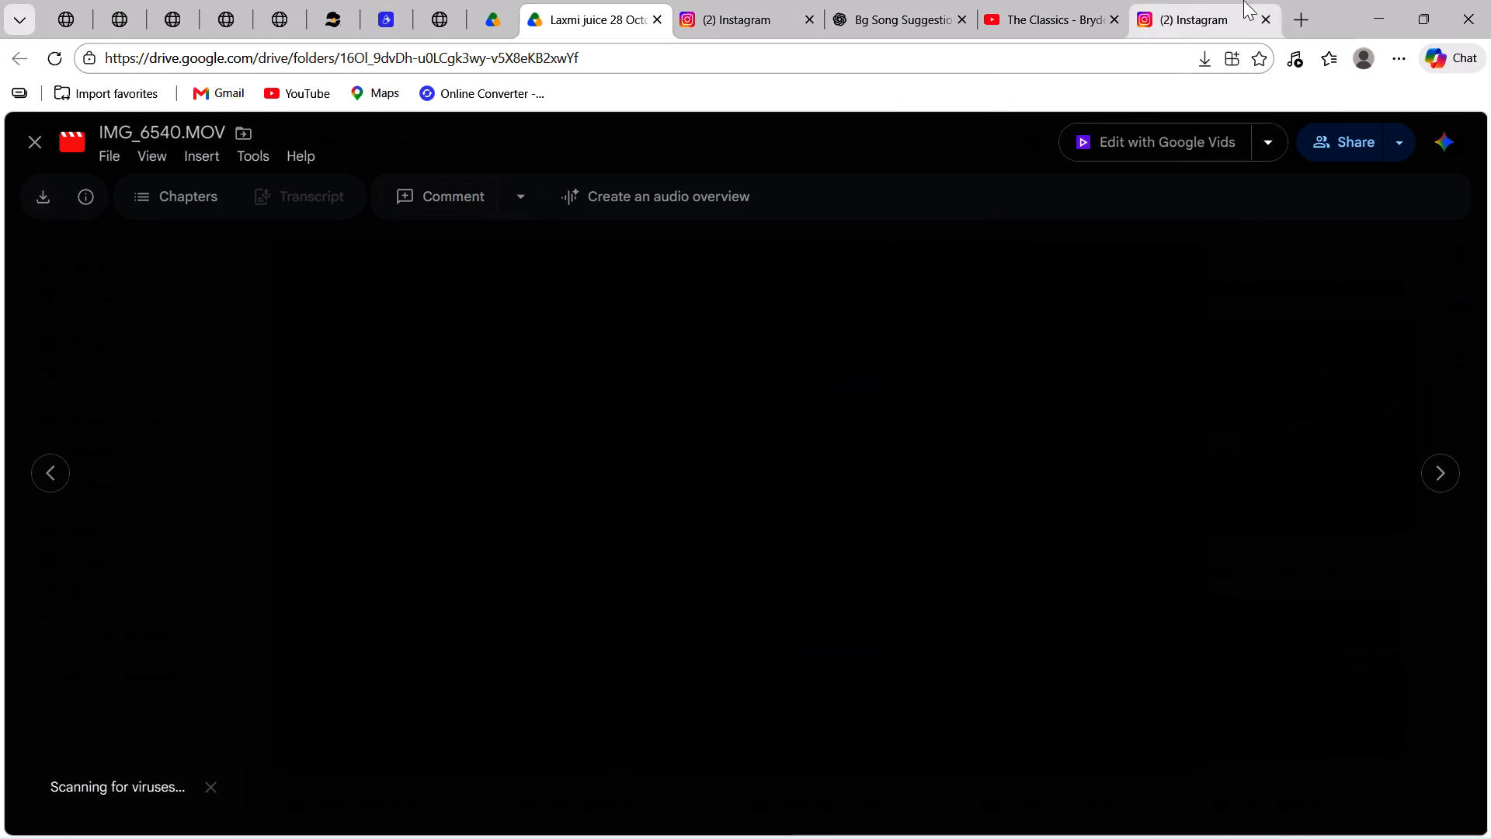
pyautogui.click(1367, 0)
# Scrub through the IMG_6538.MOV shot in Comp 9 to examine where the next clip should cut in.
pyautogui.moveTo(662, 614); pyautogui.dragTo(634, 629)
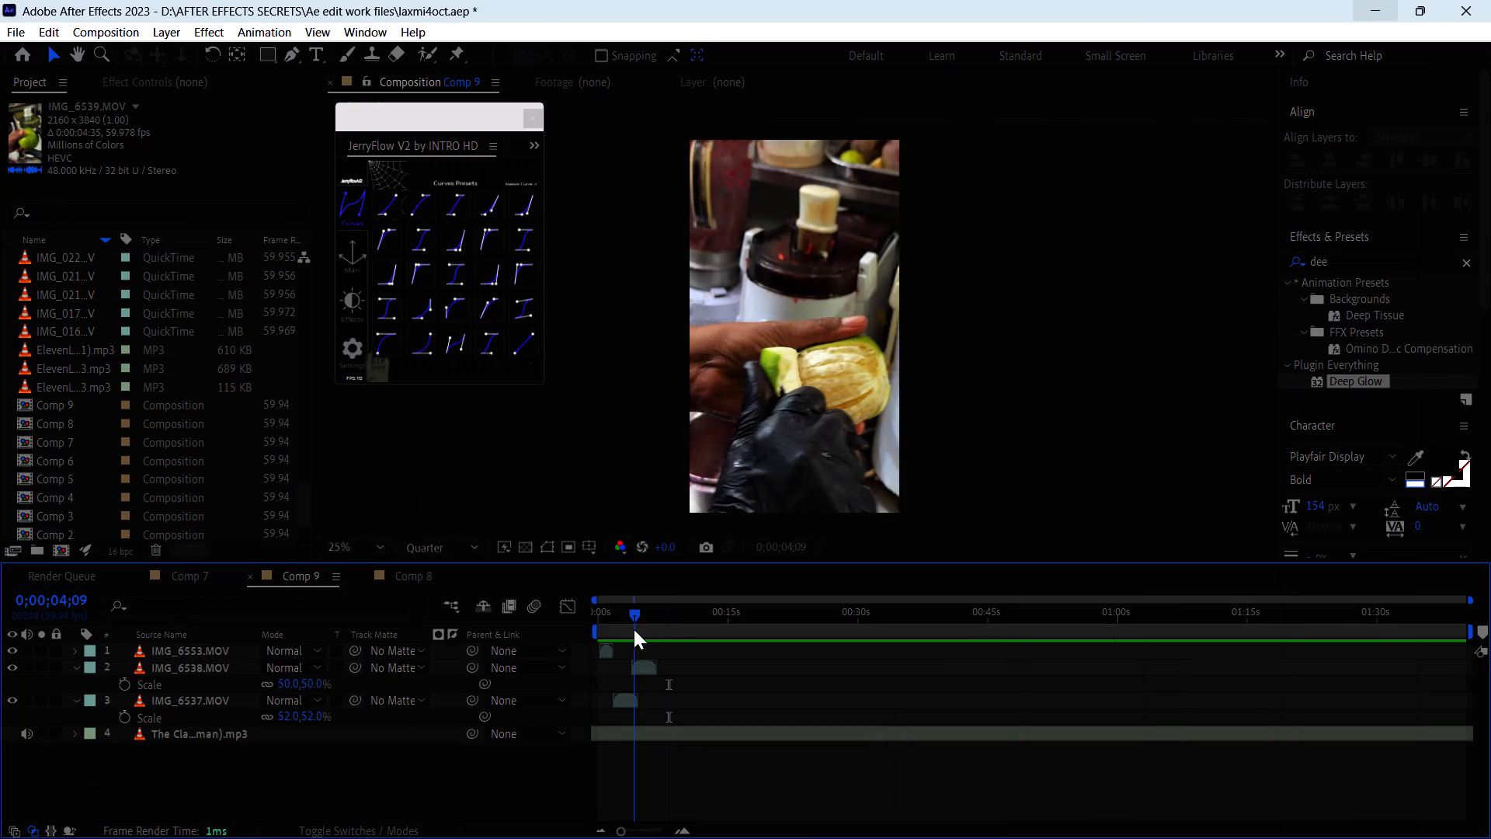
pyautogui.moveTo(634, 629); pyautogui.dragTo(650, 636)
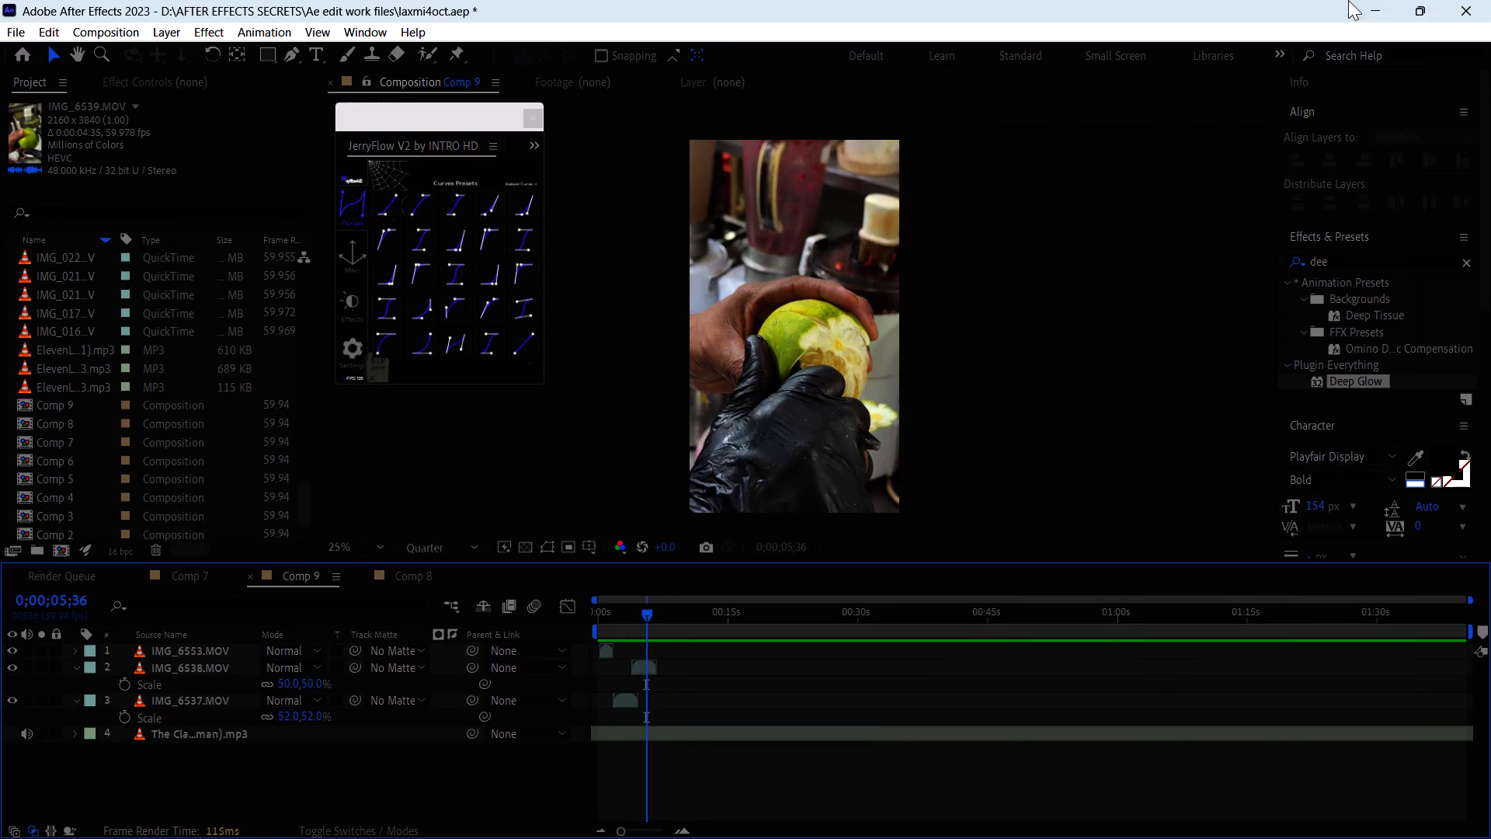
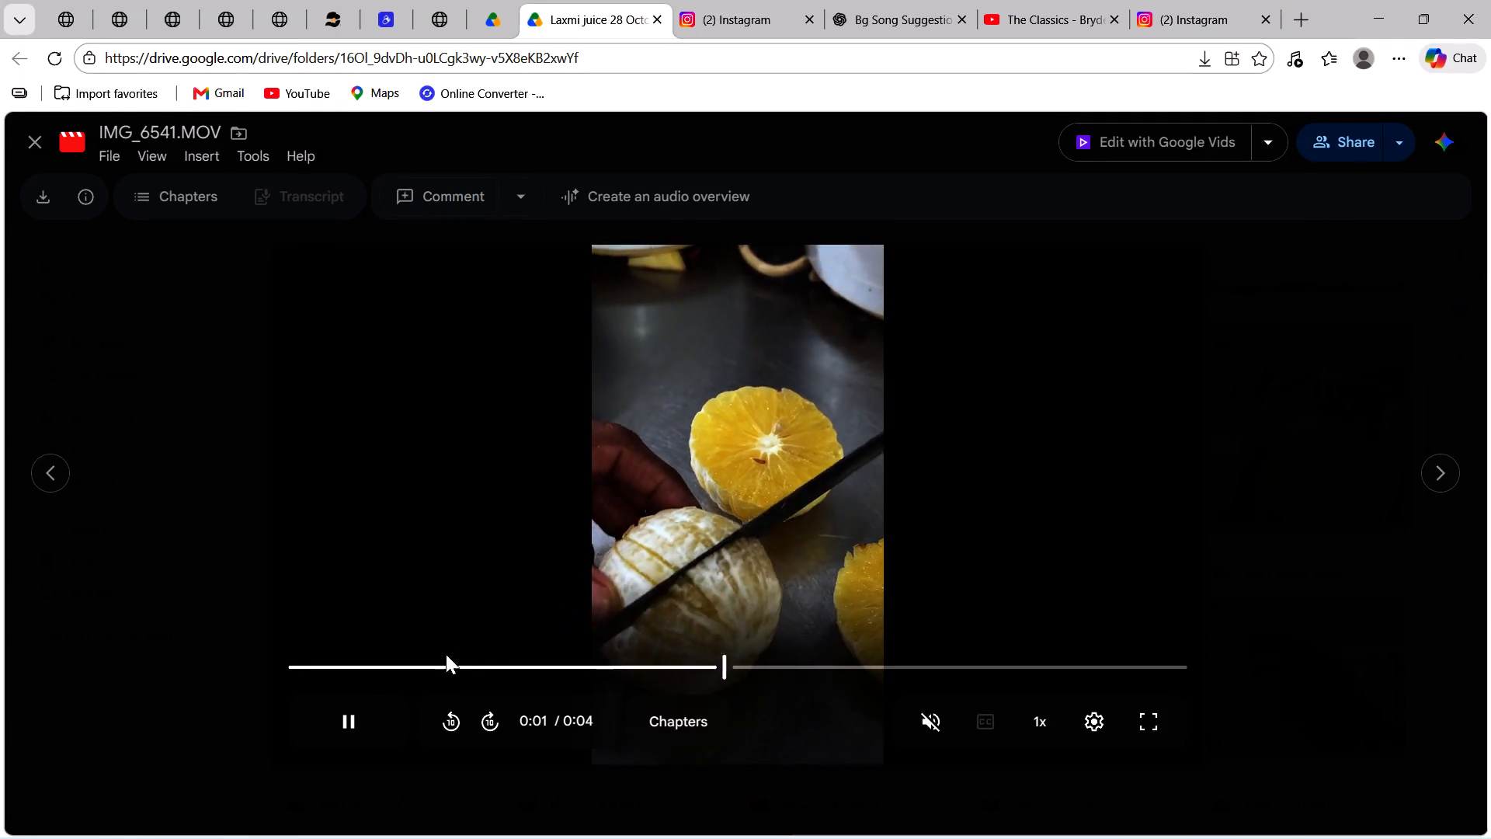
# Replay the IMG_6541.MOV preview in Drive, download the clip, and delete the downloaded IMG_6540.MOV file.
pyautogui.moveTo(296, 660); pyautogui.dragTo(247, 667)
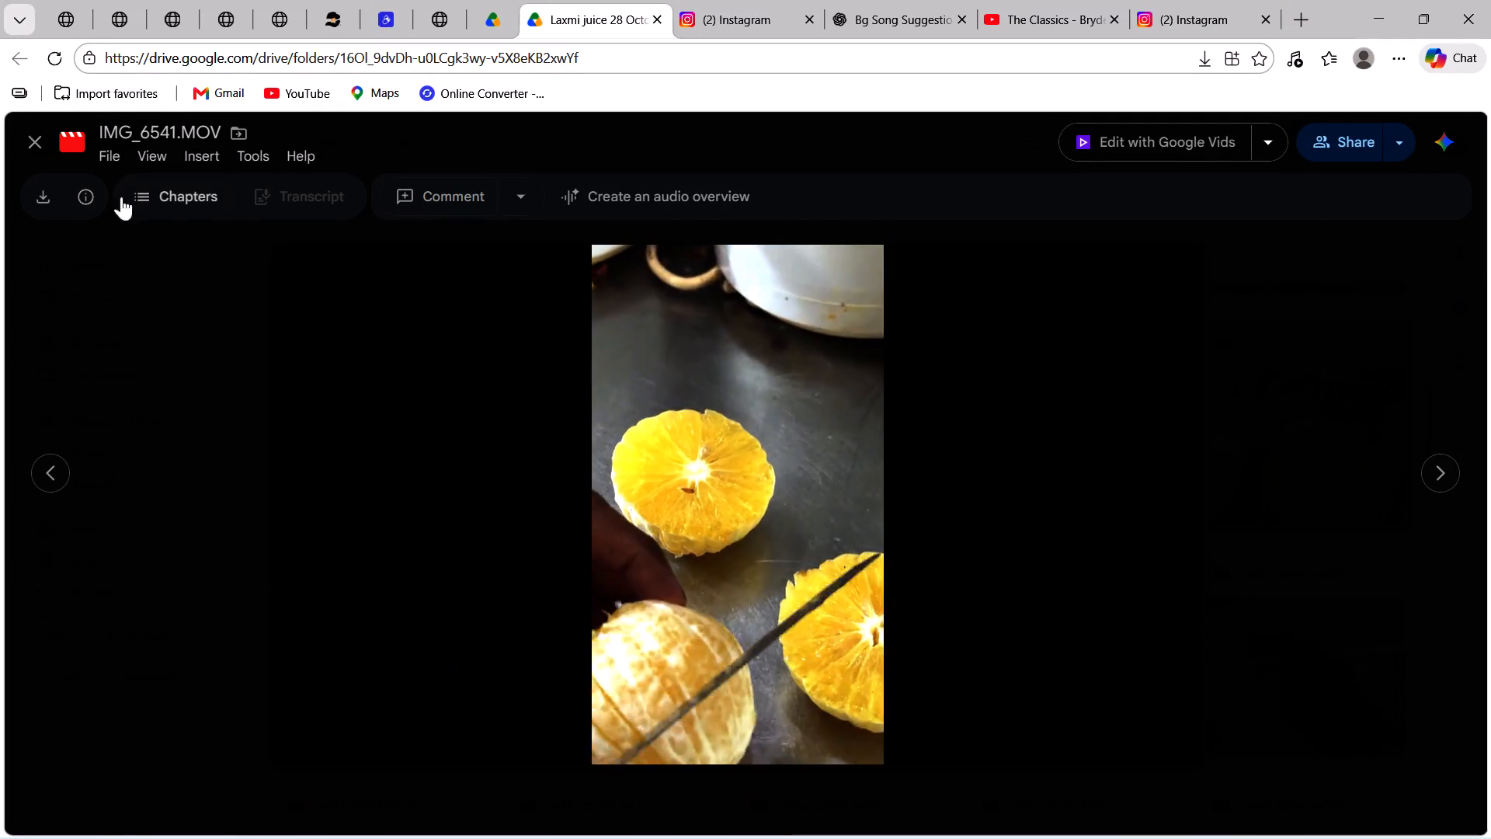
pyautogui.click(46, 197)
pyautogui.click(1402, 52)
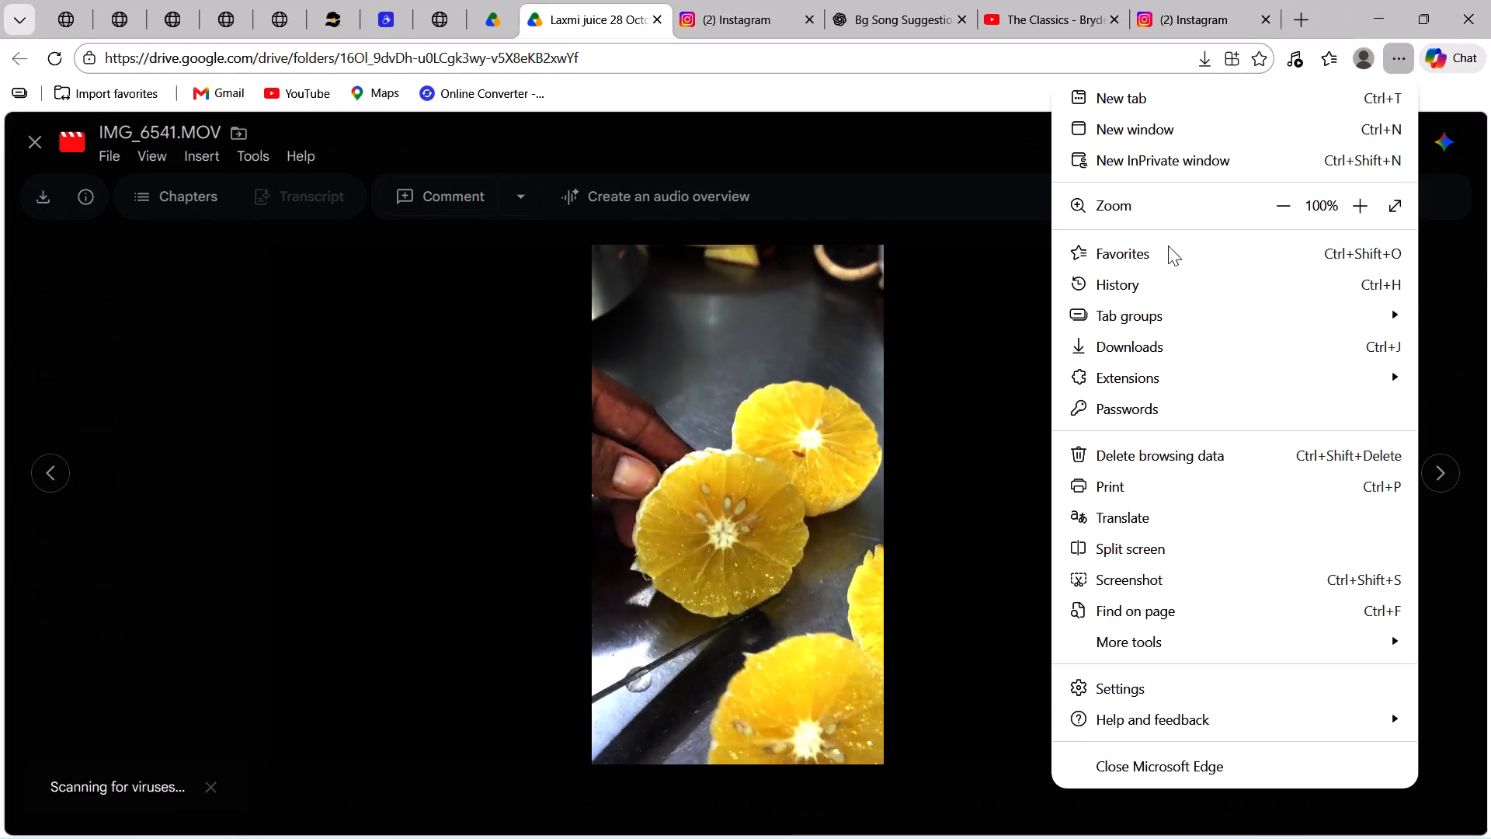
pyautogui.click(1145, 345)
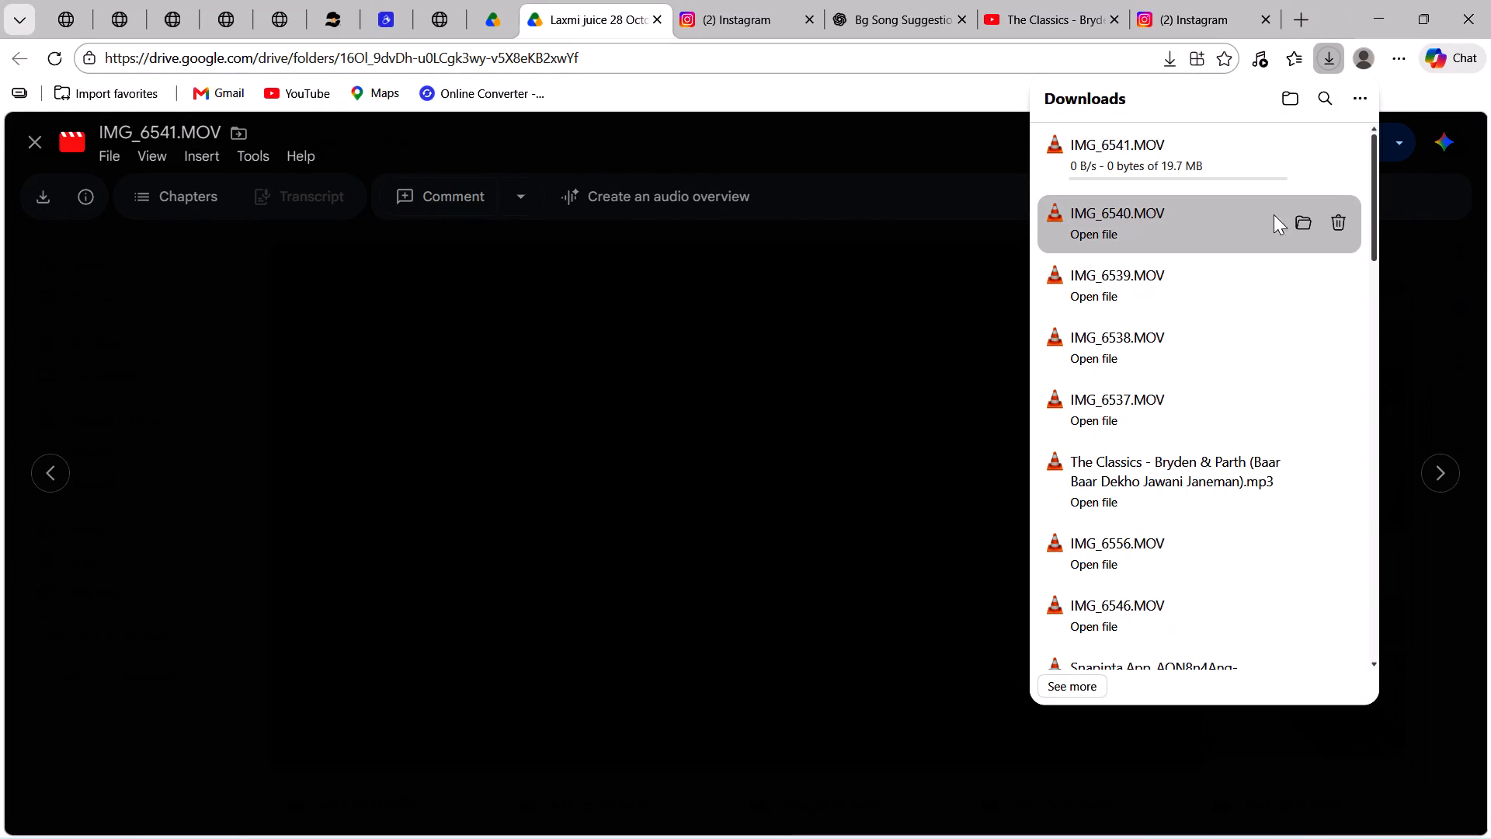
pyautogui.click(1340, 221)
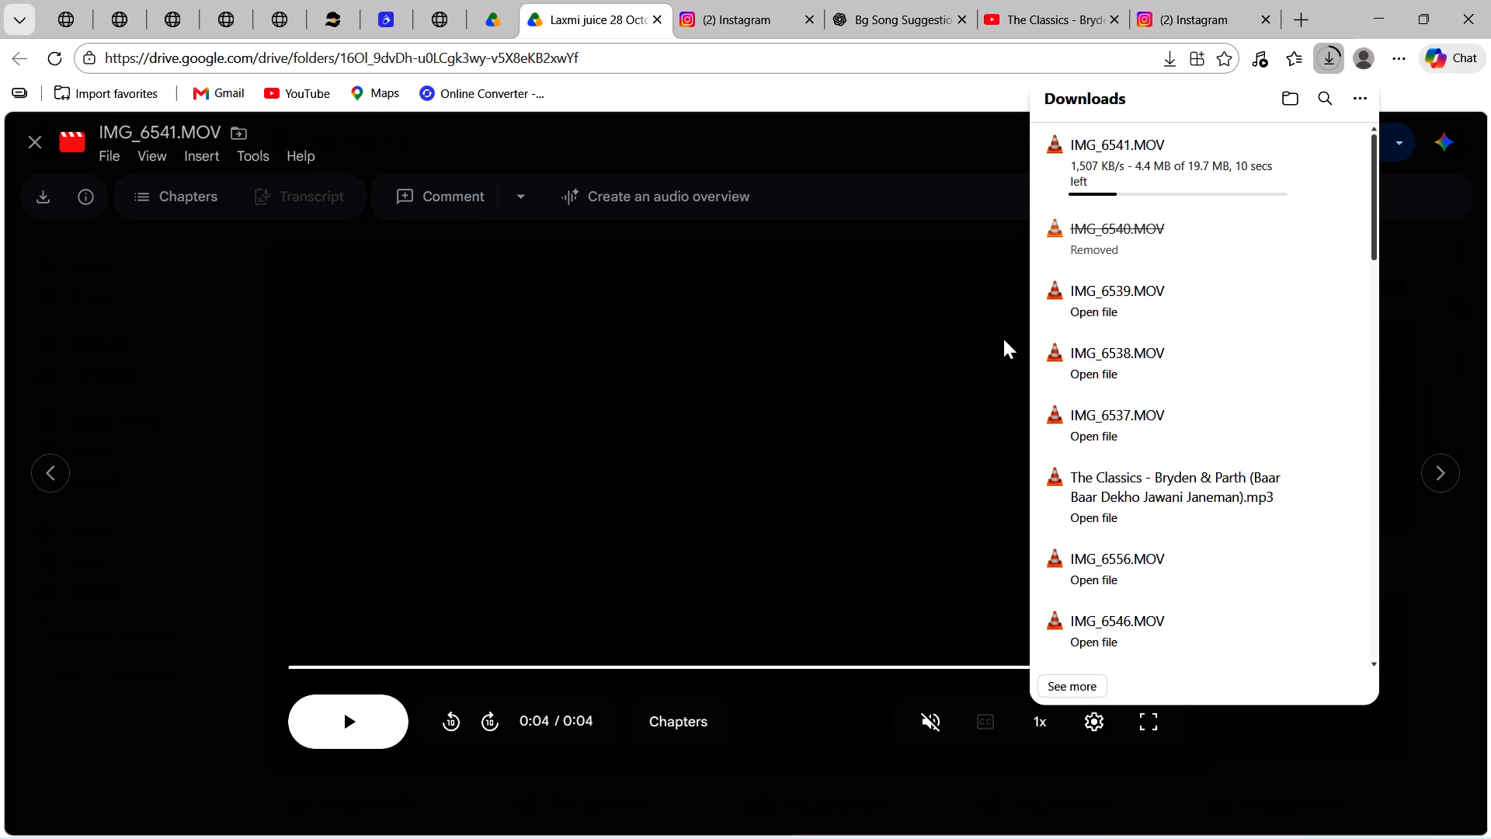
# Bring the downloaded IMG_6541.MOV into Comp 9 in After Effects just after 0;00;05;36 and set its scale to 50%.
pyautogui.moveTo(1232, 158); pyautogui.dragTo(1151, 179)
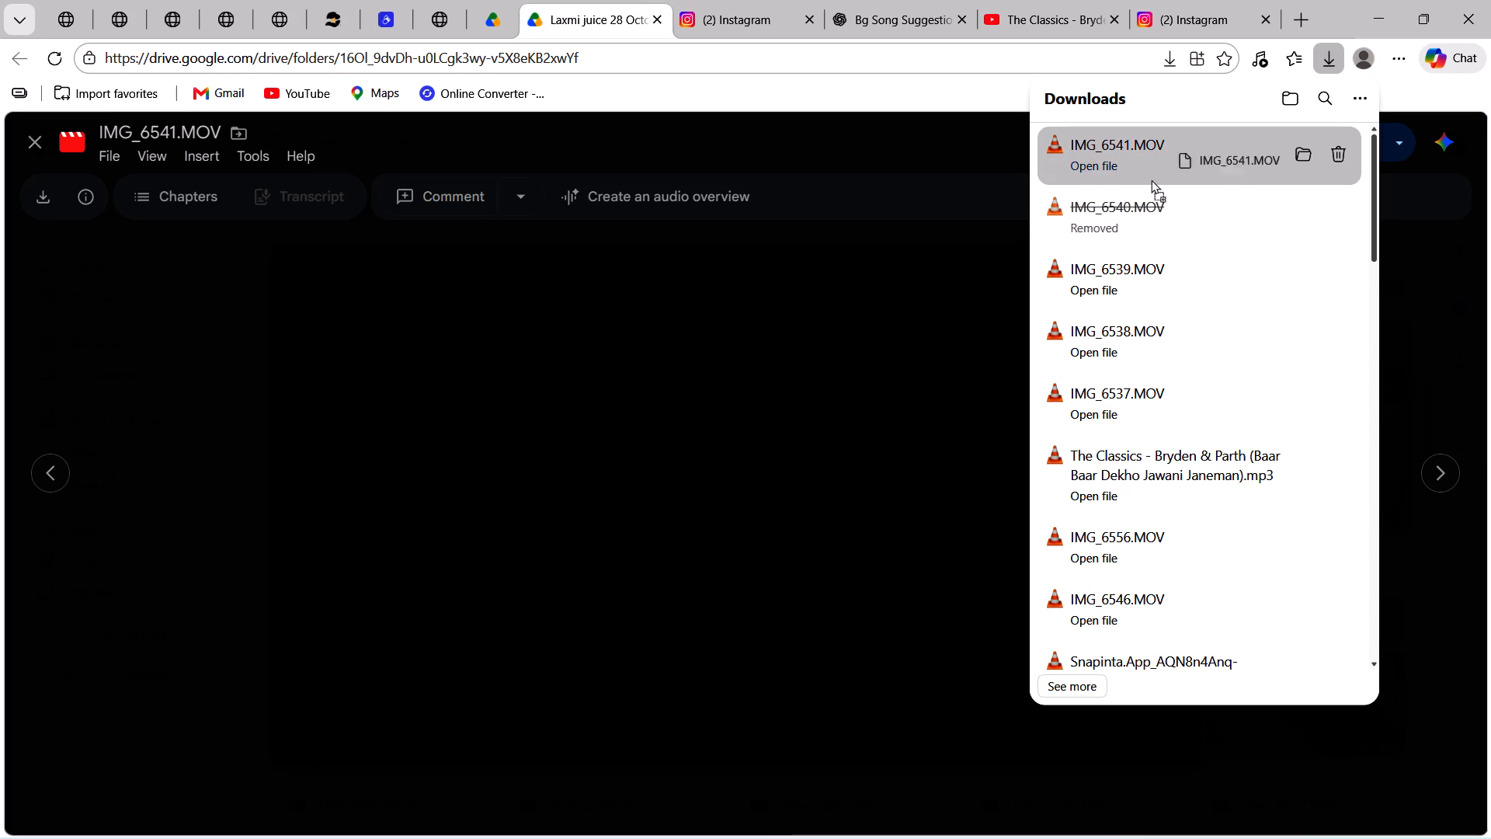
pyautogui.moveTo(1151, 179); pyautogui.dragTo(868, 752)
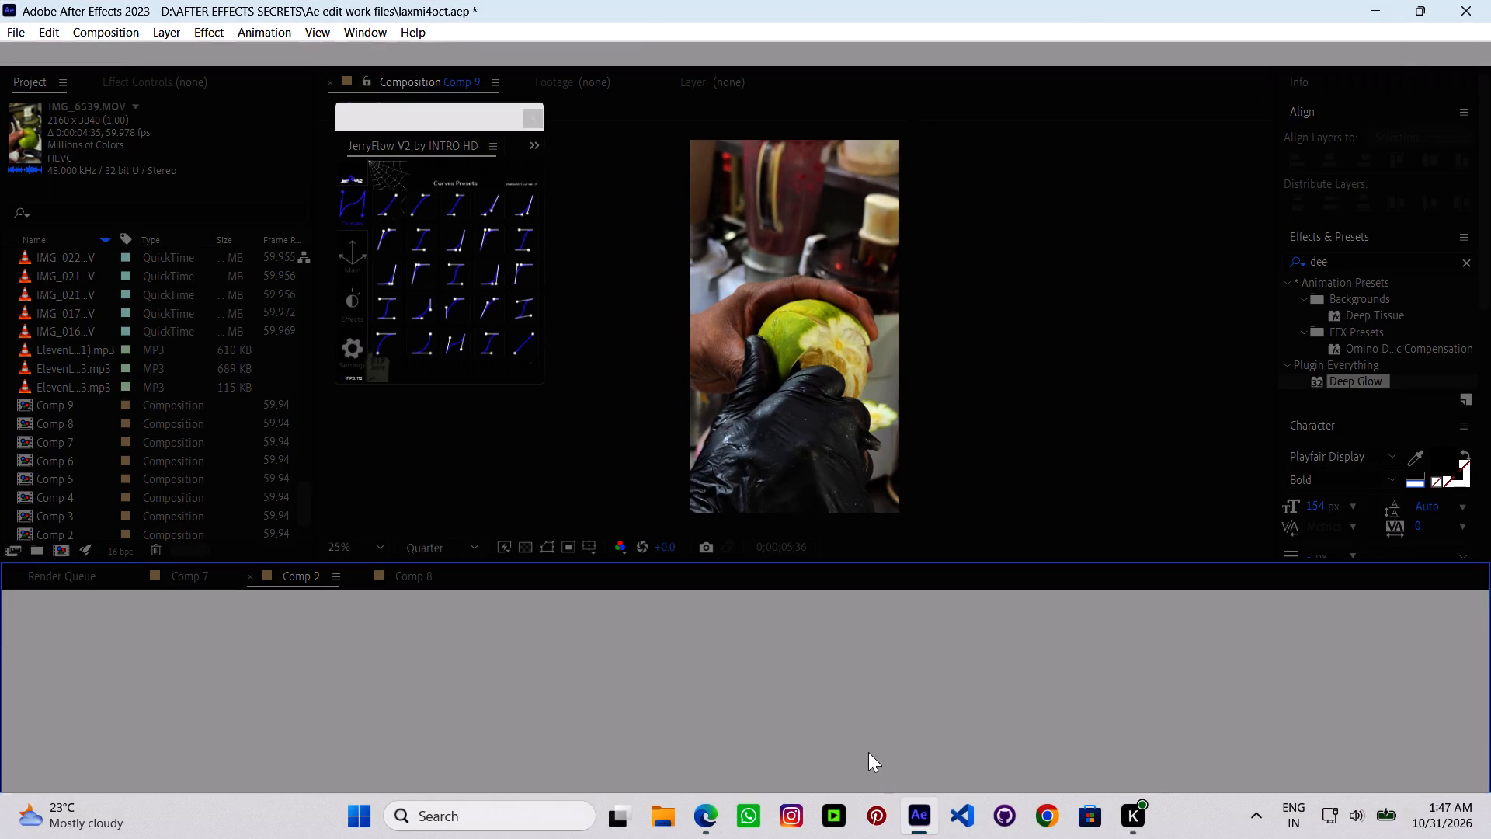
pyautogui.moveTo(868, 752); pyautogui.dragTo(865, 727)
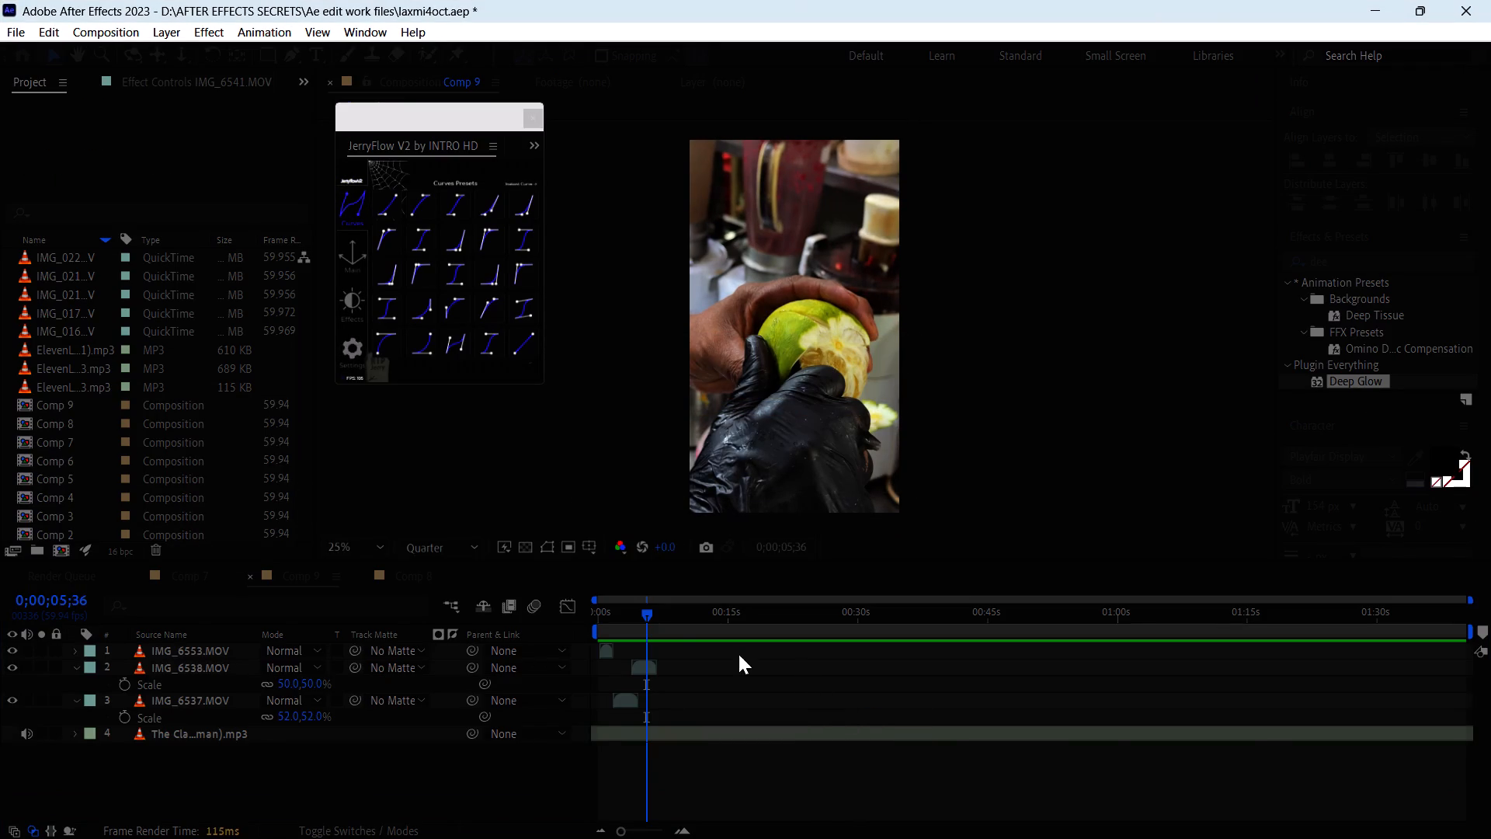
pyautogui.moveTo(604, 649); pyautogui.dragTo(659, 691)
pyautogui.press('s')
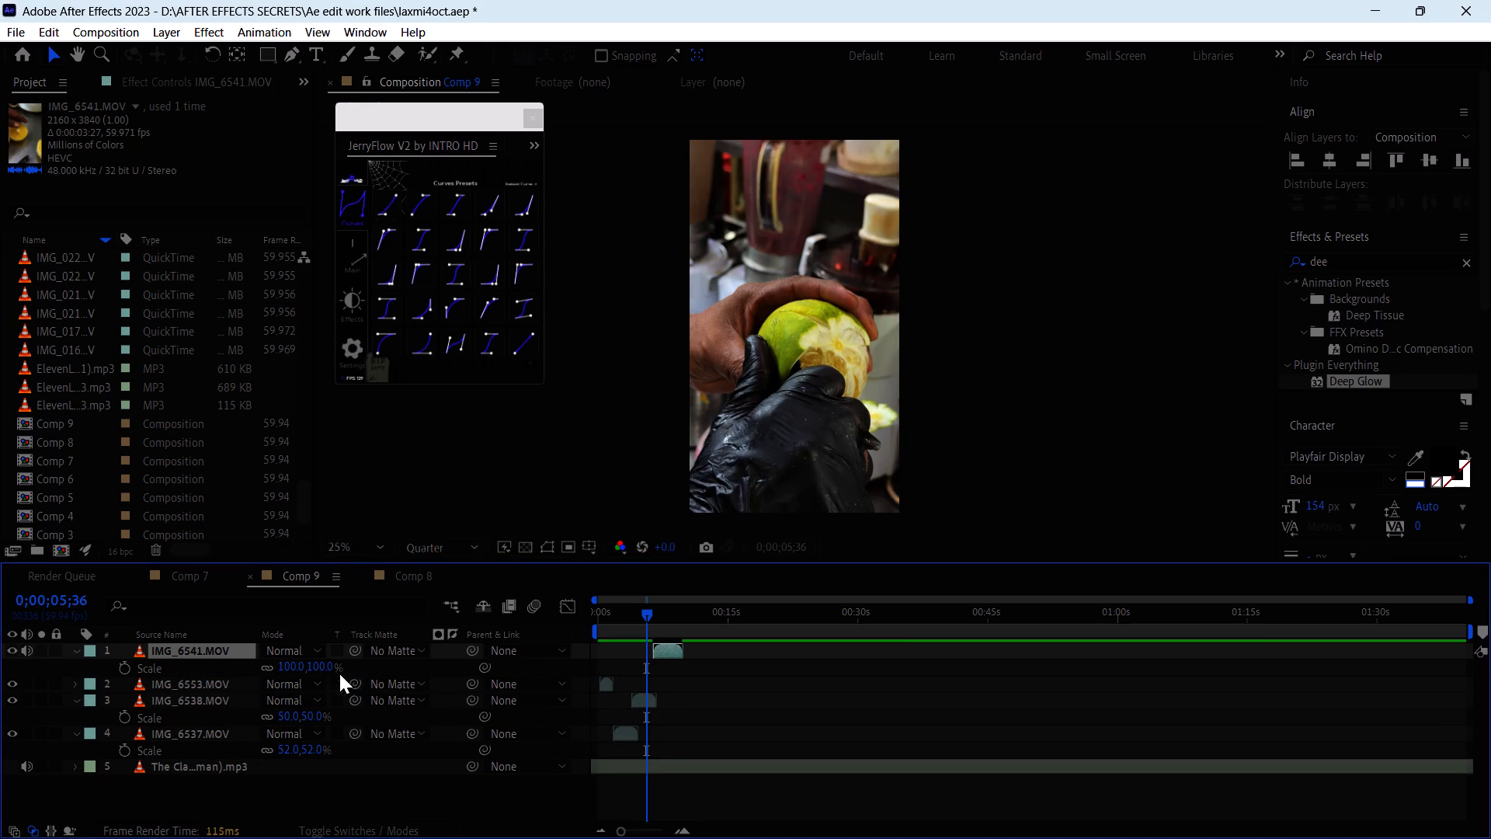
pyautogui.click(325, 669)
pyautogui.write('50')
pyautogui.press('Return')
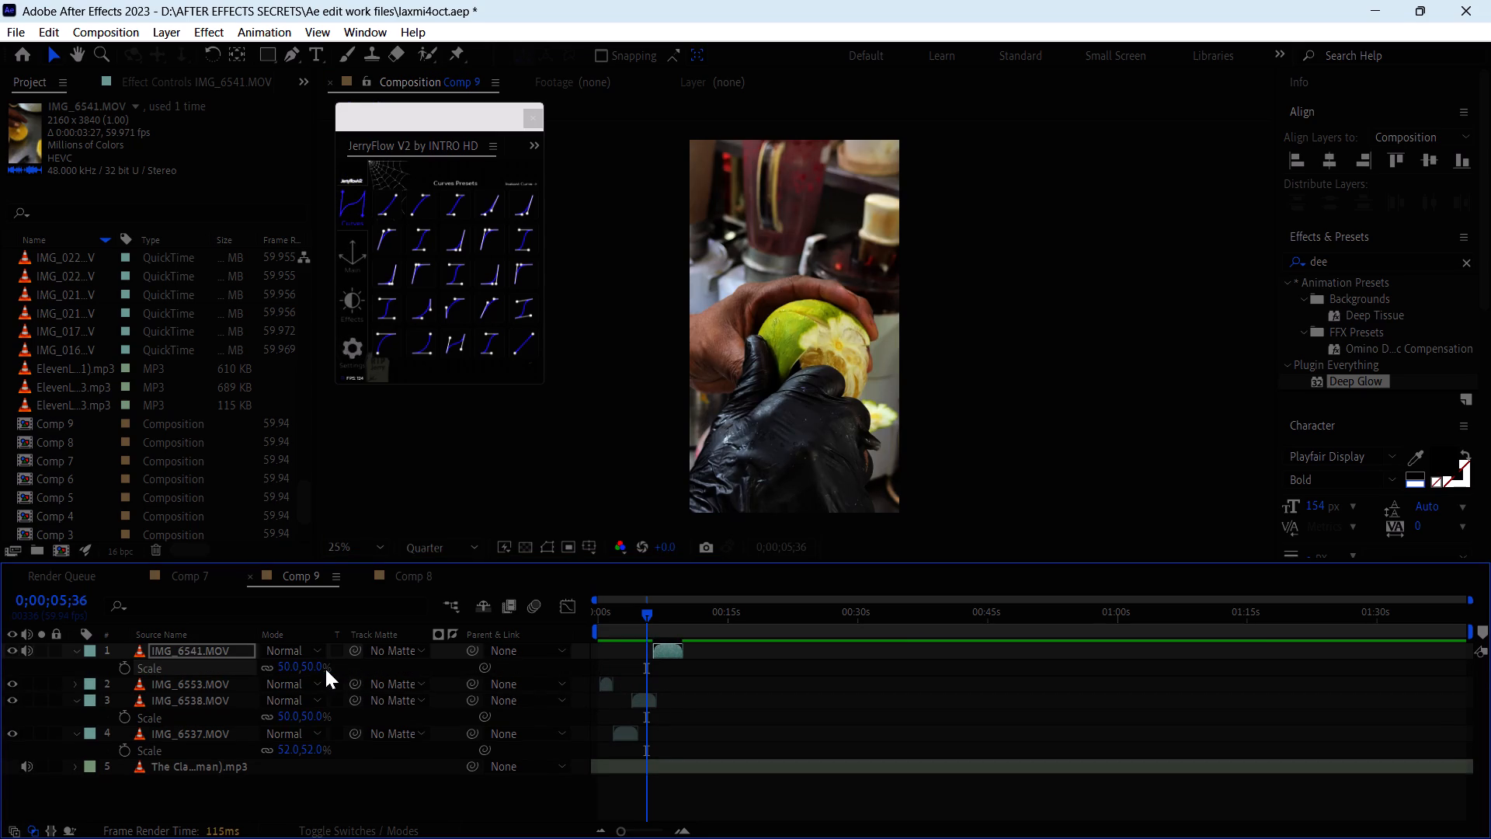
# Play back the IMG_6538.MOV shot and shift IMG_6541.MOV earlier so it starts at about 0;00;05;42.
pyautogui.press('space')
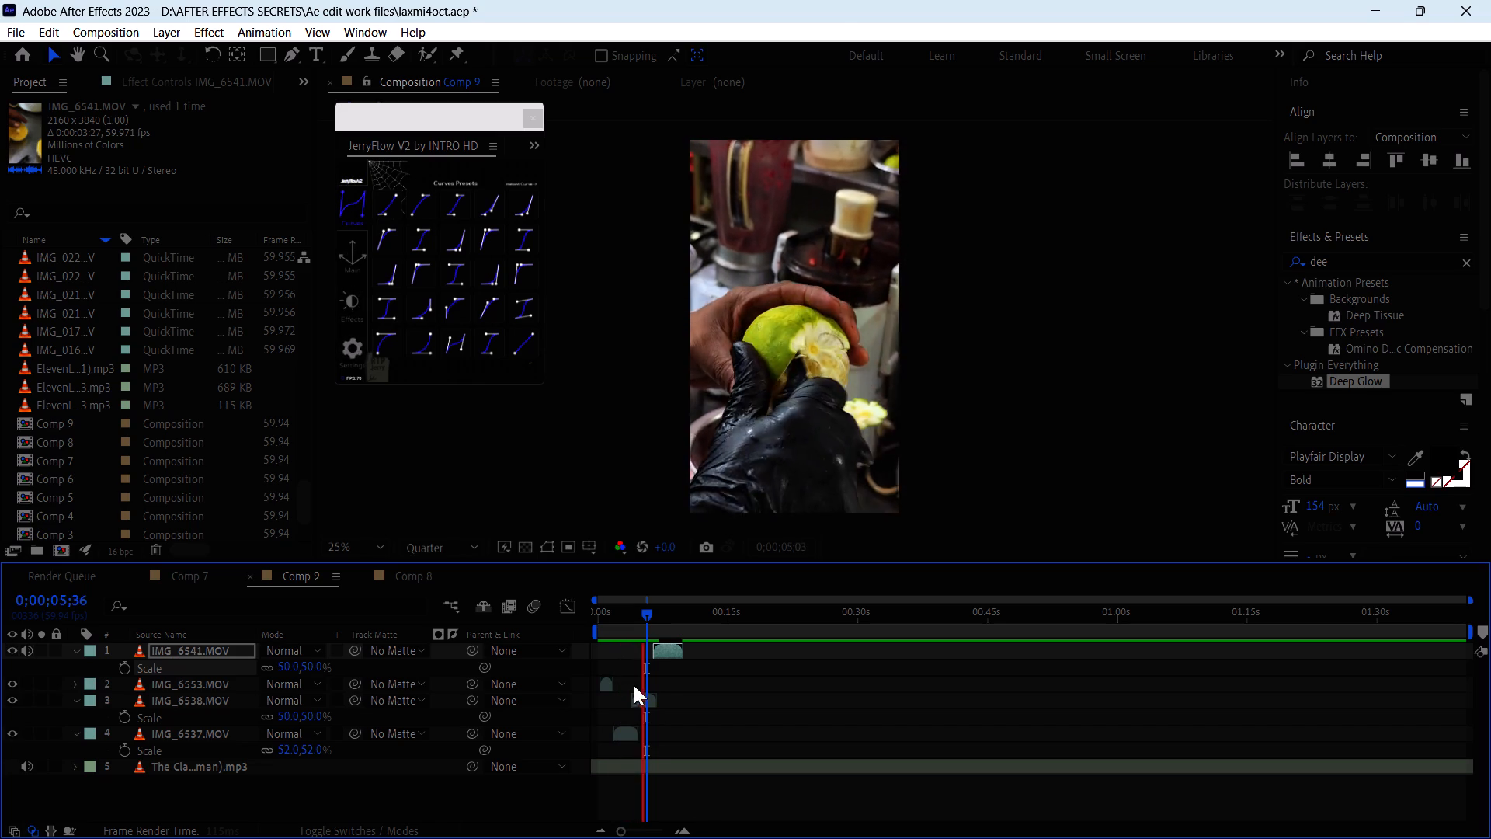
pyautogui.press('space')
pyautogui.moveTo(669, 653); pyautogui.dragTo(666, 661)
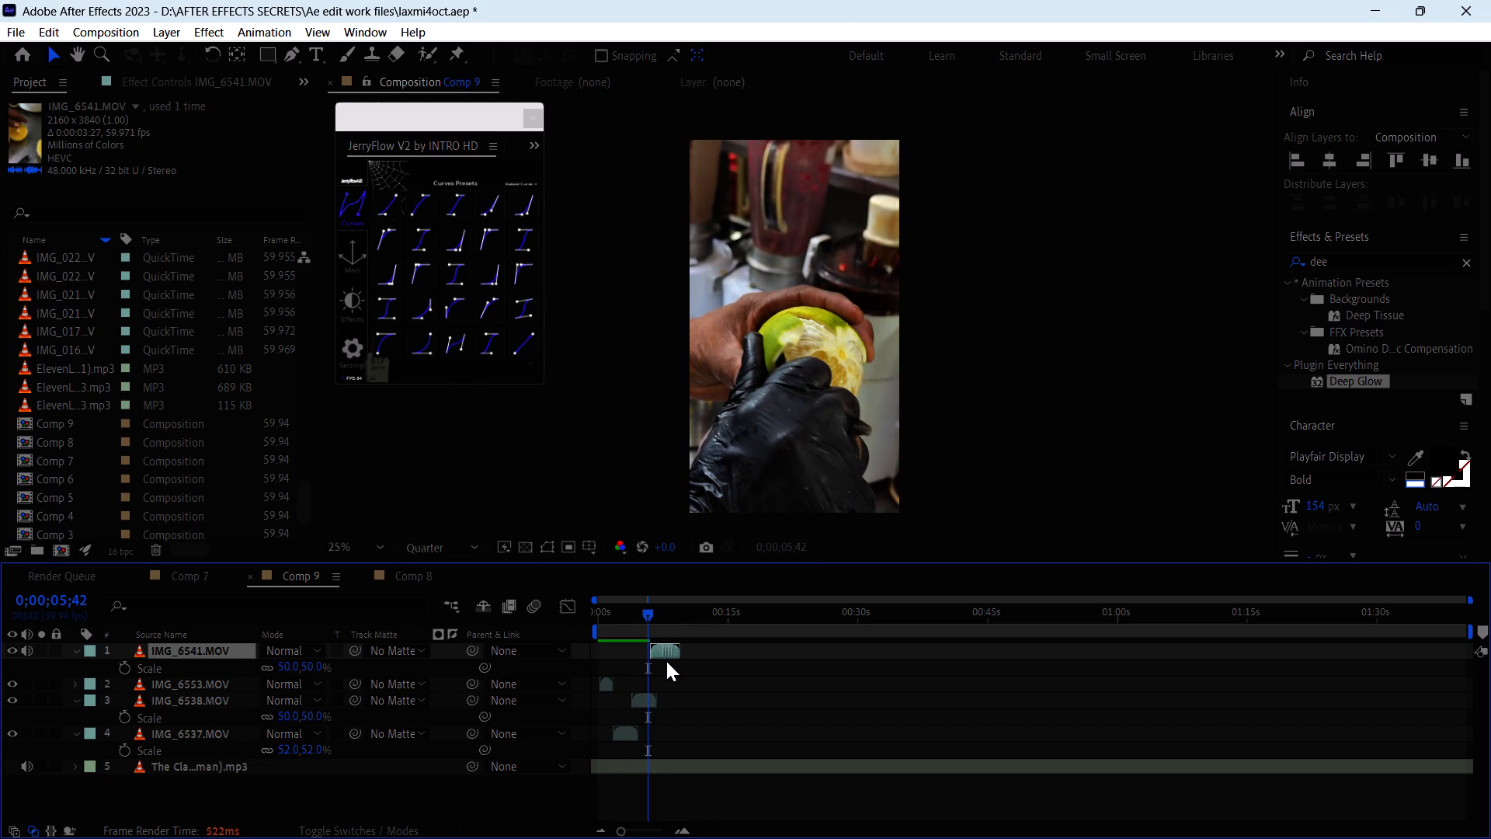
pyautogui.moveTo(666, 661); pyautogui.dragTo(666, 667)
# Start the work area just before the IMG_6541.MOV layer and play back the orange-cutting shot to examine its opening.
pyautogui.moveTo(592, 633); pyautogui.dragTo(626, 656)
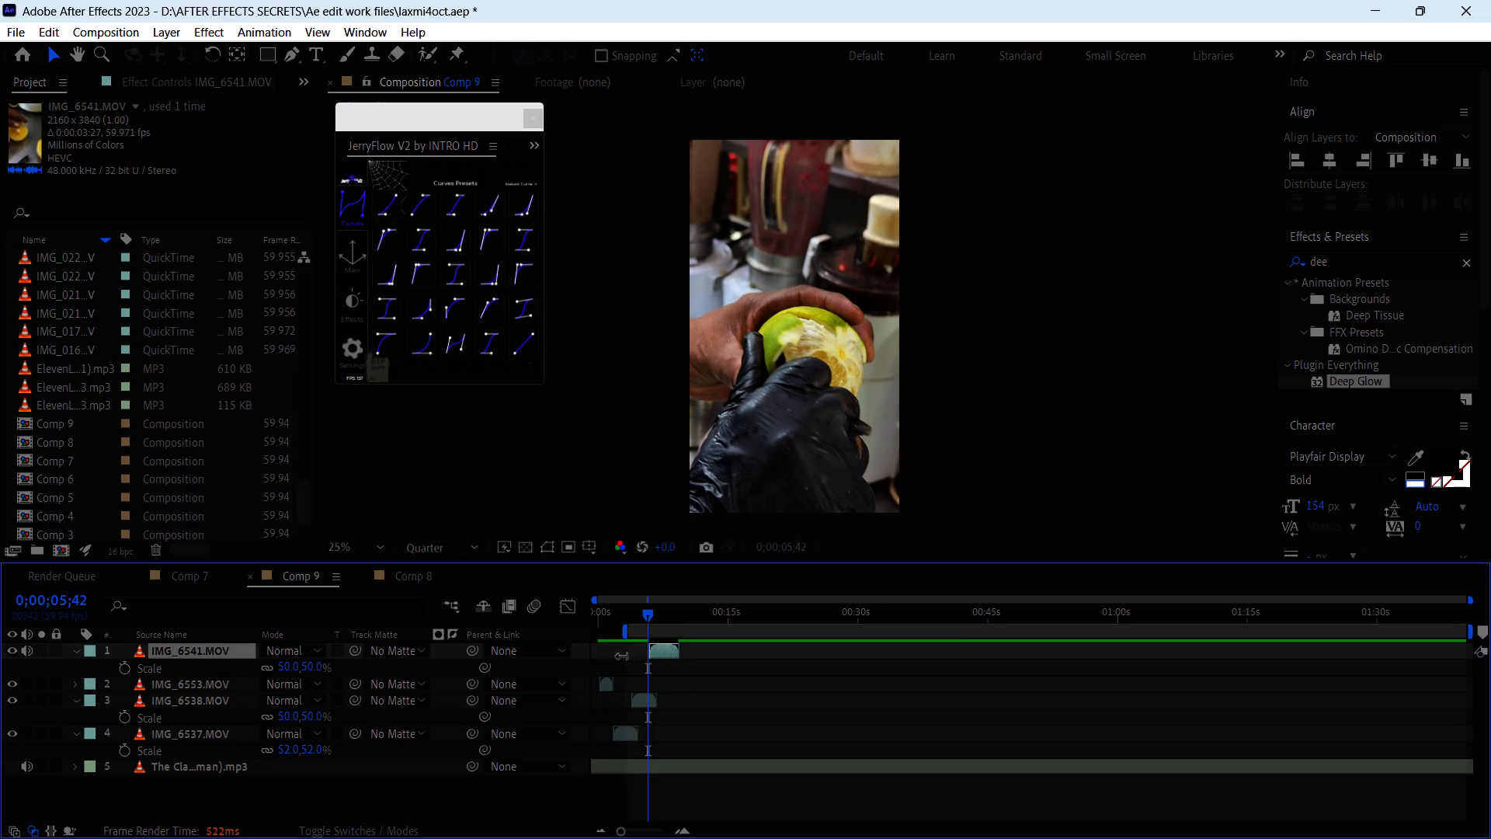
pyautogui.moveTo(626, 656); pyautogui.dragTo(641, 667)
pyautogui.press('space')
pyautogui.press('space')
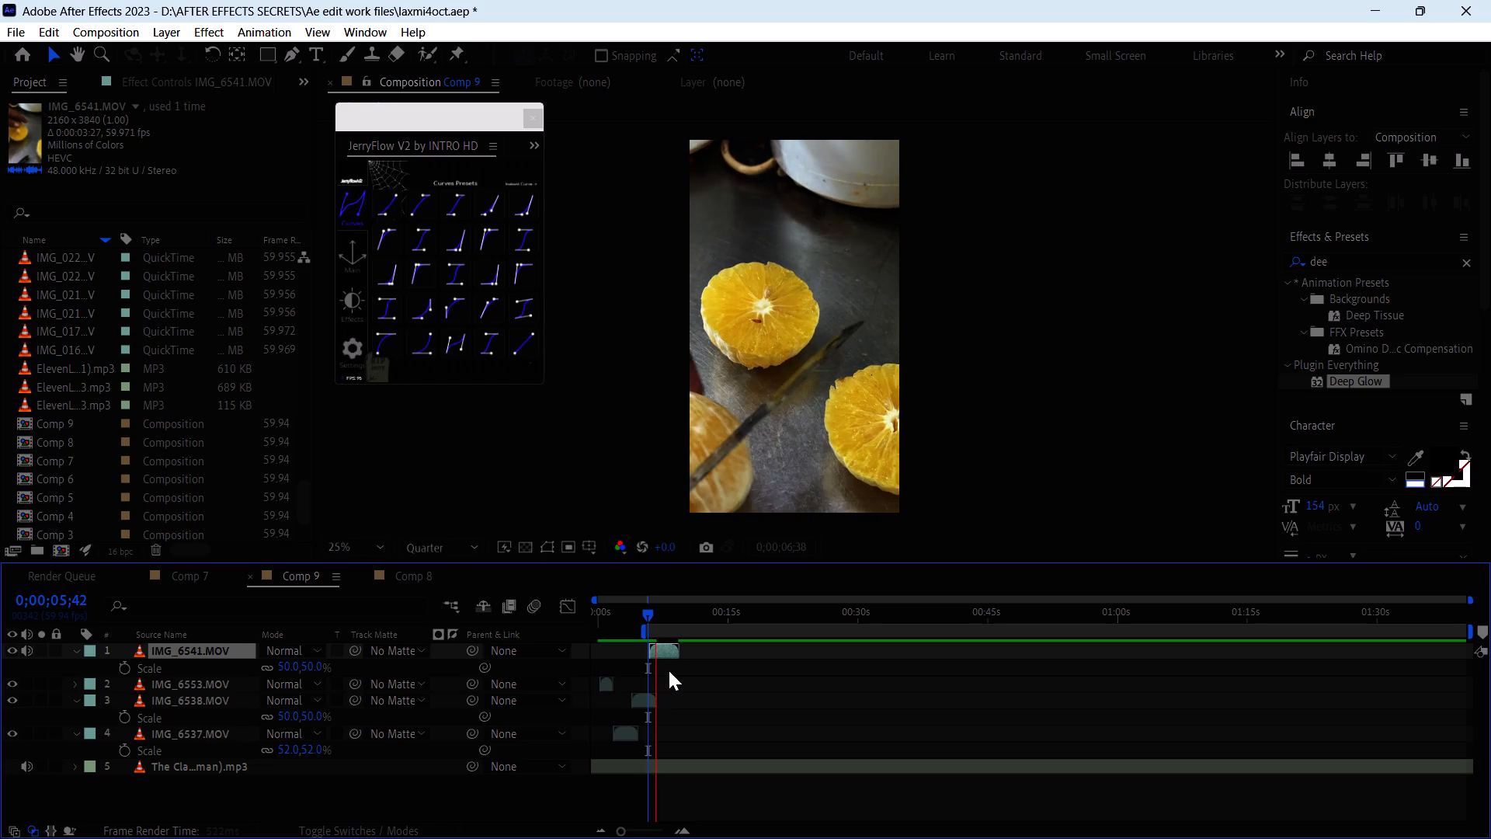
pyautogui.press('space')
pyautogui.press('space')
pyautogui.press('space')
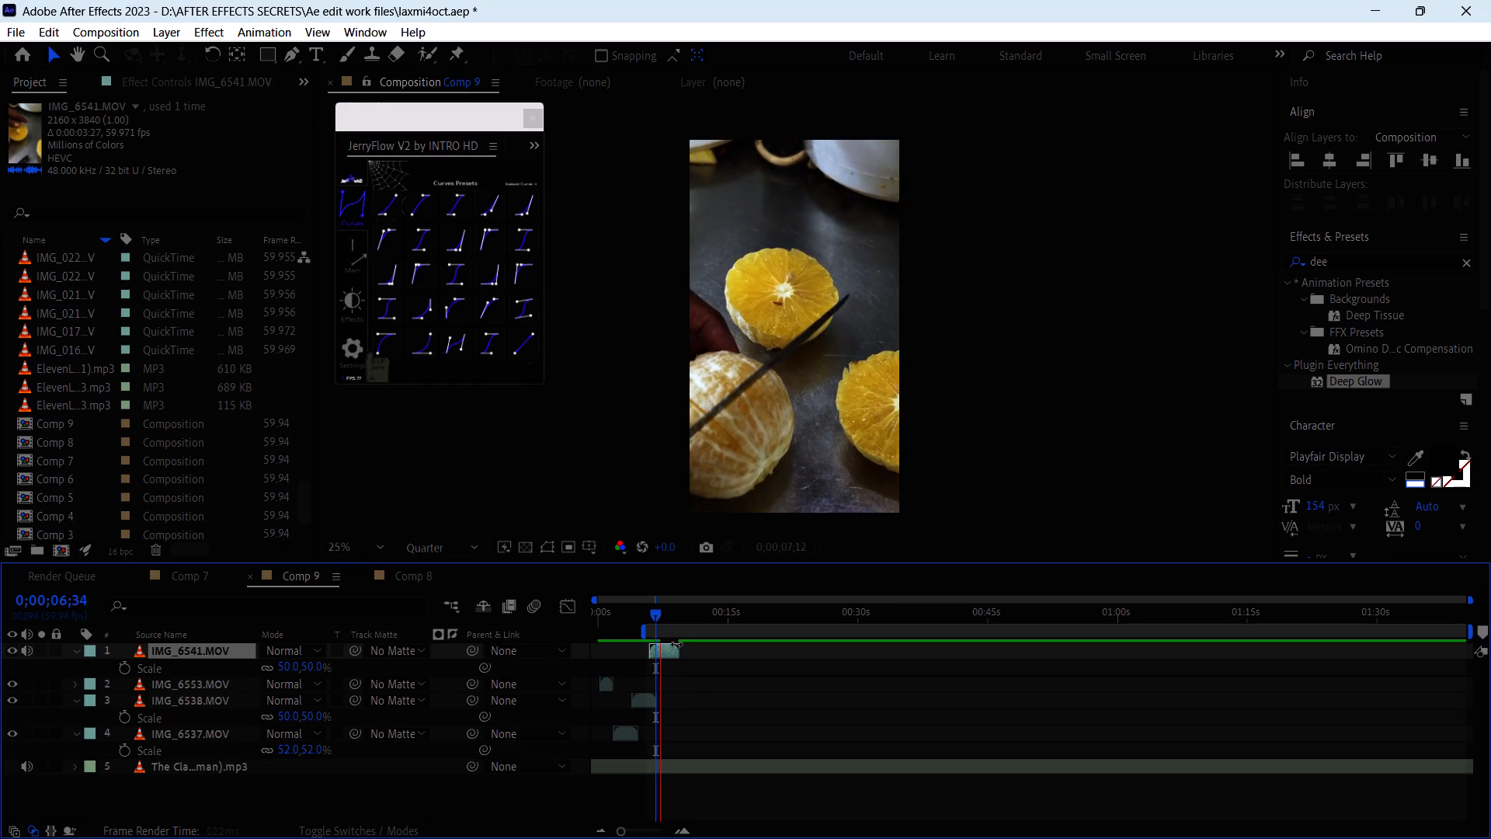
pyautogui.press('space')
# Scrub to the cutting action, trim the start of IMG_6541.MOV to about 0;00;07;38, and slide the trimmed layer back over IMG_6538.MOV's end.
pyautogui.moveTo(655, 614); pyautogui.dragTo(670, 632)
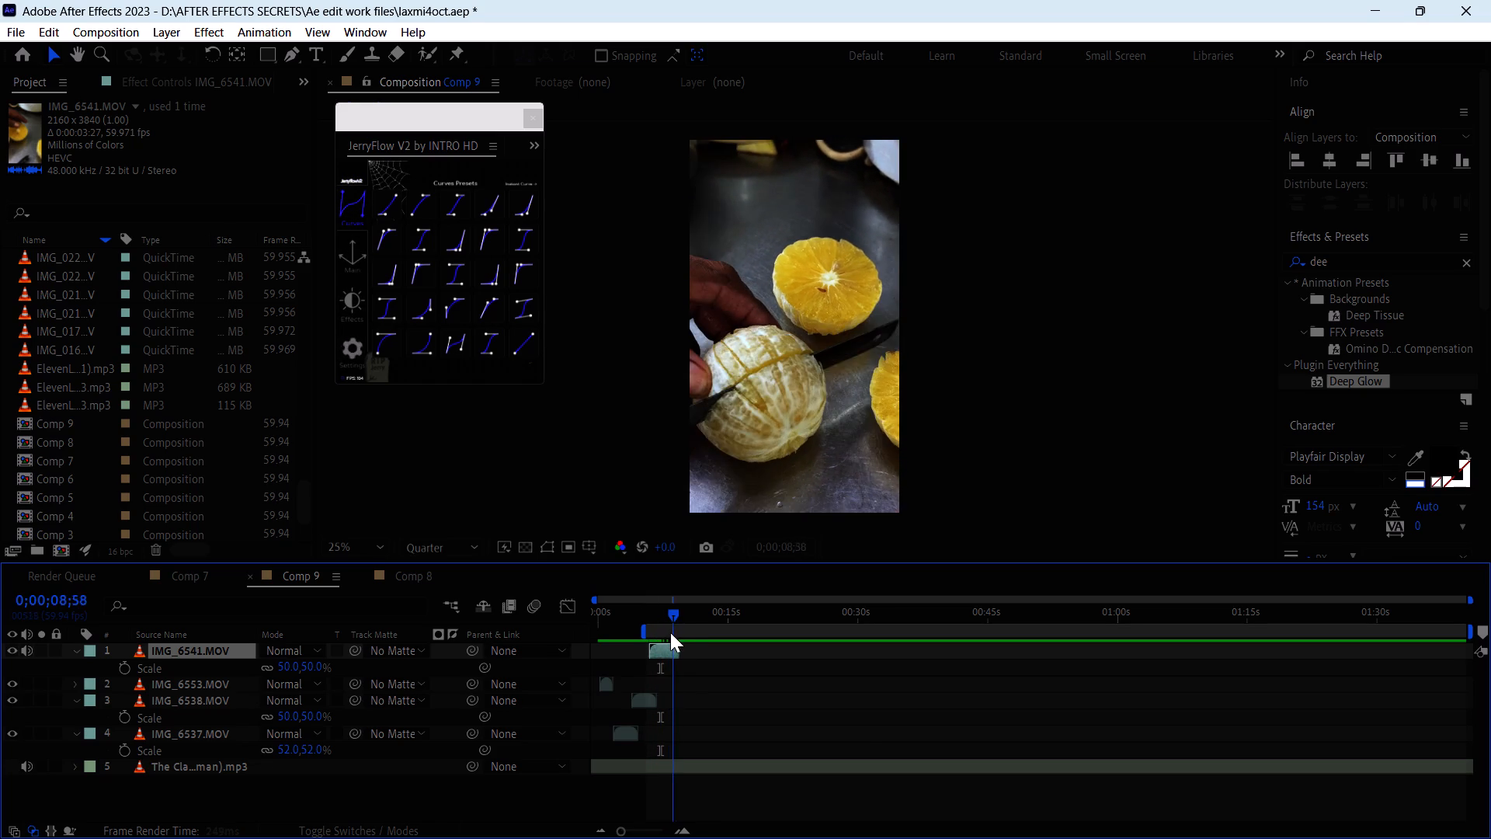
pyautogui.moveTo(670, 632); pyautogui.dragTo(665, 649)
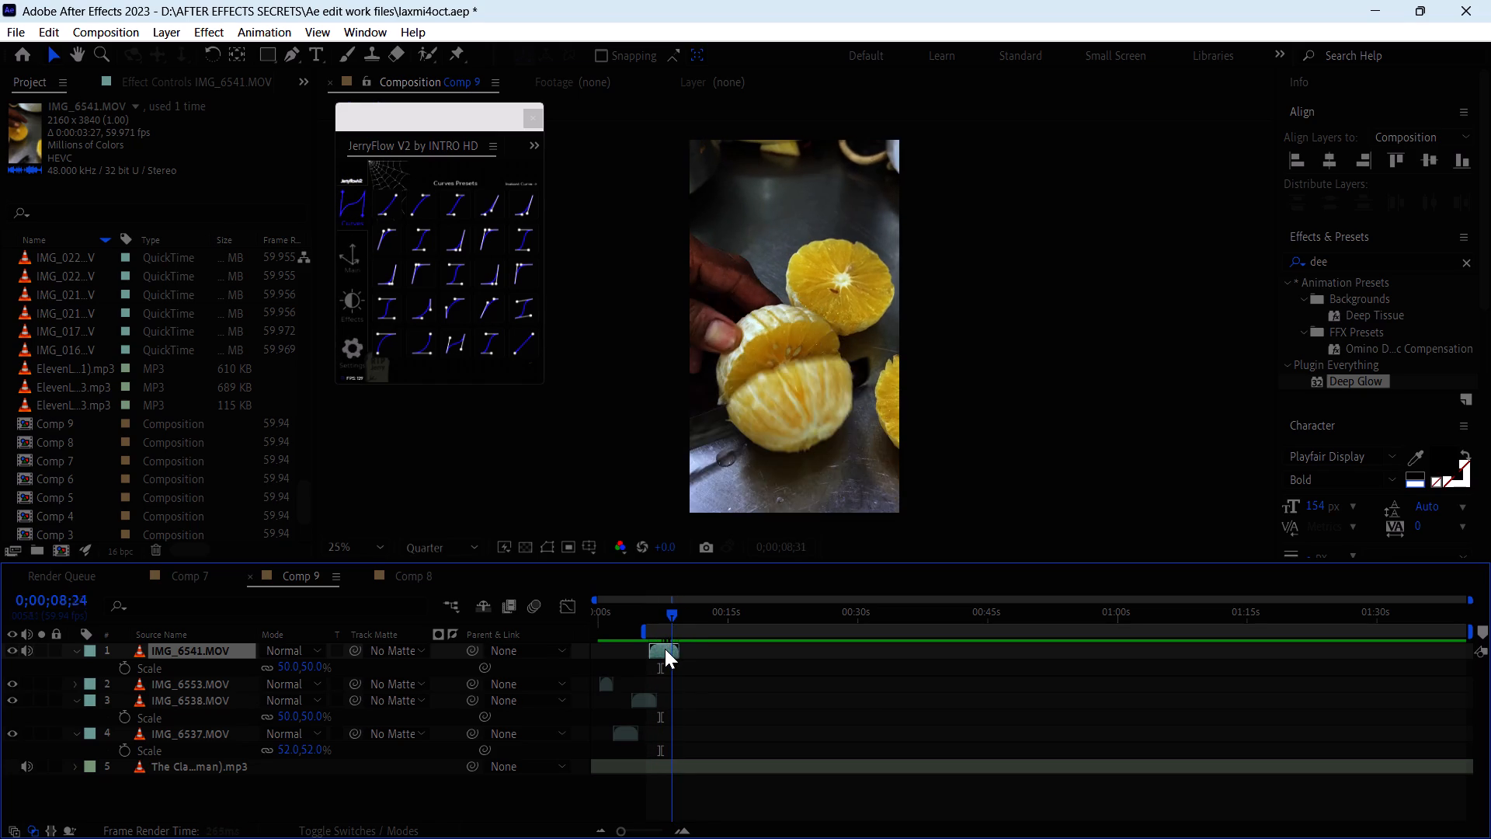
pyautogui.moveTo(665, 649); pyautogui.dragTo(655, 653)
pyautogui.press('space')
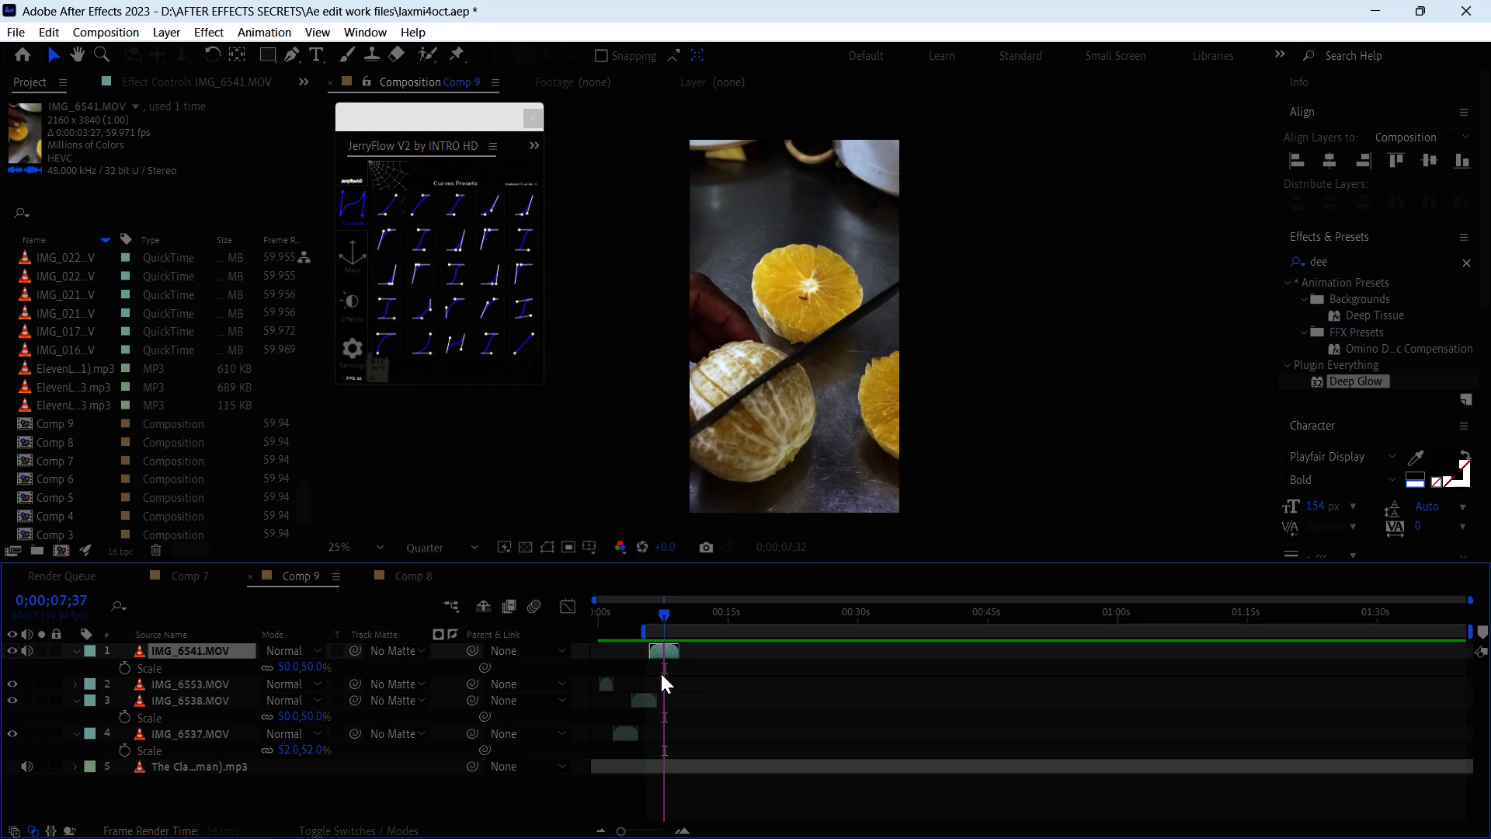
pyautogui.press('space')
pyautogui.moveTo(644, 649); pyautogui.dragTo(658, 668)
pyautogui.moveTo(673, 650); pyautogui.dragTo(666, 661)
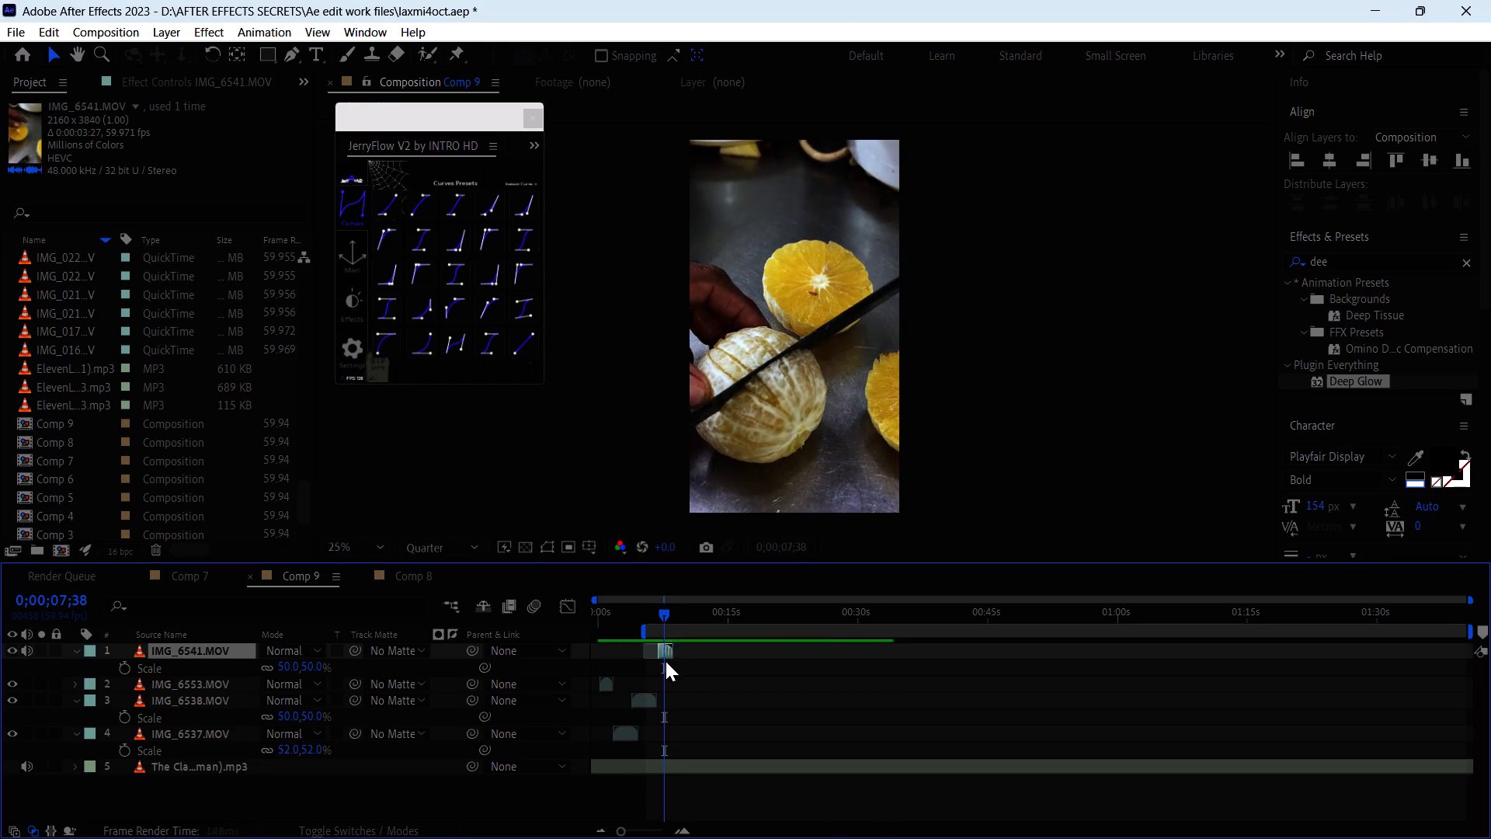
pyautogui.moveTo(666, 661); pyautogui.dragTo(659, 666)
pyautogui.press('space')
pyautogui.press('space')
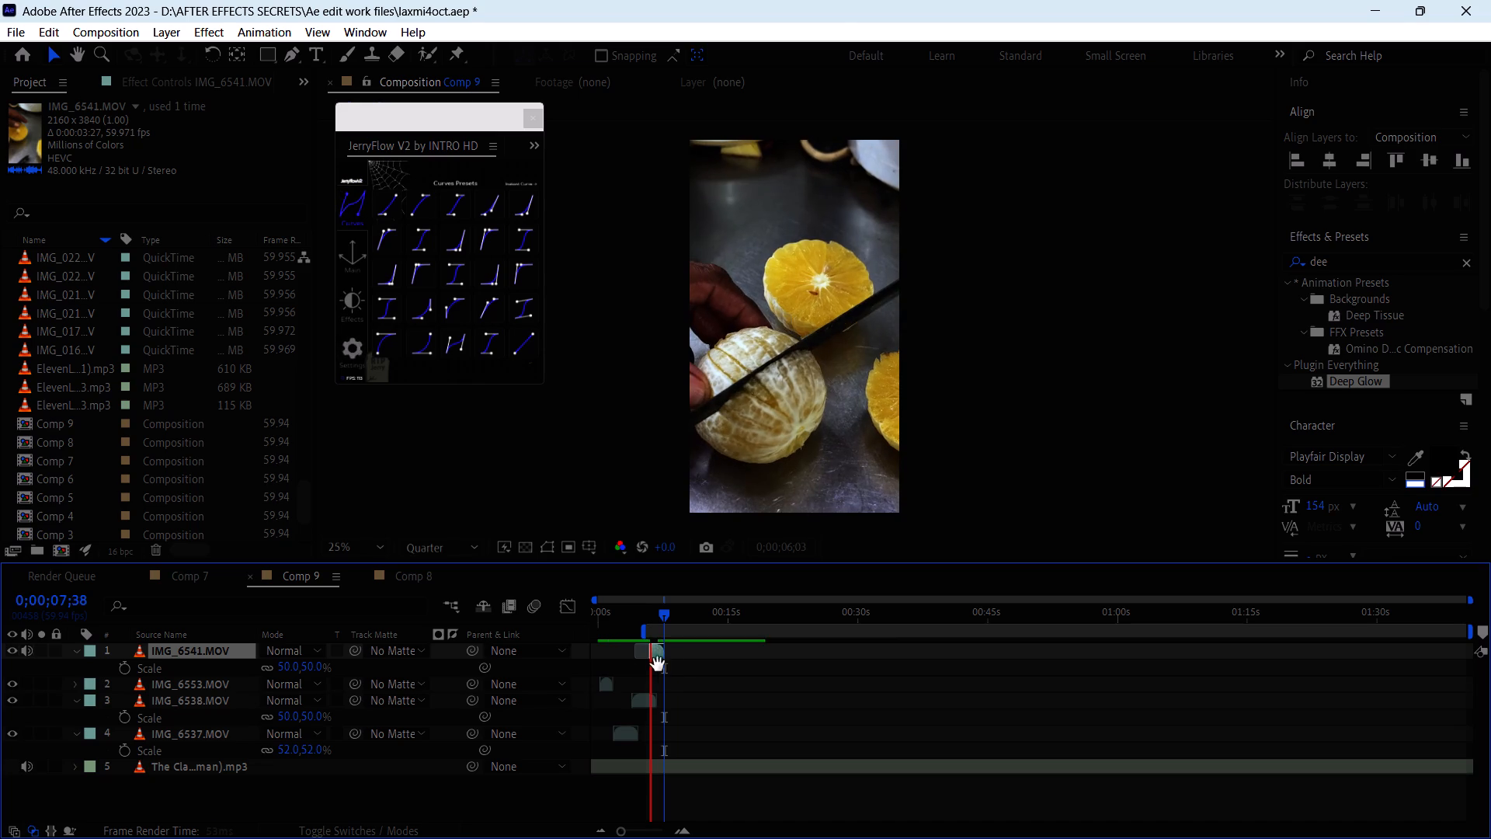
# Nudge IMG_6541.MOV earlier so it cuts in at about 0;00;05;30, playing back the transition from IMG_6538.MOV to check the timing.
pyautogui.moveTo(641, 627); pyautogui.dragTo(637, 634)
pyautogui.press('space')
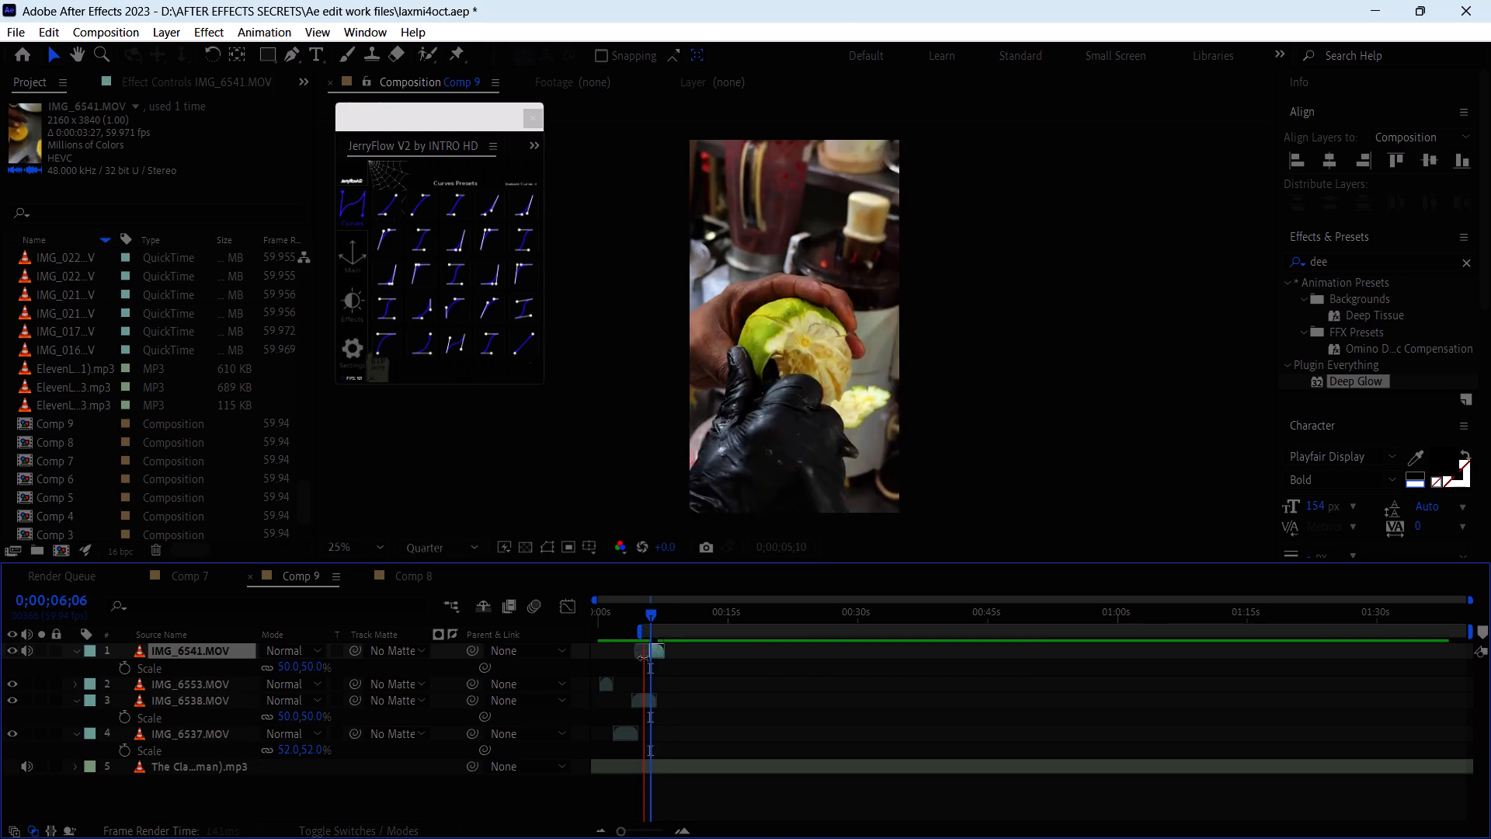
pyautogui.press('space')
pyautogui.click(657, 651)
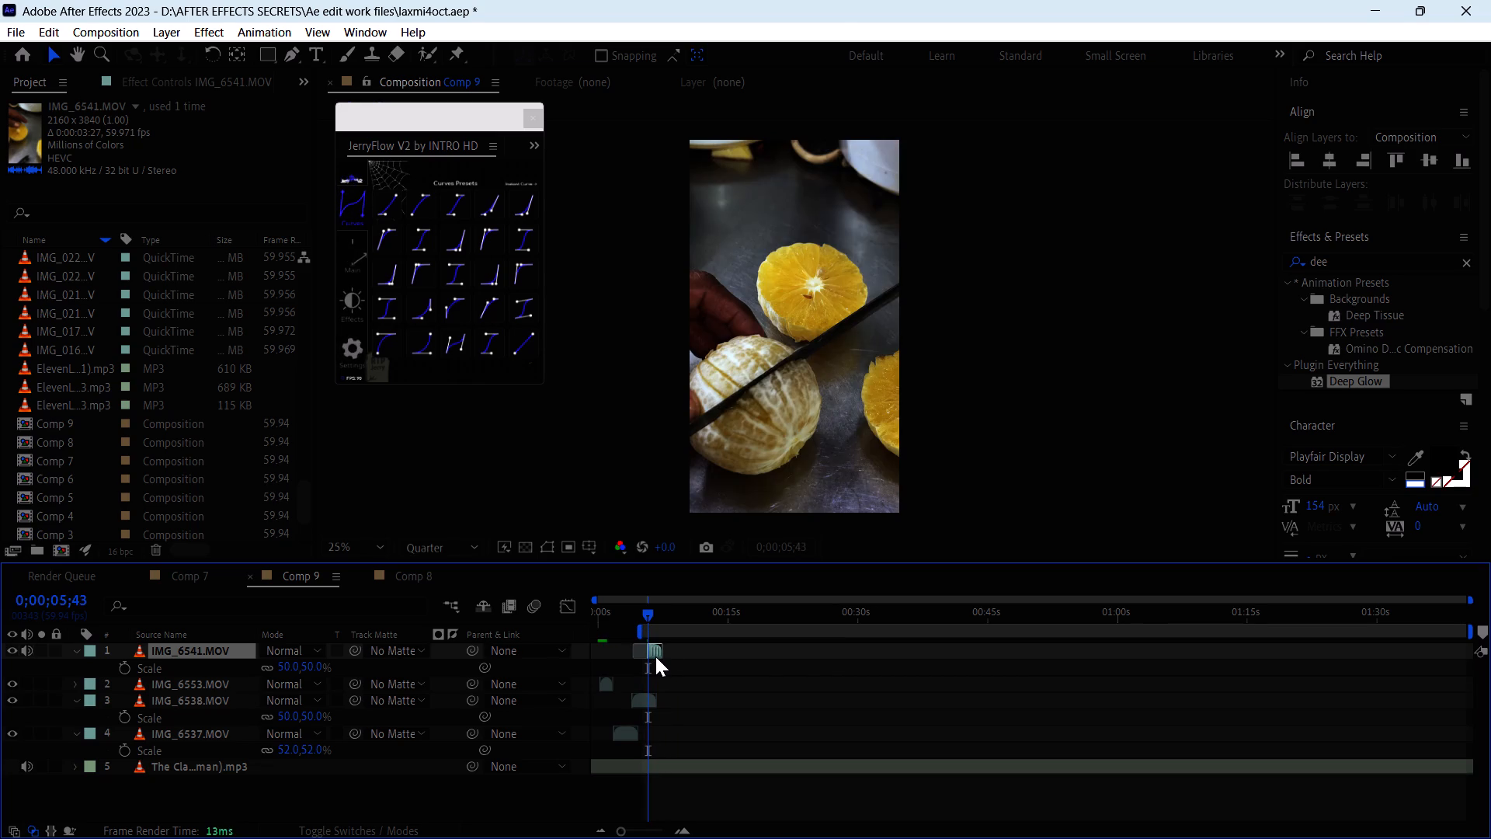
pyautogui.press('space')
pyautogui.press('space')
pyautogui.press('space')
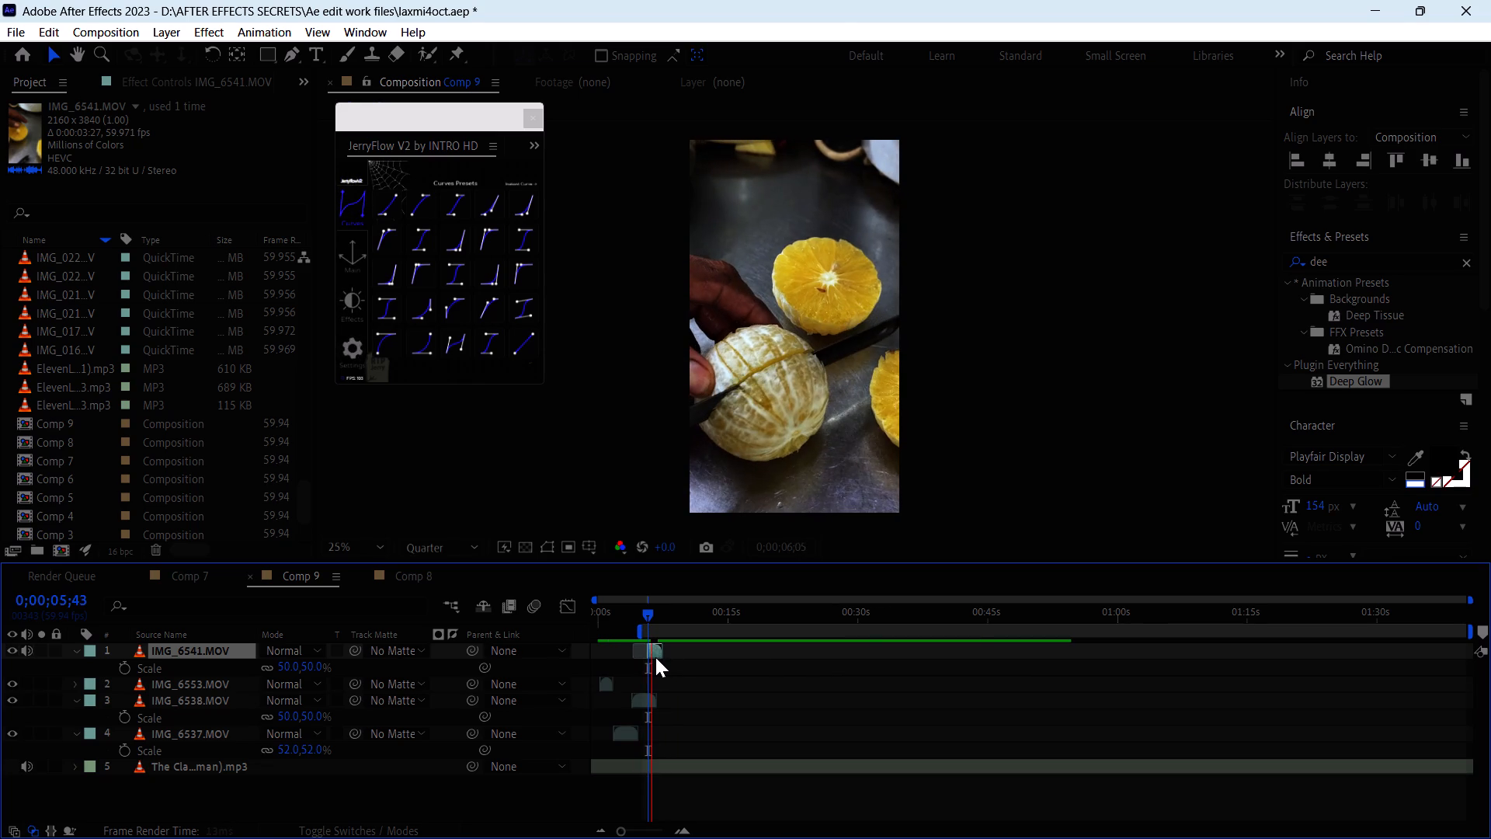
pyautogui.press('space')
pyautogui.moveTo(655, 653); pyautogui.dragTo(655, 658)
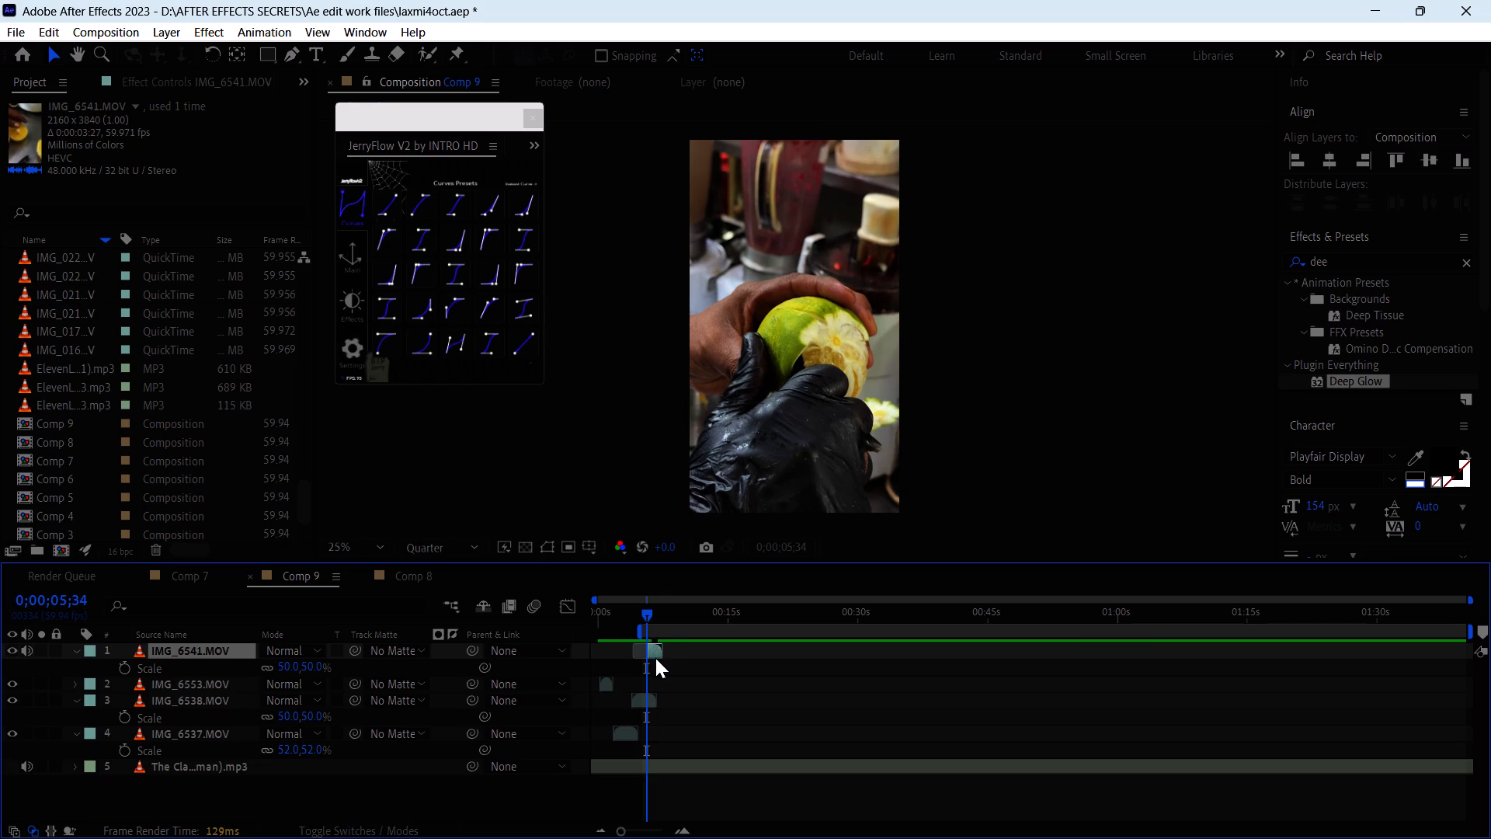
pyautogui.moveTo(655, 658); pyautogui.dragTo(652, 663)
pyautogui.press('space')
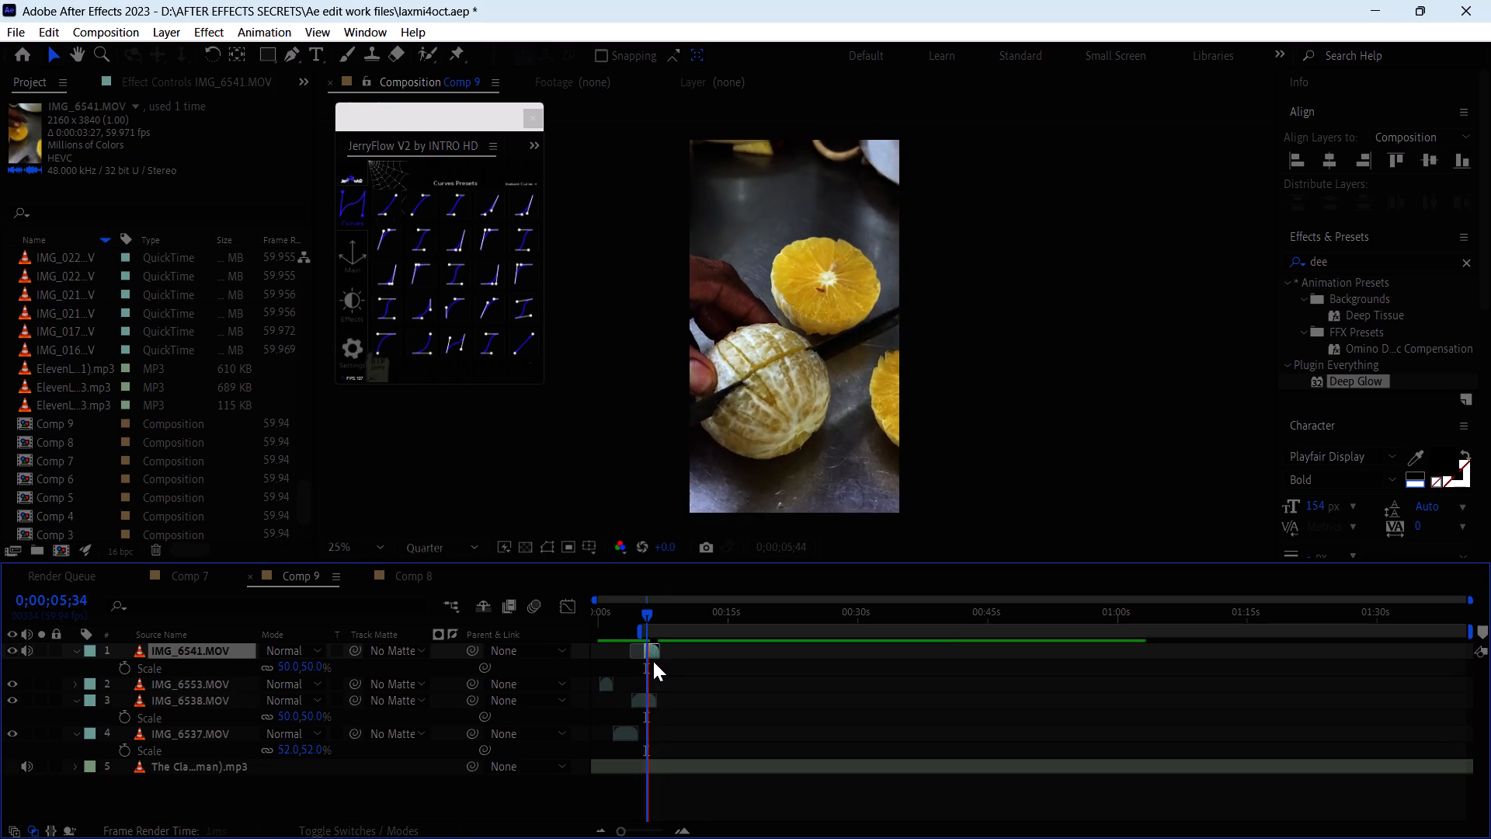
pyautogui.press('space')
pyautogui.press('space')
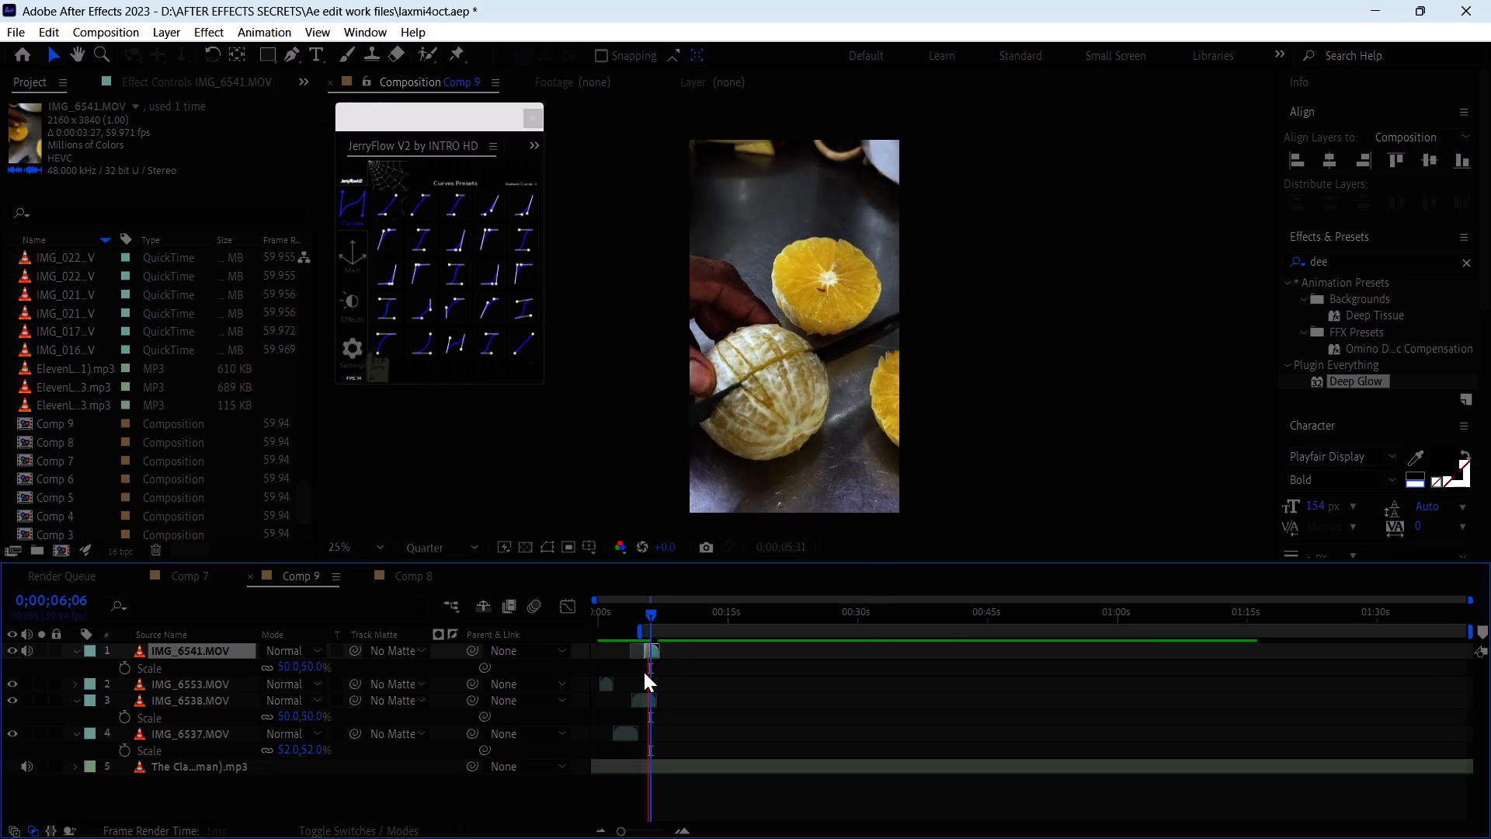
pyautogui.press('space')
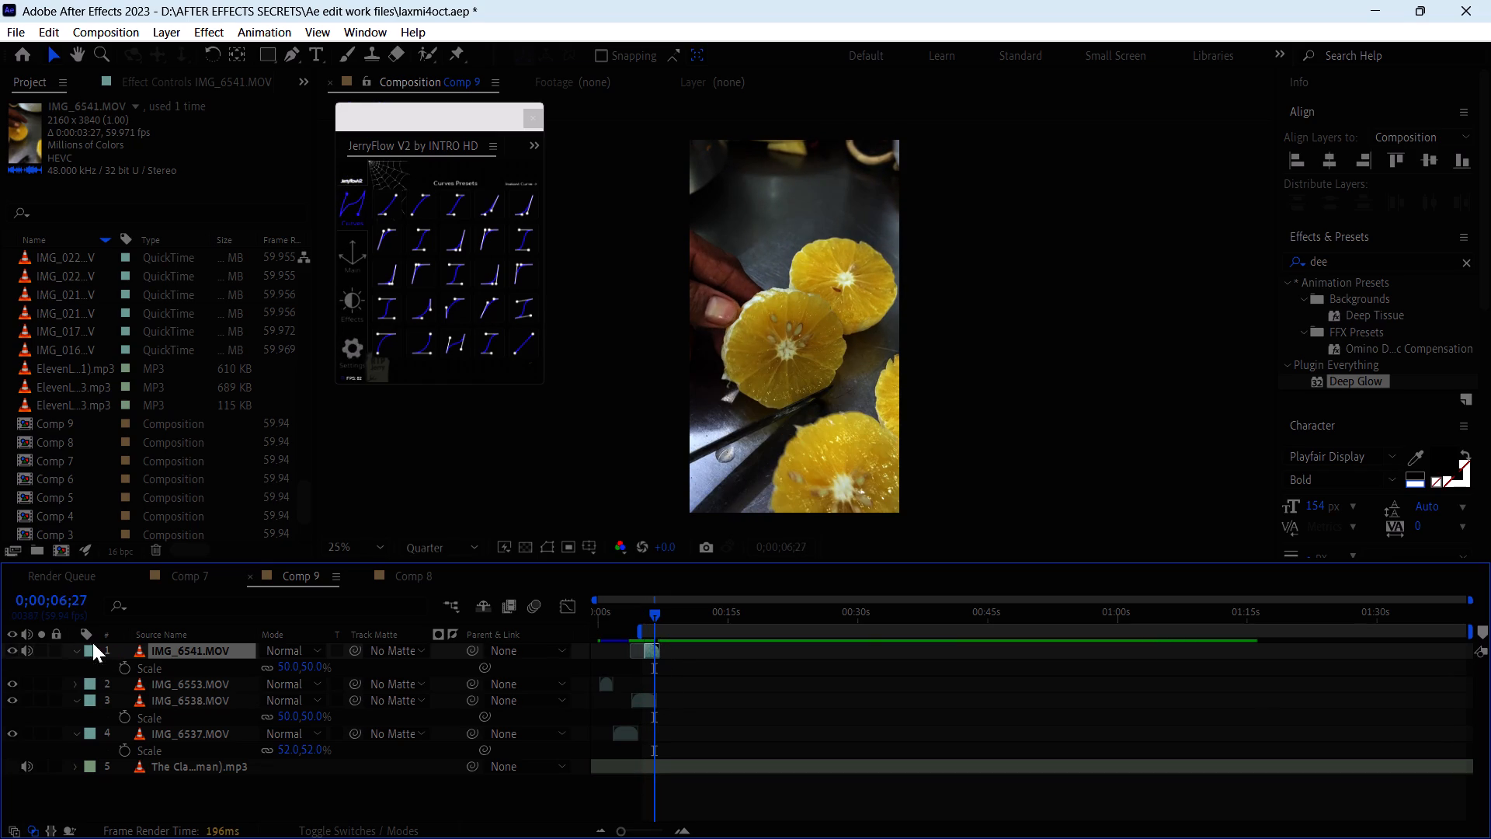
# Mute the audio of the IMG_6541.MOV layer.
pyautogui.click(27, 648)
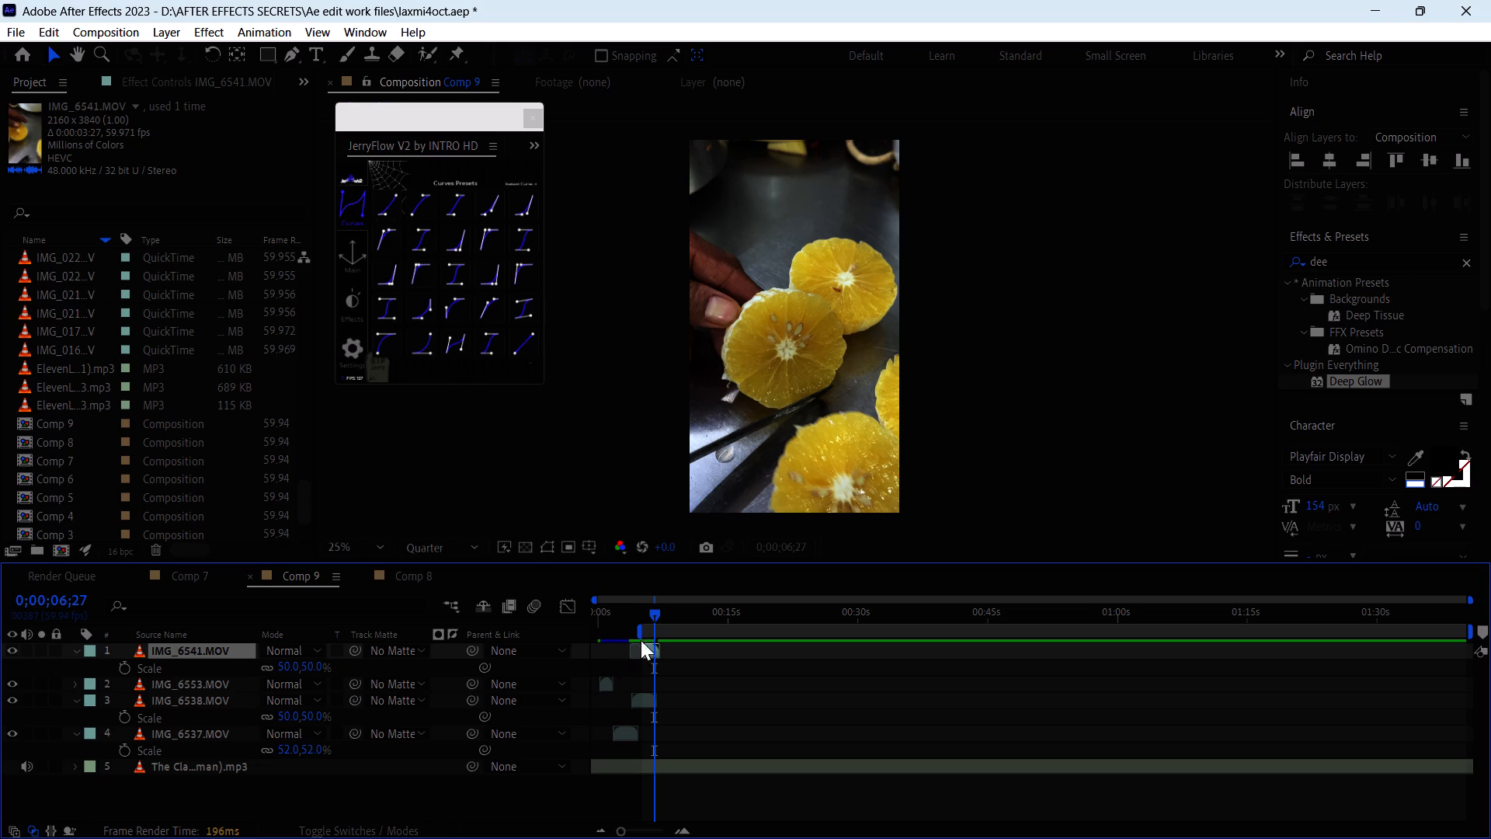
# Extend the work area back to the start of Comp 9 and play back the whole cut with the music.
pyautogui.moveTo(639, 630); pyautogui.dragTo(487, 642)
pyautogui.press('space')
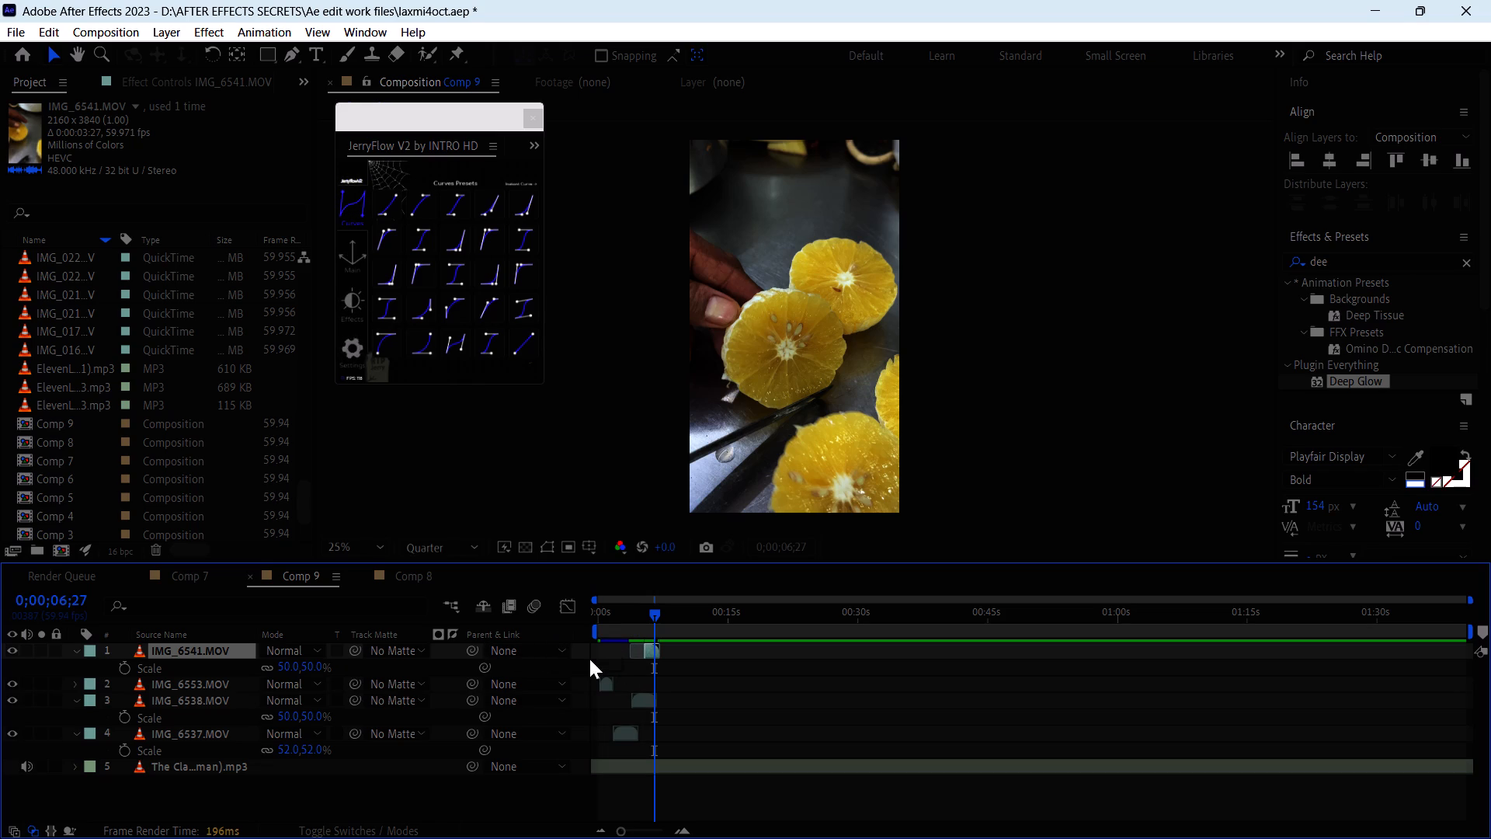
pyautogui.rightClick(634, 703)
pyautogui.click(882, 761)
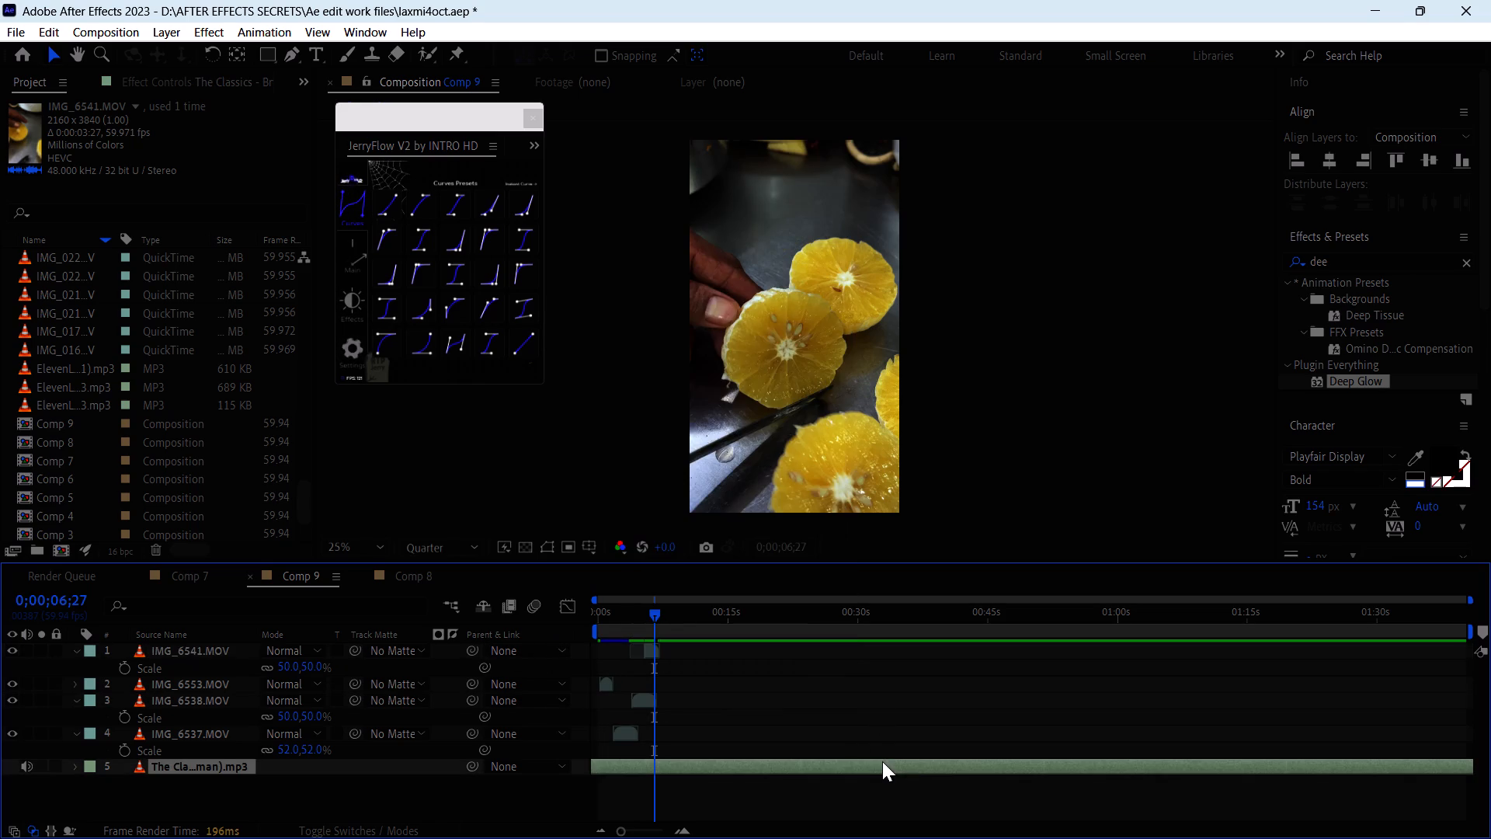
pyautogui.press('space')
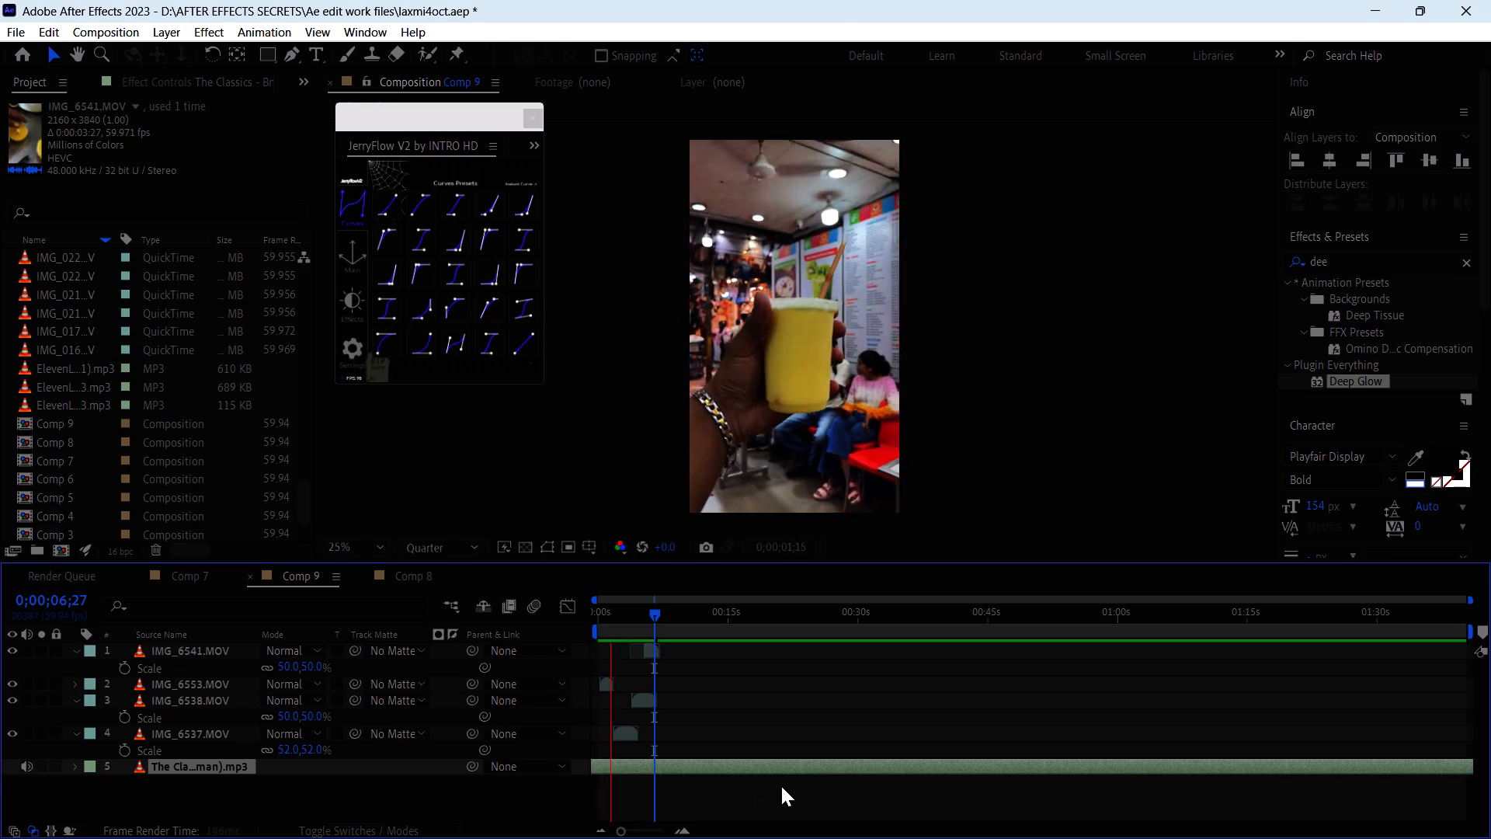
pyautogui.press('space')
pyautogui.press('space')
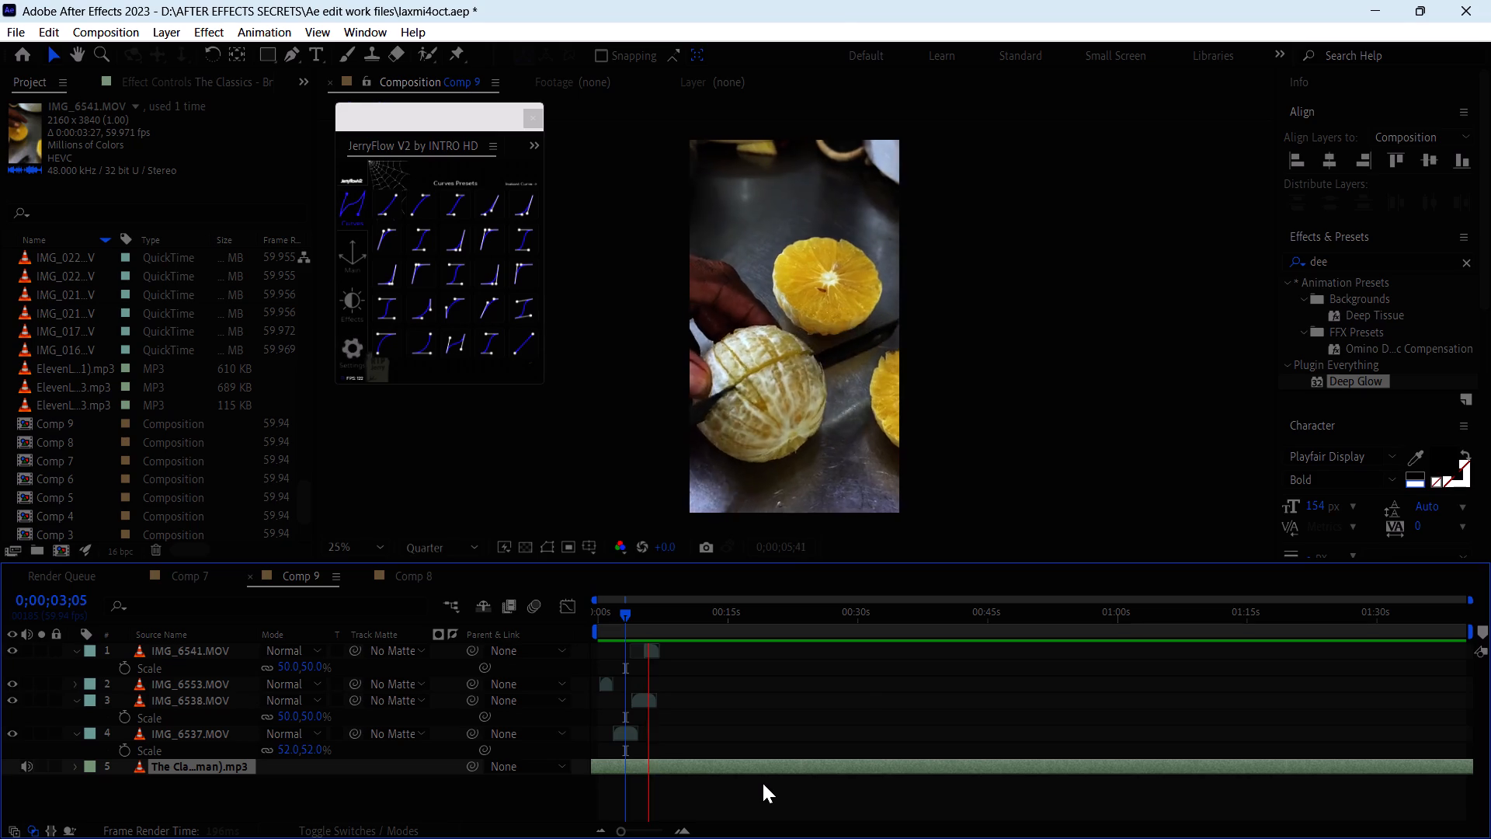
pyautogui.press('space')
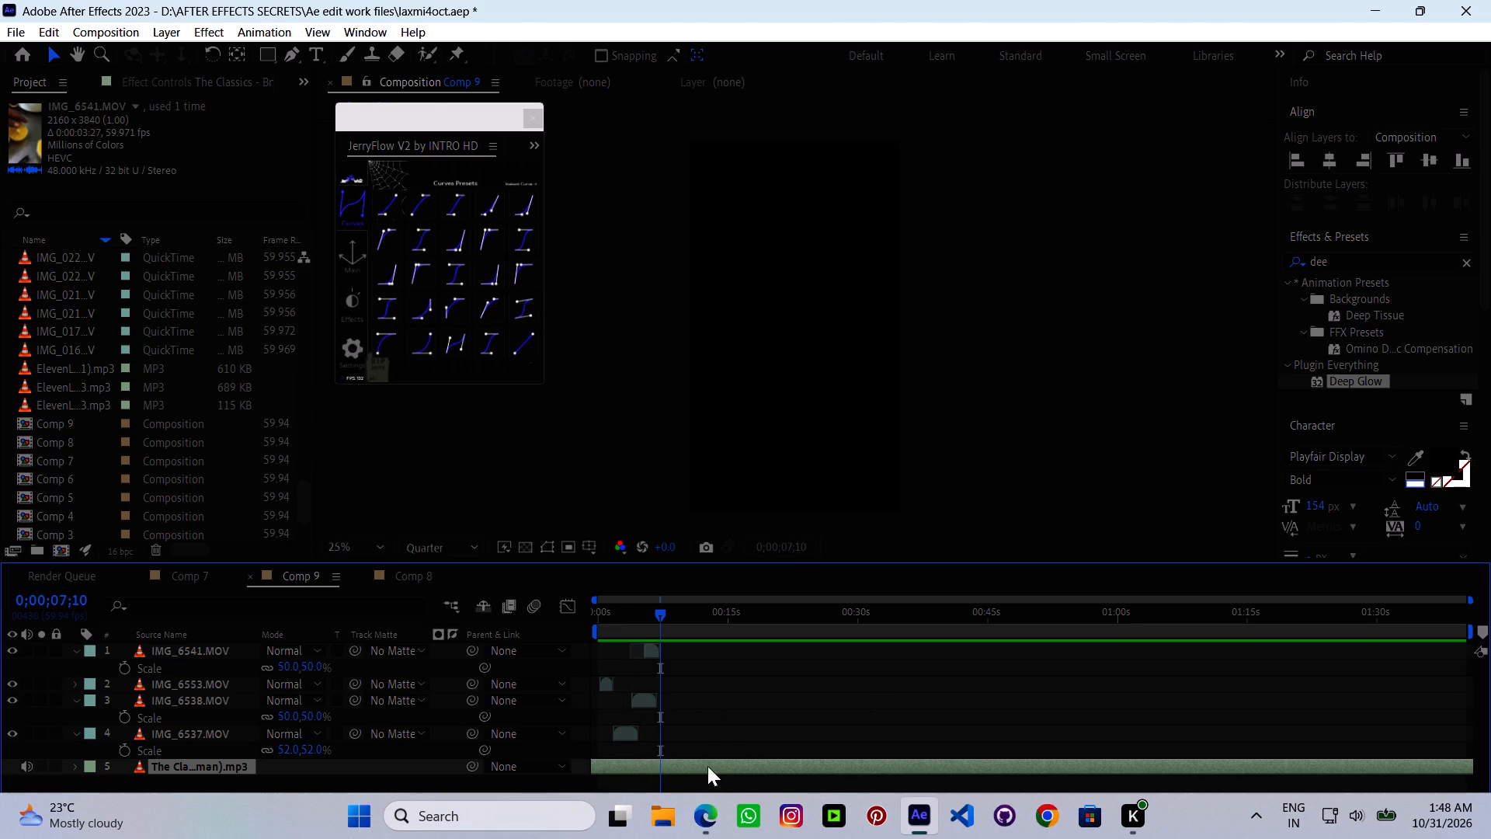
# Switch to the Drive folder in Edge, preview IMG_6542.MOV and download it.
pyautogui.click(698, 830)
pyautogui.click(812, 517)
pyautogui.click(1437, 465)
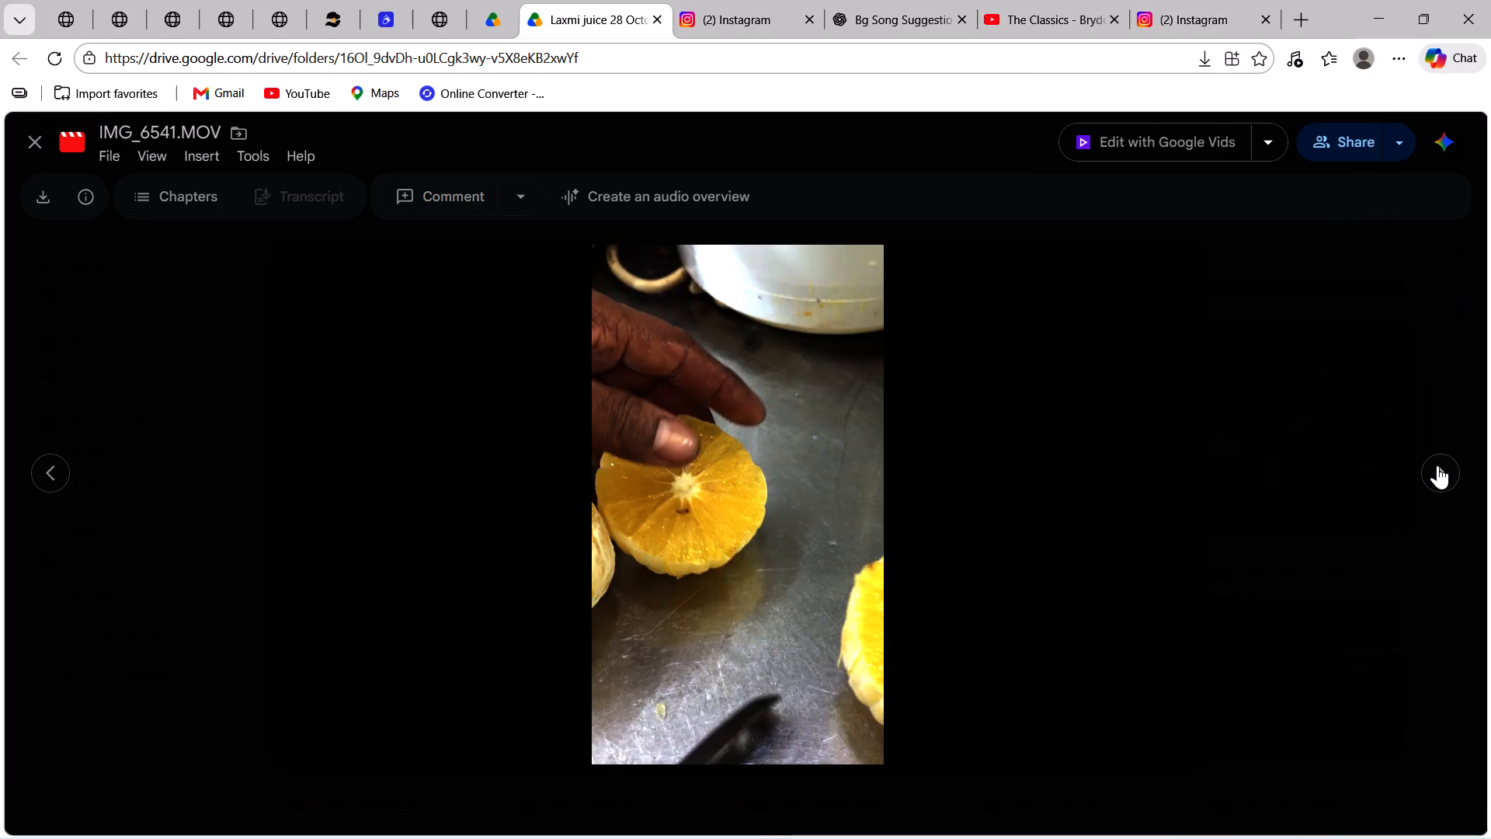
pyautogui.click(770, 468)
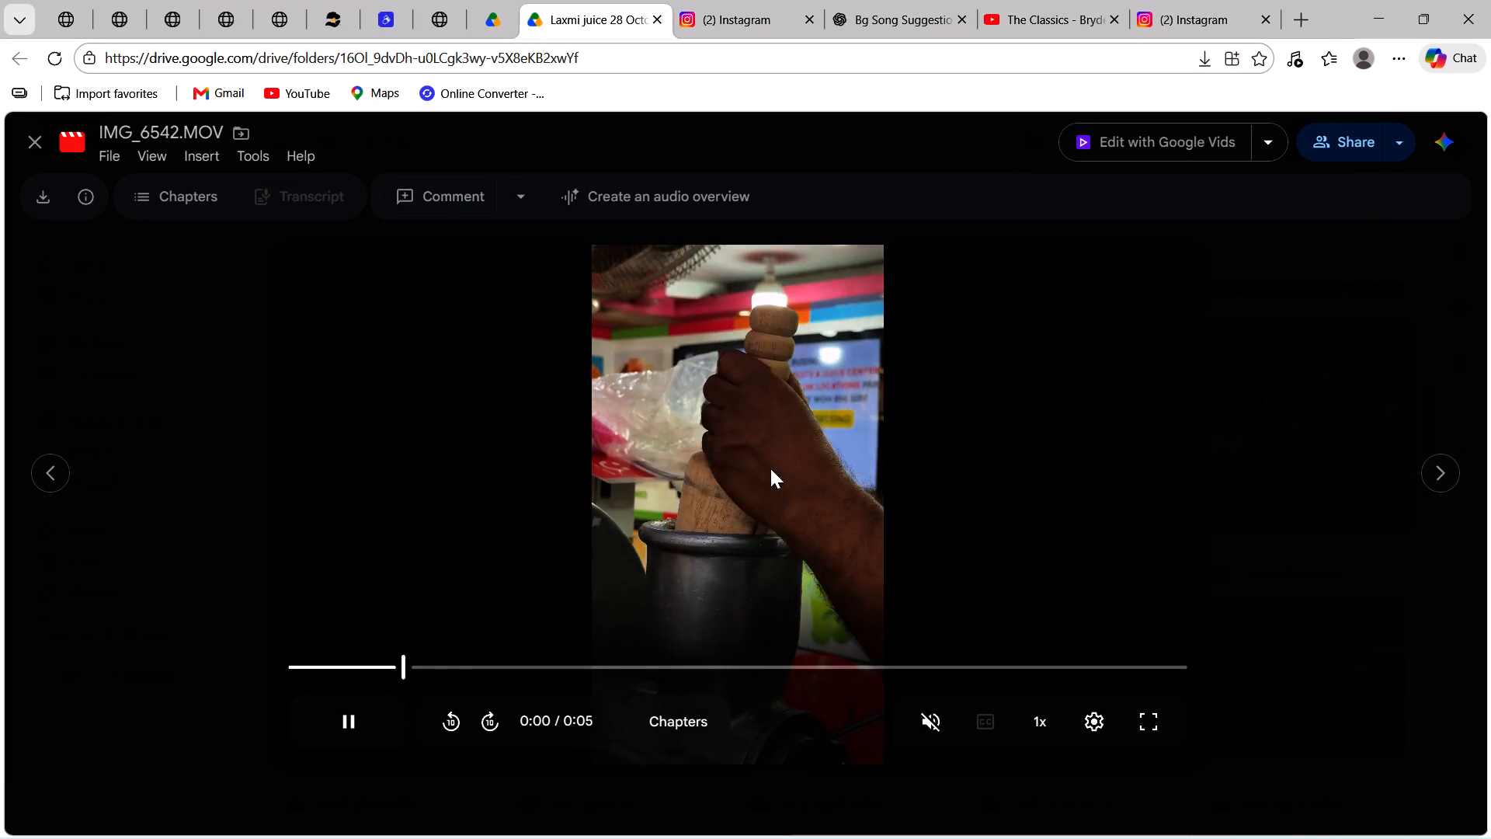
pyautogui.click(47, 192)
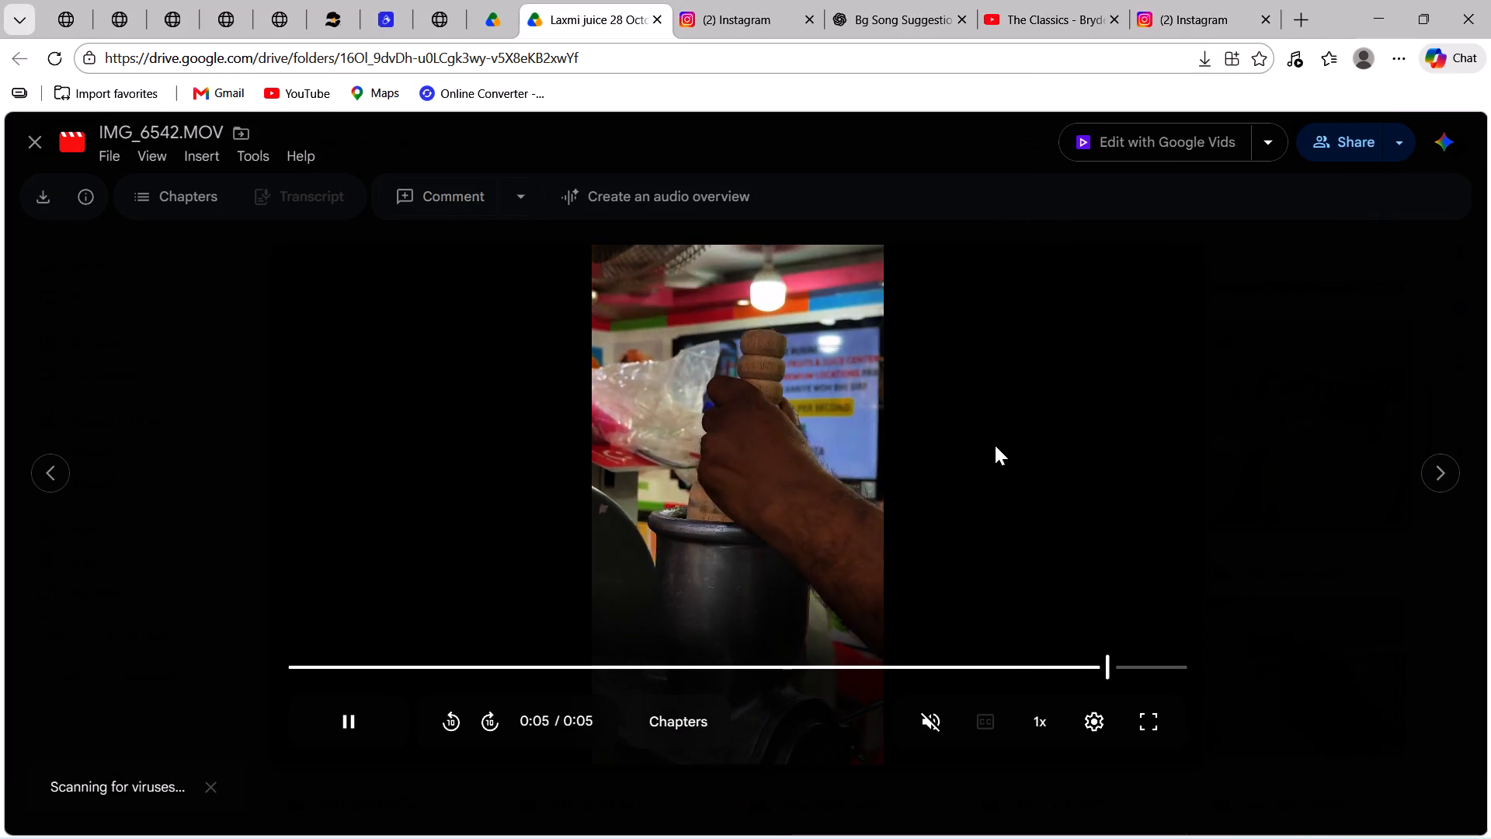
# Move on to IMG_6543.MOV in the Drive preview and download it.
pyautogui.click(1451, 458)
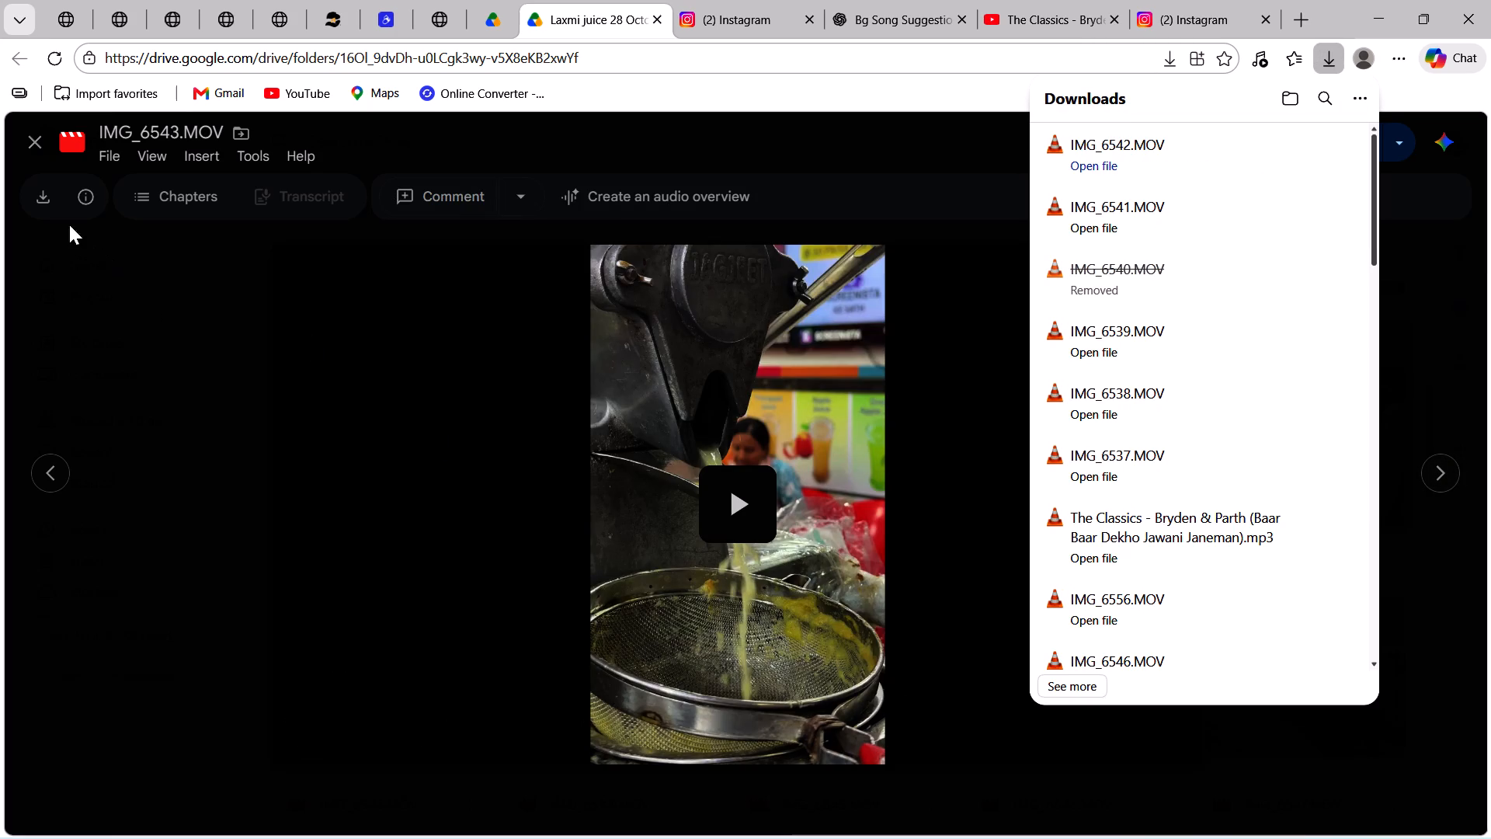
pyautogui.click(31, 200)
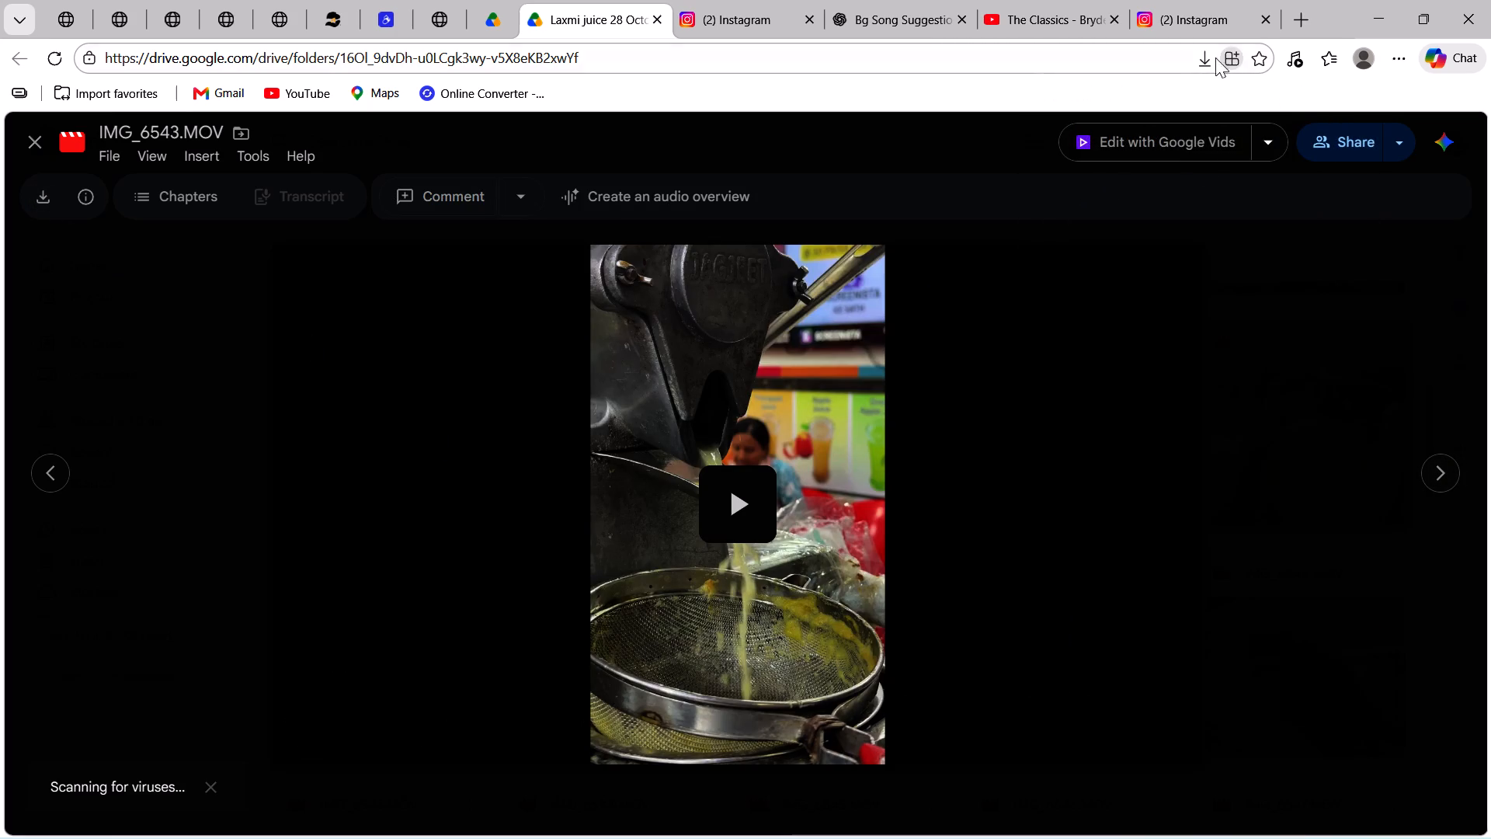
# Bring the downloaded IMG_6542.MOV from Edge's downloads list into Comp 9 in After Effects.
pyautogui.click(1209, 54)
pyautogui.click(1400, 52)
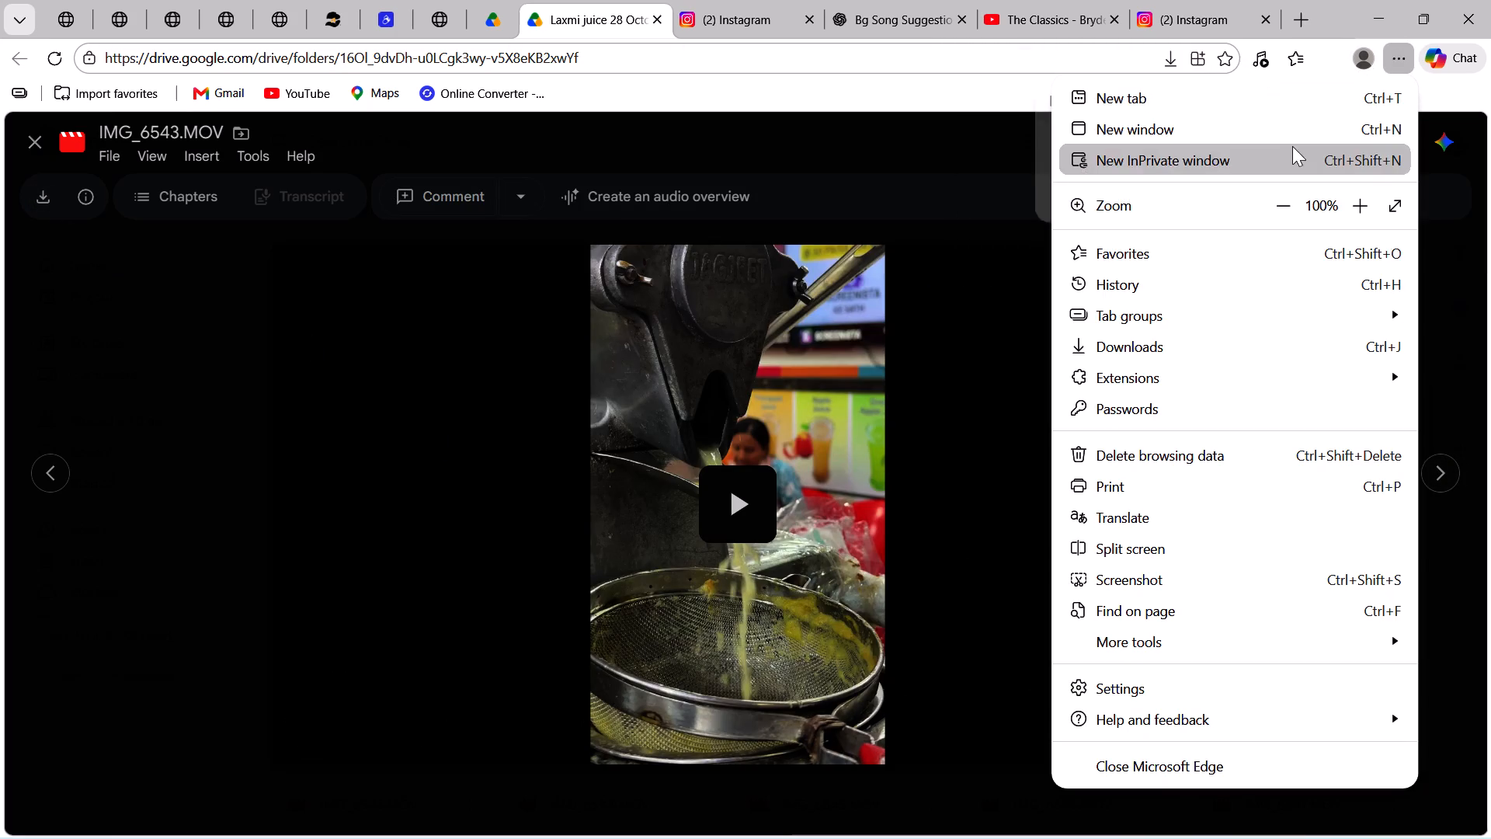
pyautogui.moveTo(978, 105); pyautogui.dragTo(976, 127)
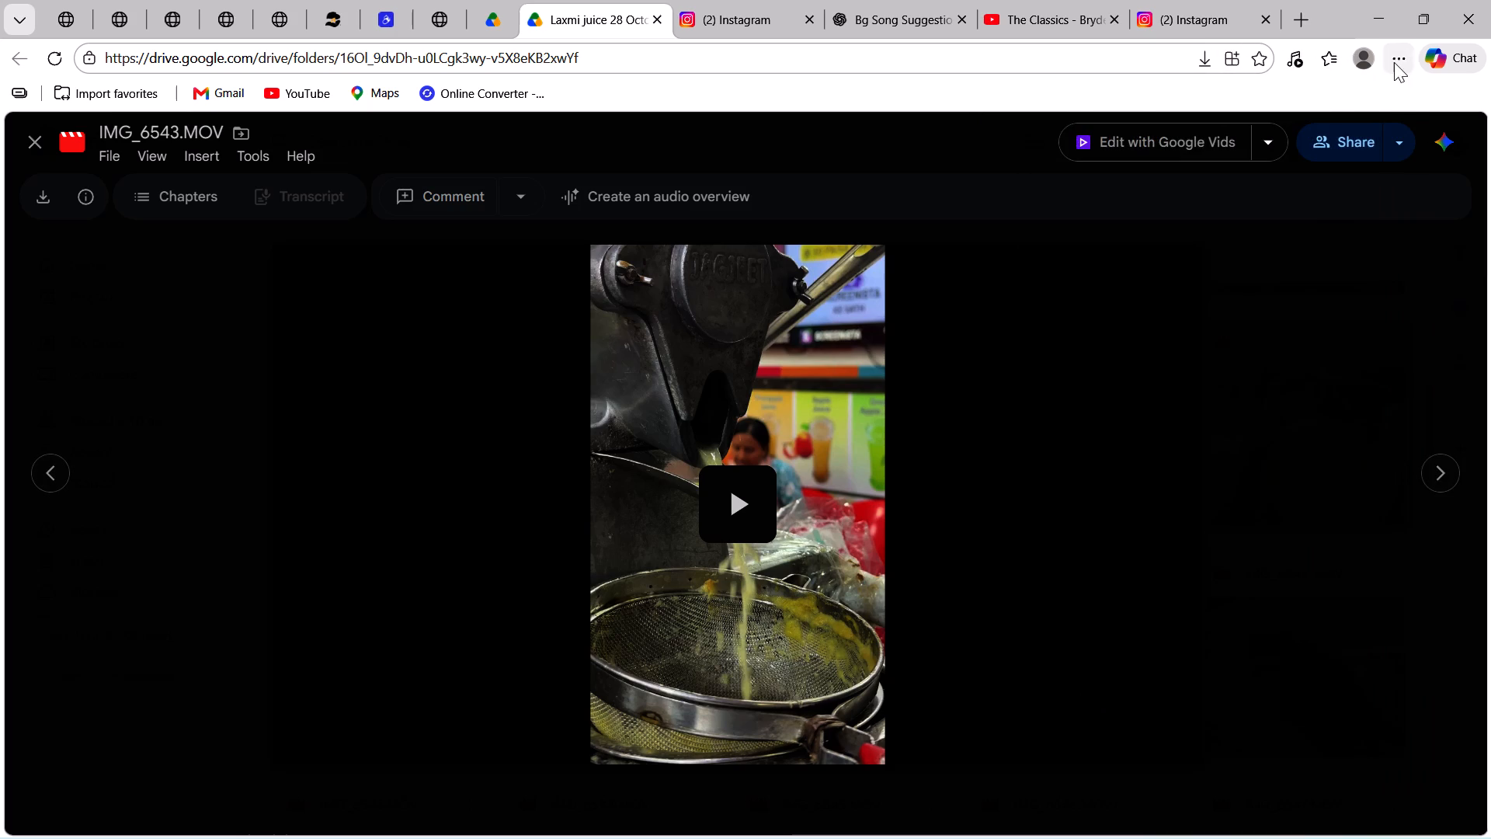
pyautogui.click(1394, 61)
pyautogui.click(1142, 341)
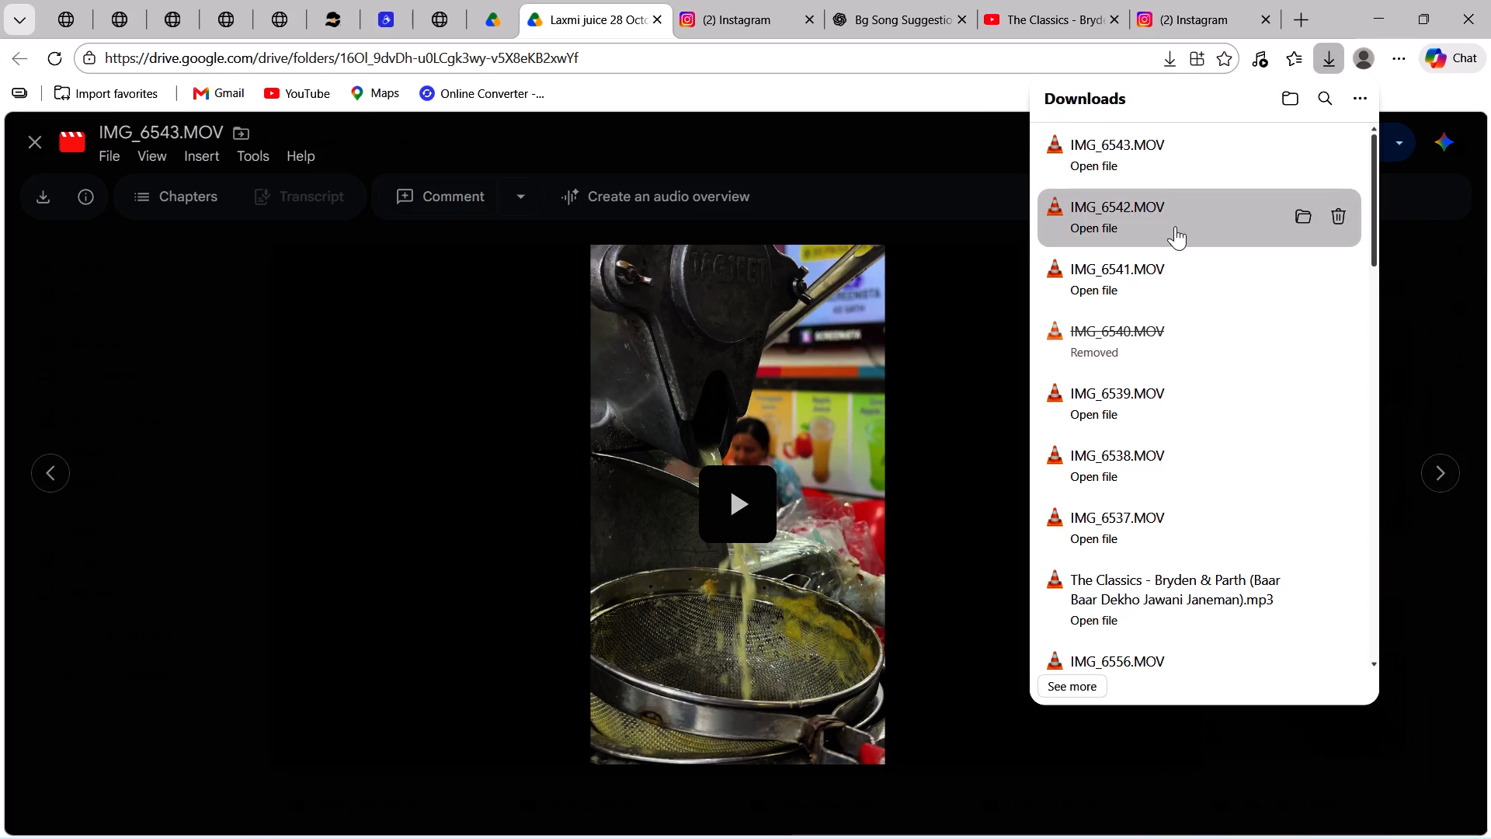
pyautogui.moveTo(1170, 219); pyautogui.dragTo(919, 802)
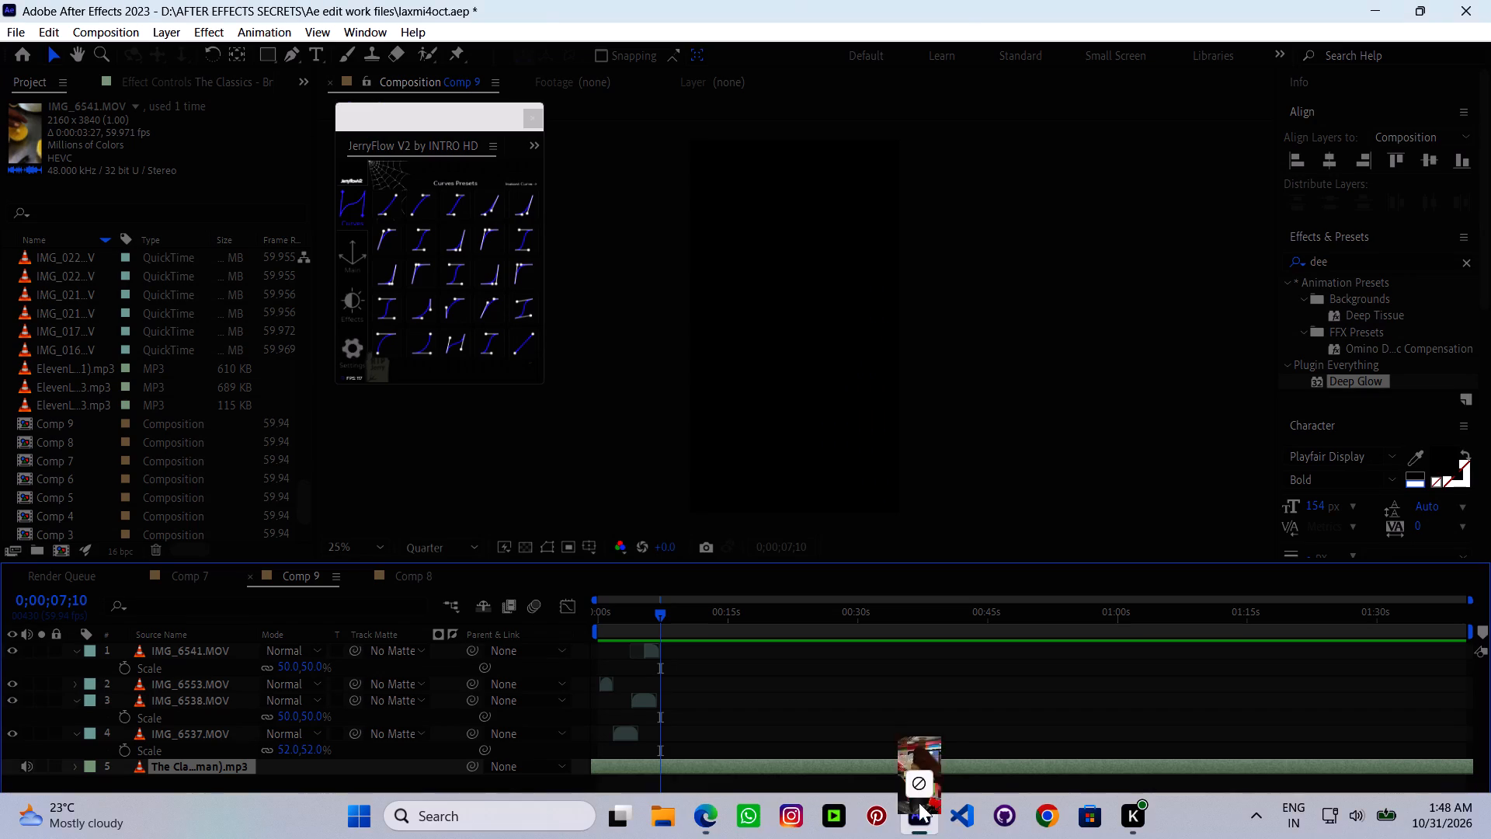
pyautogui.moveTo(919, 802); pyautogui.dragTo(889, 729)
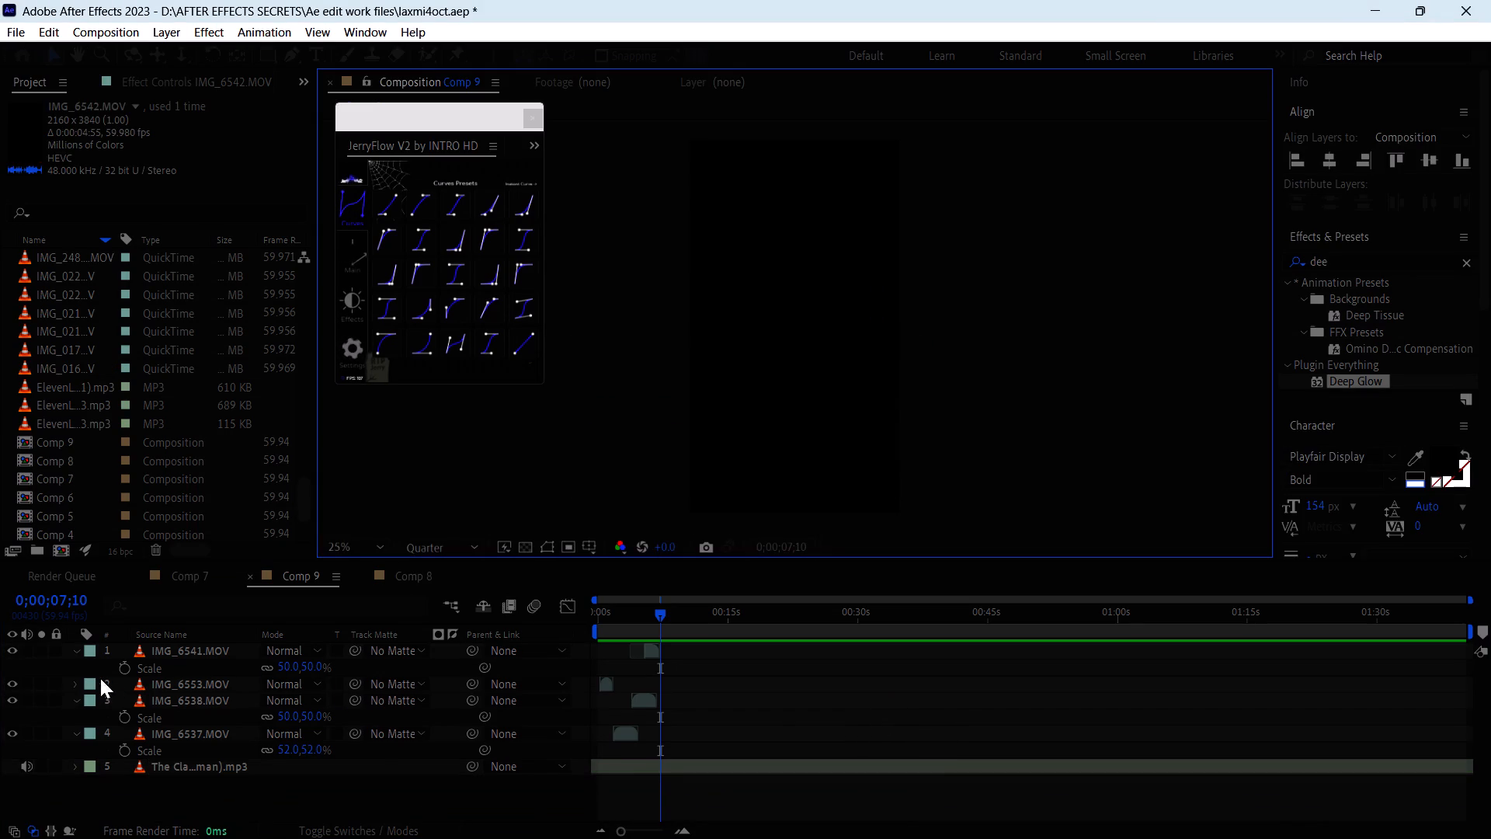
# Mute IMG_6542.MOV and move it along the timeline to about 0;00;07, where IMG_6541.MOV ends.
pyautogui.click(26, 650)
pyautogui.moveTo(618, 653); pyautogui.dragTo(679, 675)
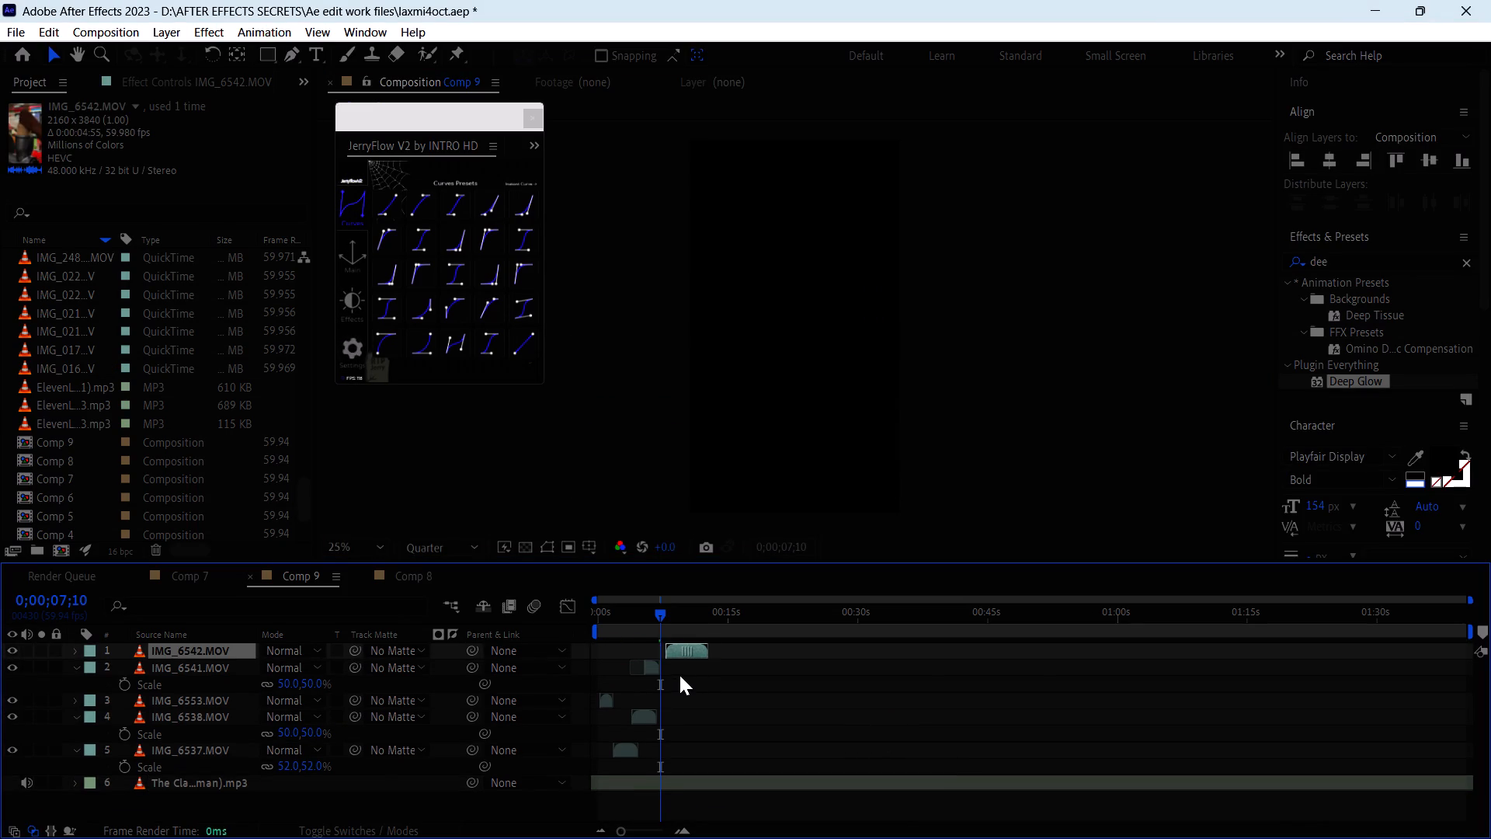
pyautogui.moveTo(679, 675); pyautogui.dragTo(675, 679)
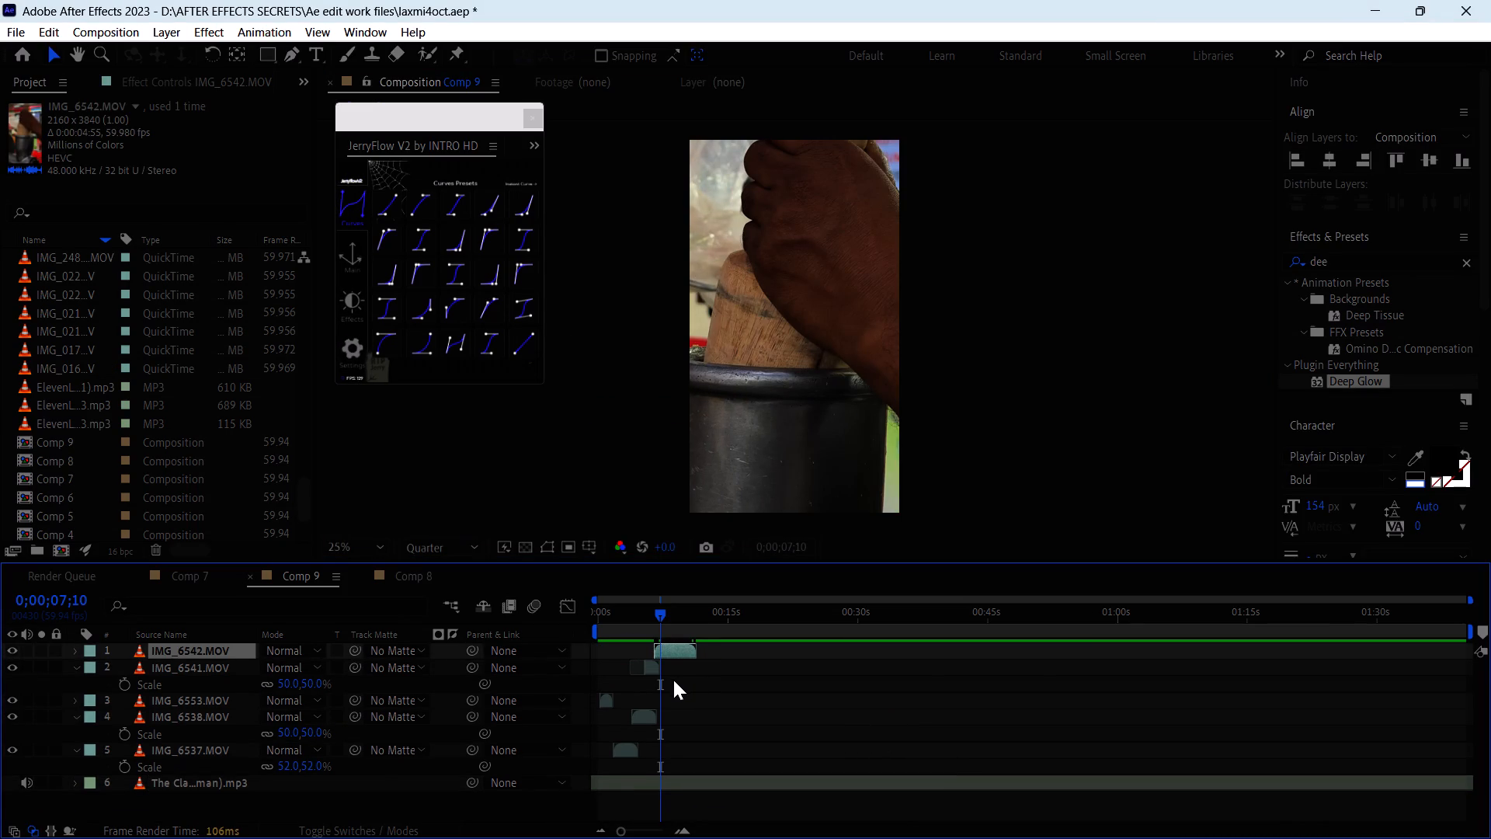
# Set the scale of the IMG_6542.MOV layer to 50%.
pyautogui.press('s')
pyautogui.click(298, 670)
pyautogui.write('50')
pyautogui.press('Return')
# Nudge IMG_6542.MOV slightly later, start the work area at about 0;00;06 and play back the cut from IMG_6541.MOV.
pyautogui.click(668, 652)
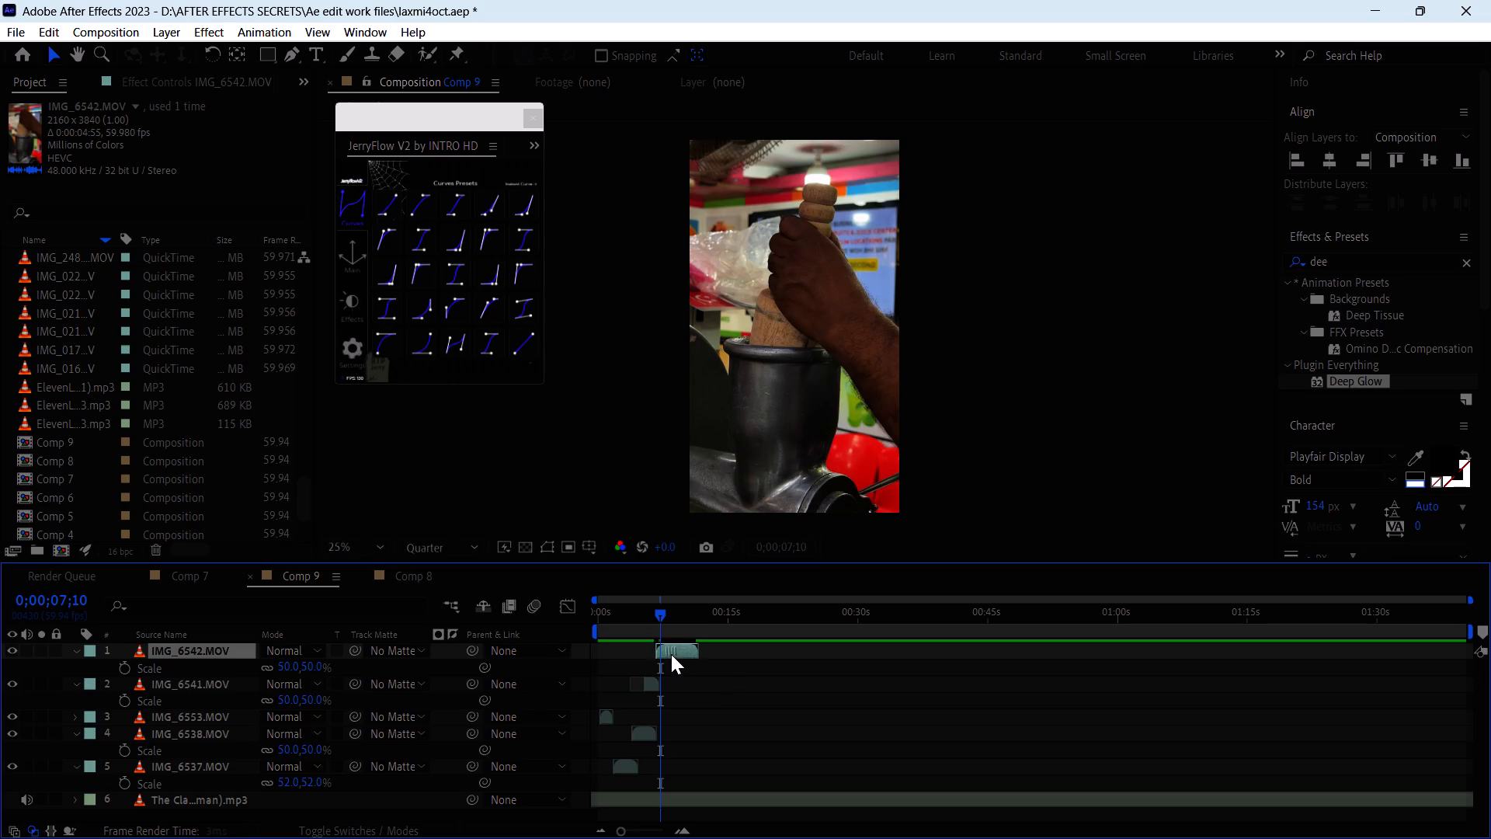
pyautogui.press('space')
pyautogui.moveTo(594, 633); pyautogui.dragTo(643, 694)
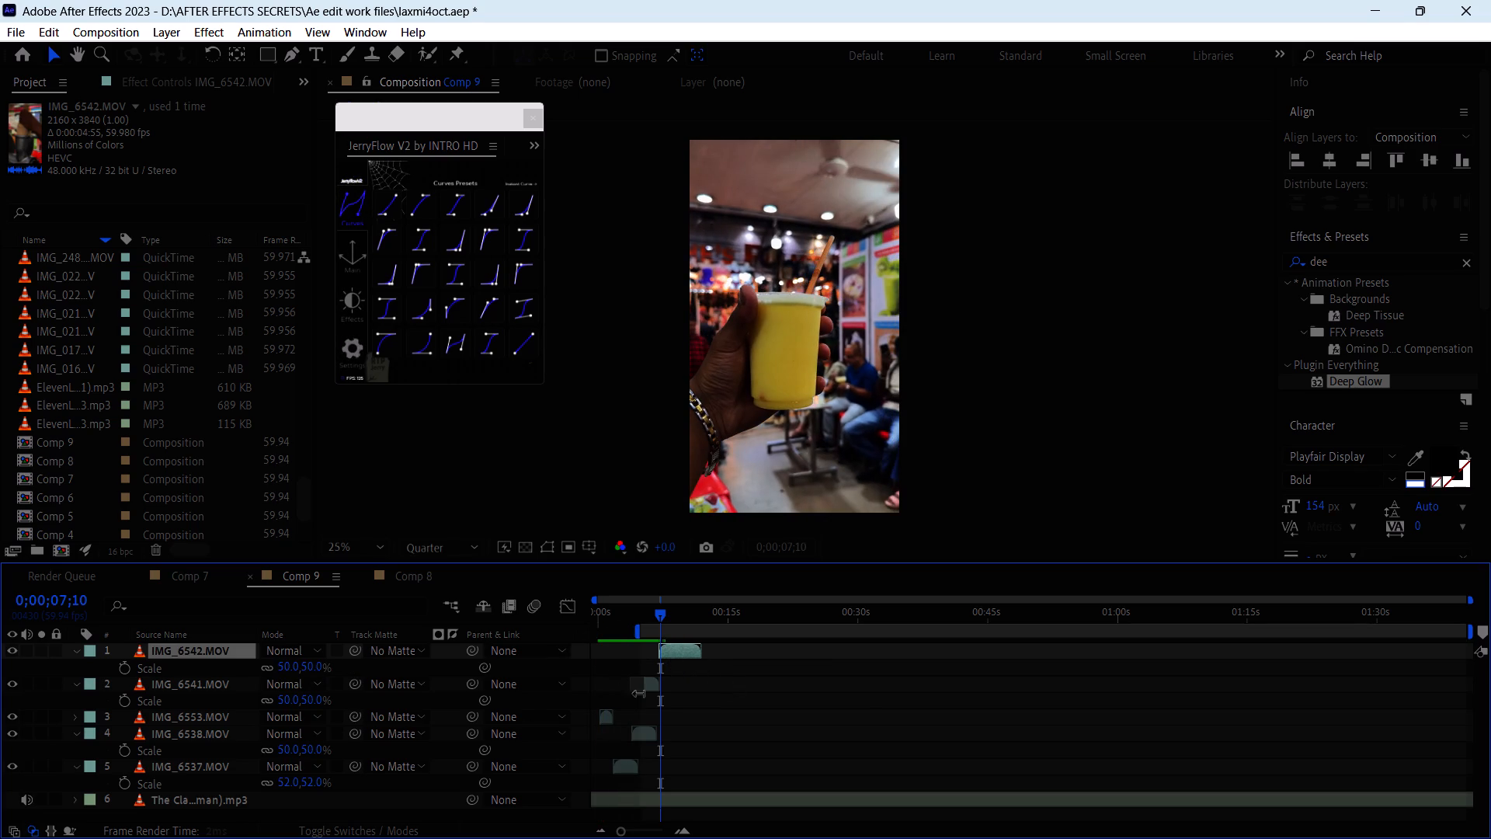
pyautogui.moveTo(643, 694); pyautogui.dragTo(648, 699)
pyautogui.press('space')
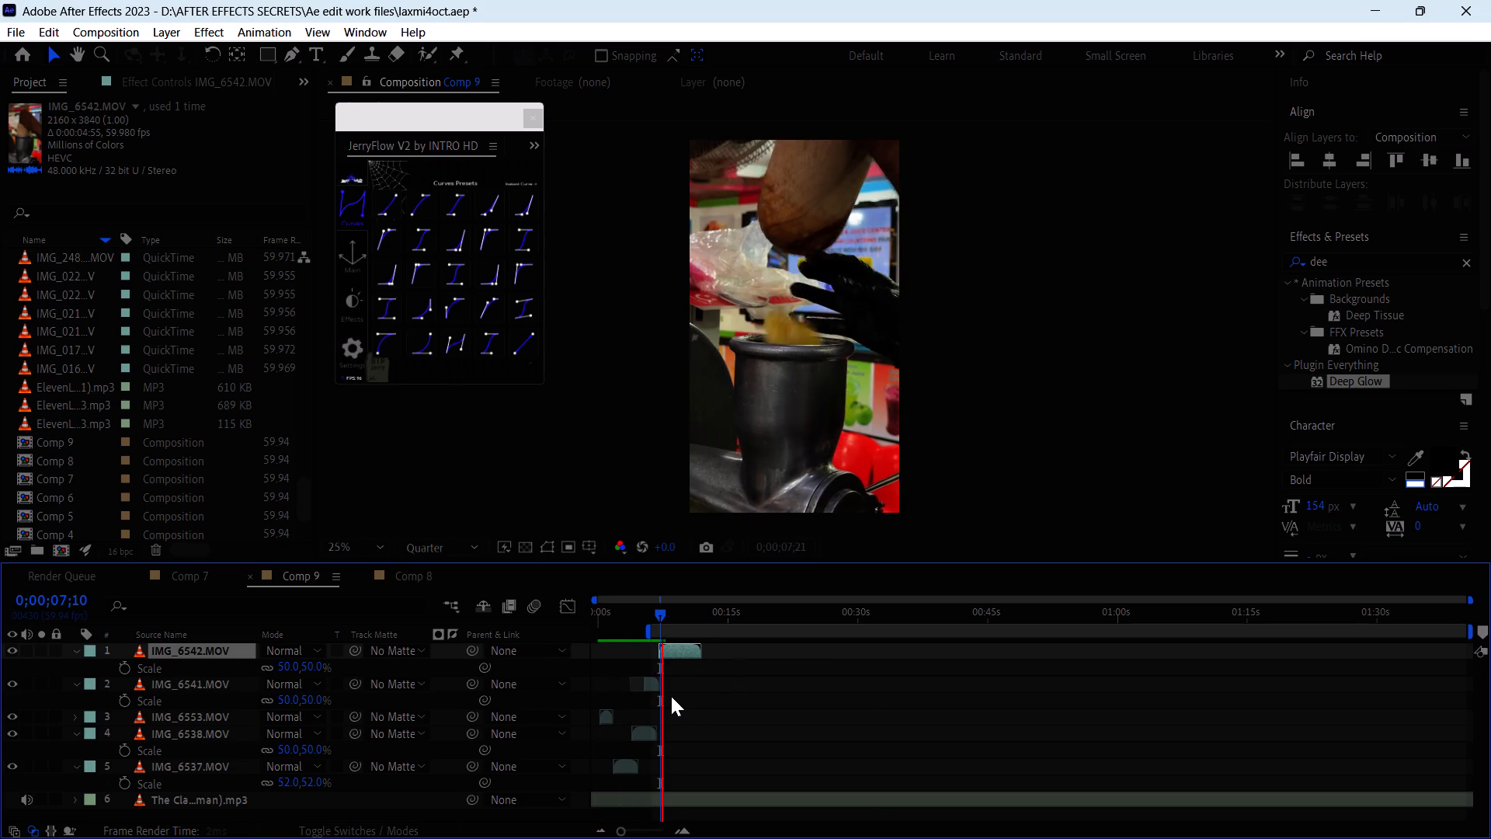
pyautogui.press('space')
# Scrub through IMG_6542.MOV to 0;00;11;33 and play it back against the music.
pyautogui.moveTo(664, 610); pyautogui.dragTo(669, 618)
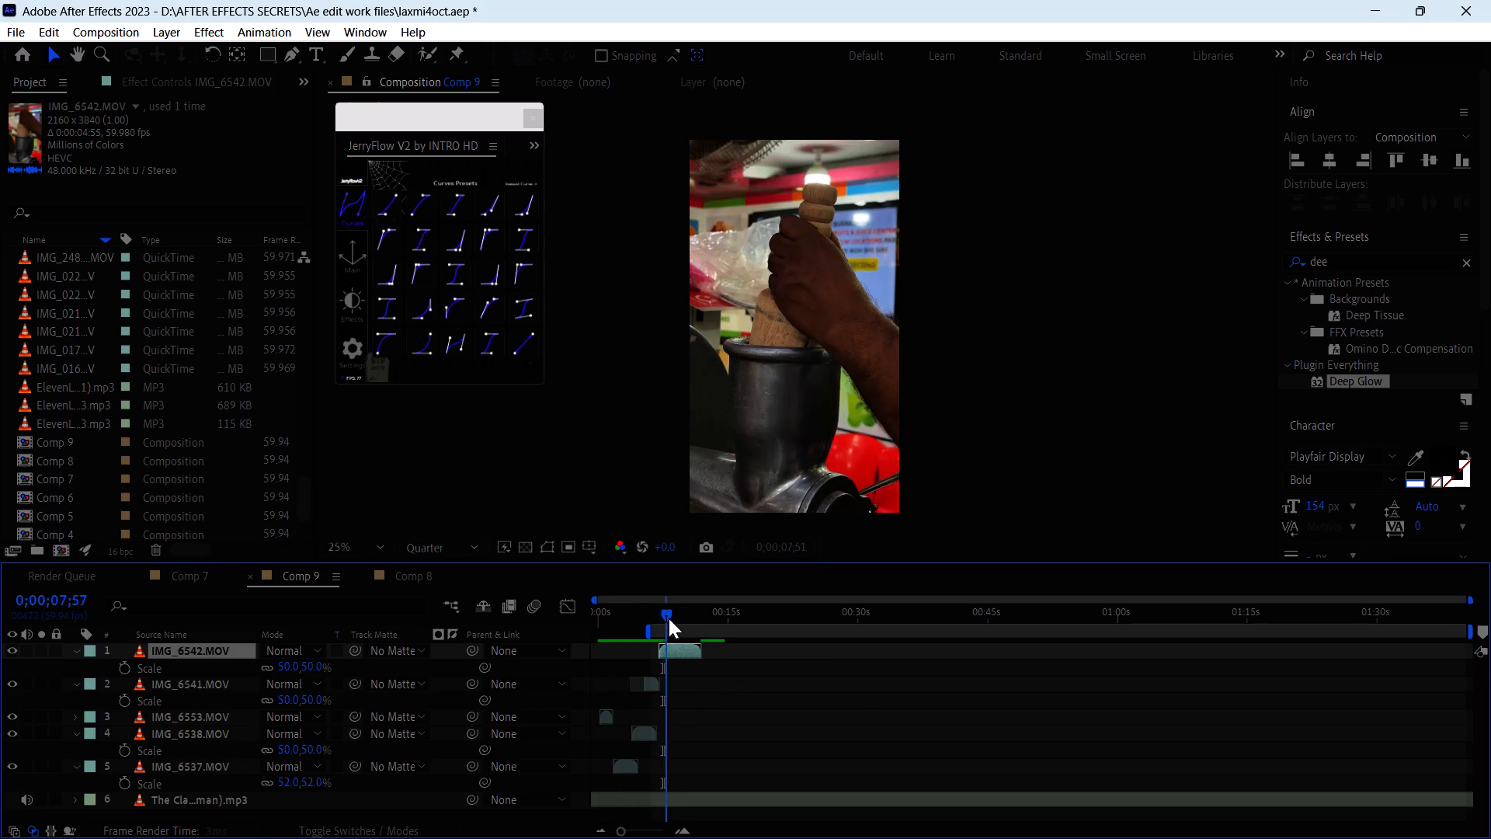
pyautogui.moveTo(669, 618); pyautogui.dragTo(697, 664)
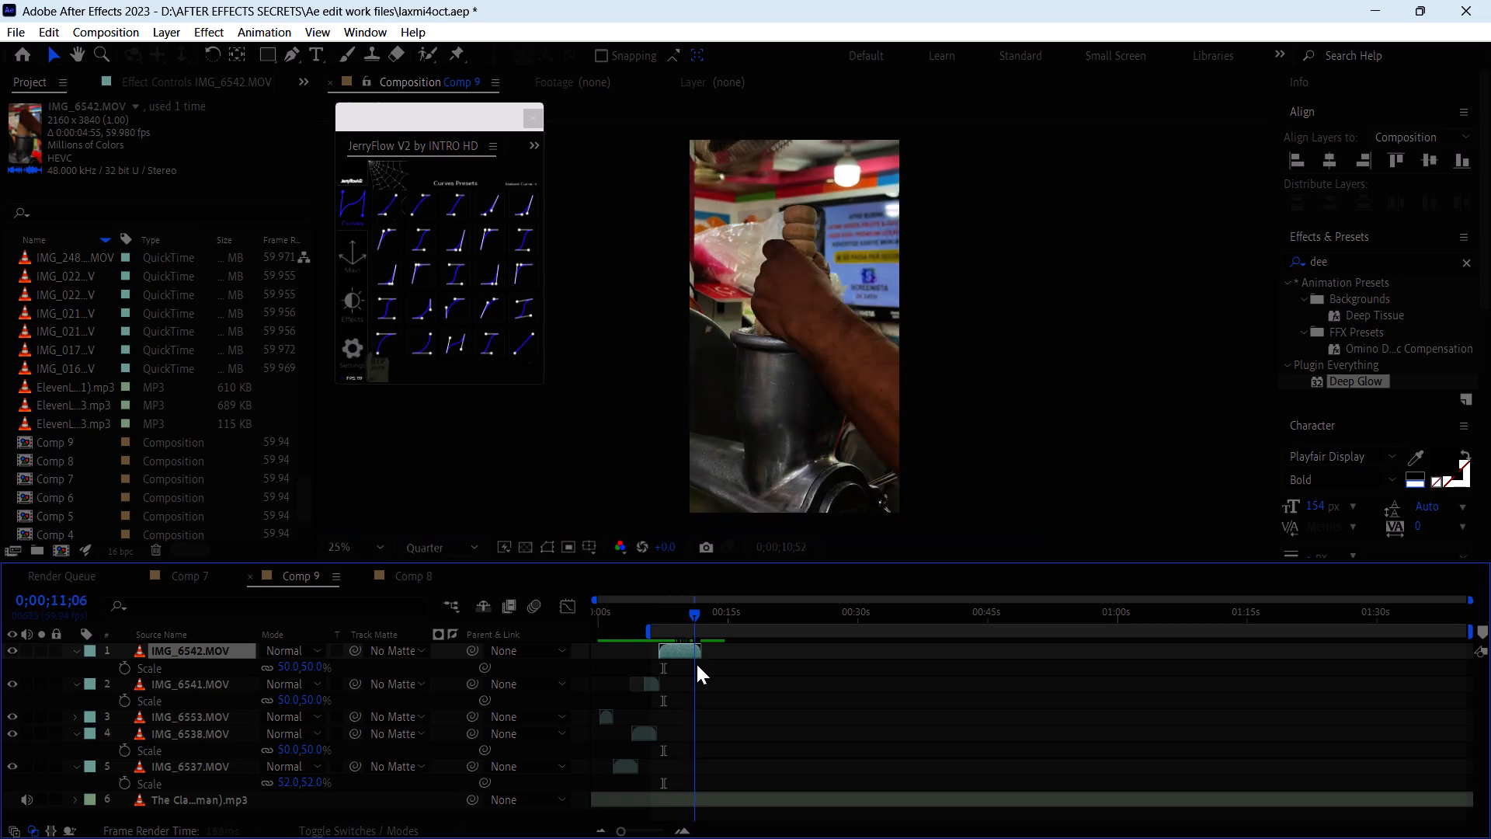
pyautogui.moveTo(697, 664); pyautogui.dragTo(699, 667)
pyautogui.press('space')
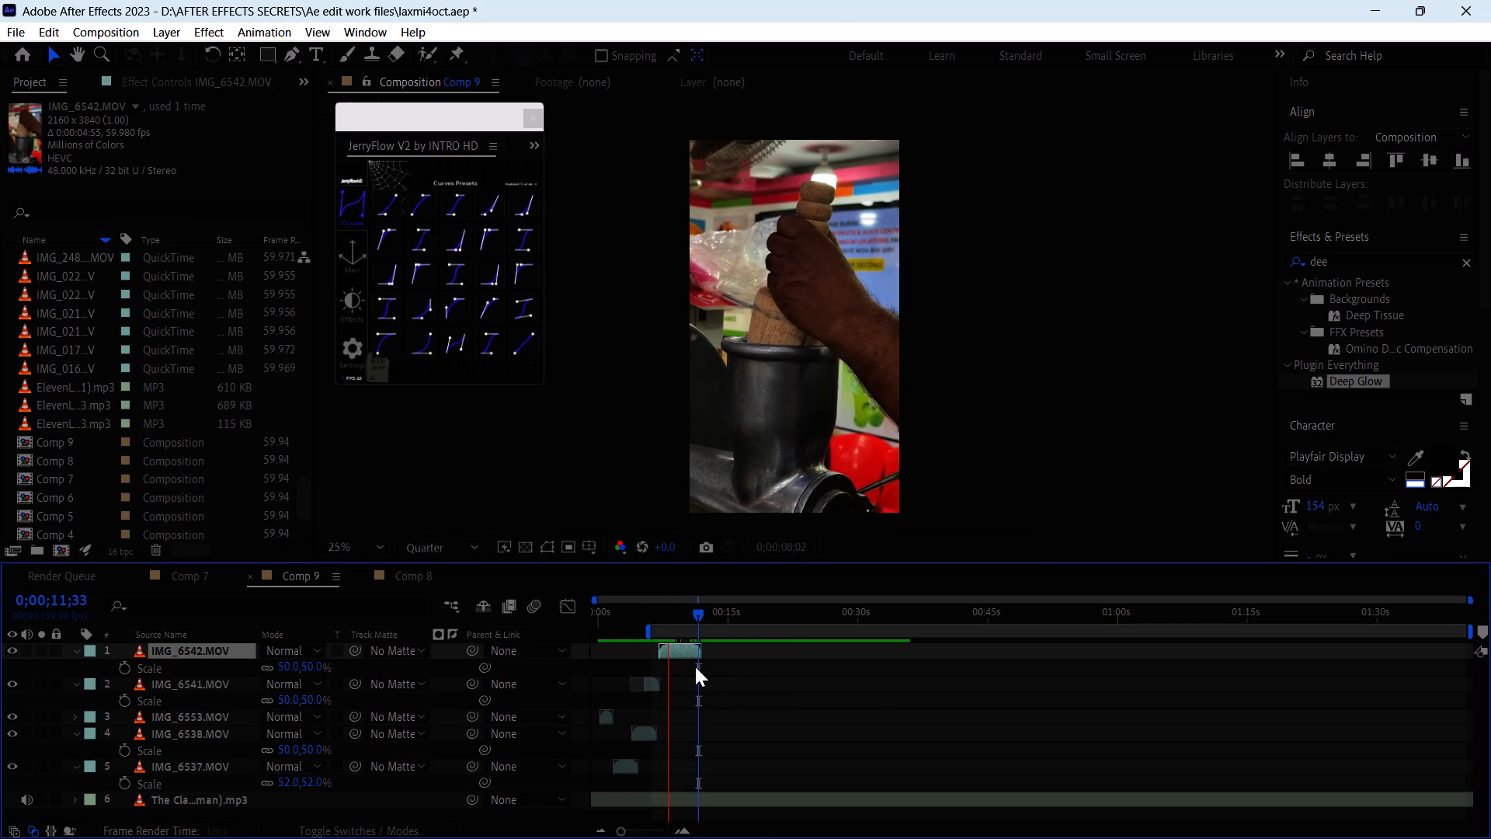
pyautogui.press('space')
pyautogui.press('space')
# Save the project.
pyautogui.hotkey('ctrl', 's')
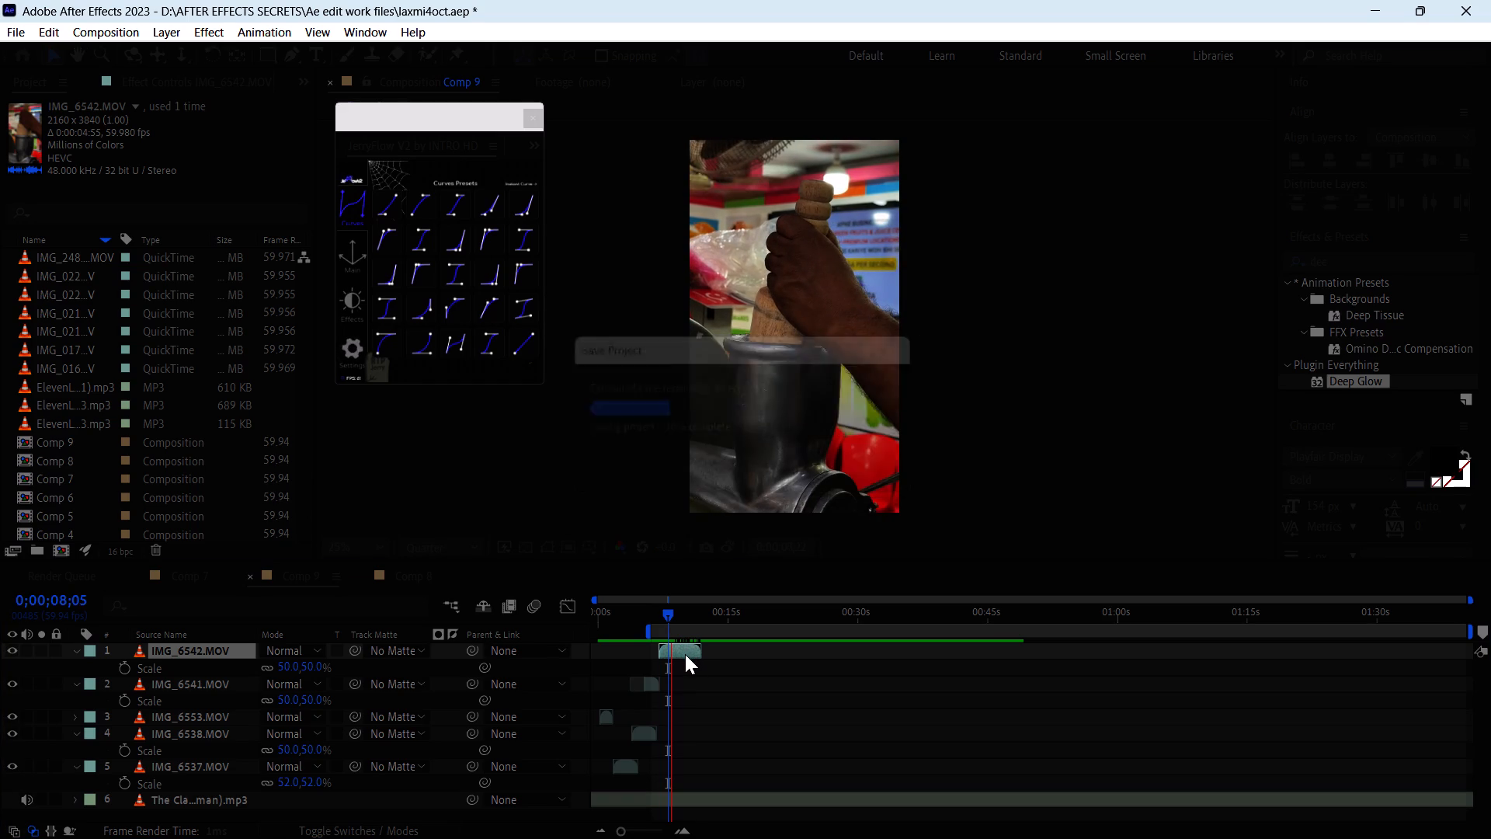
# Play back IMG_6542.MOV with the music, stopping at 0;00;09;14.
pyautogui.press('space')
pyautogui.press('space')
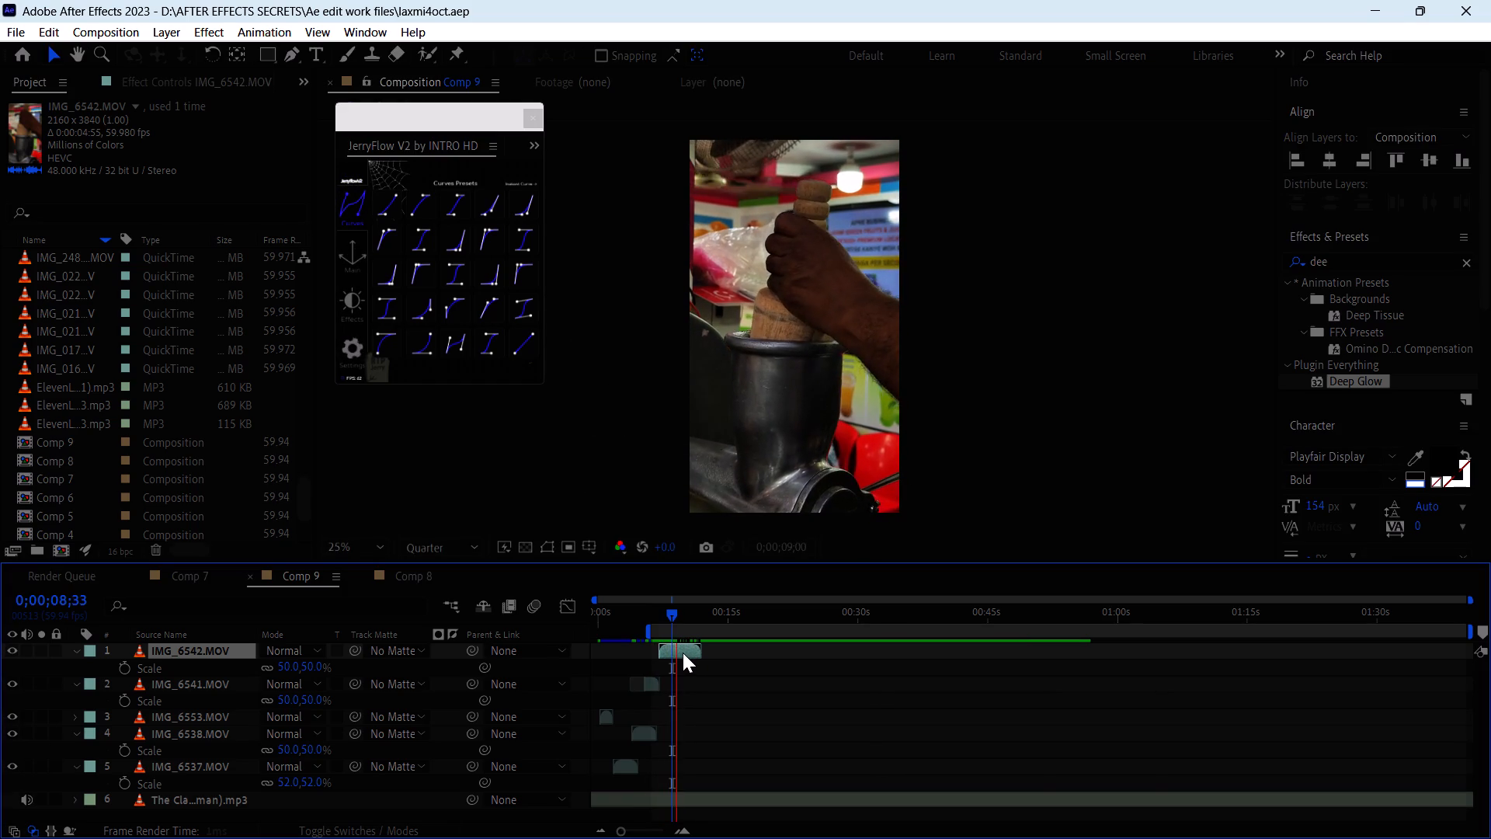
pyautogui.press('space')
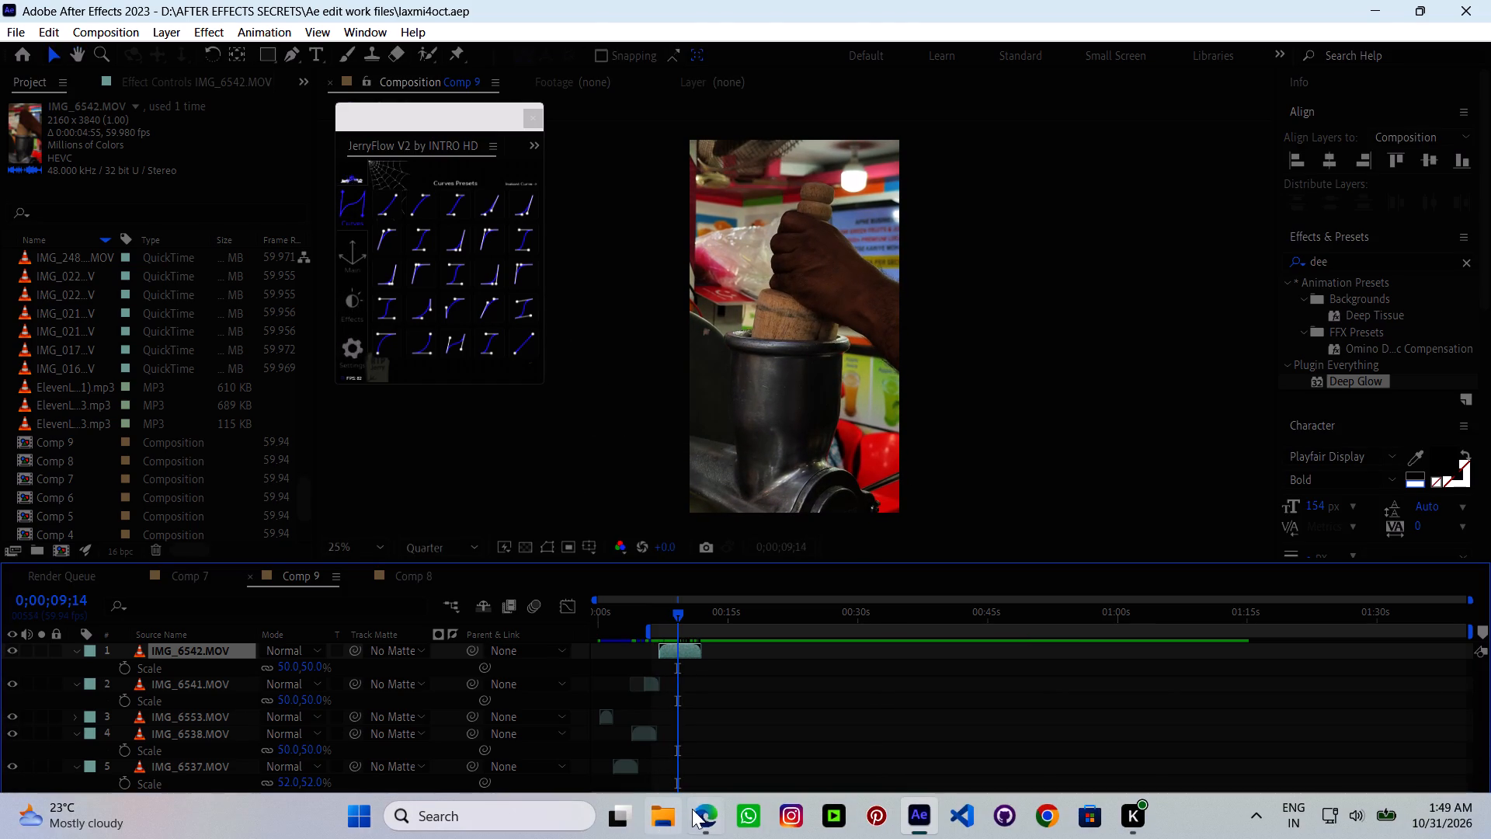
# Bring the downloaded IMG_6543.MOV from Edge into Comp 9 and place it at about 0;00;11, overlapping IMG_6542.MOV's end.
pyautogui.click(693, 808)
pyautogui.moveTo(1227, 141); pyautogui.dragTo(949, 838)
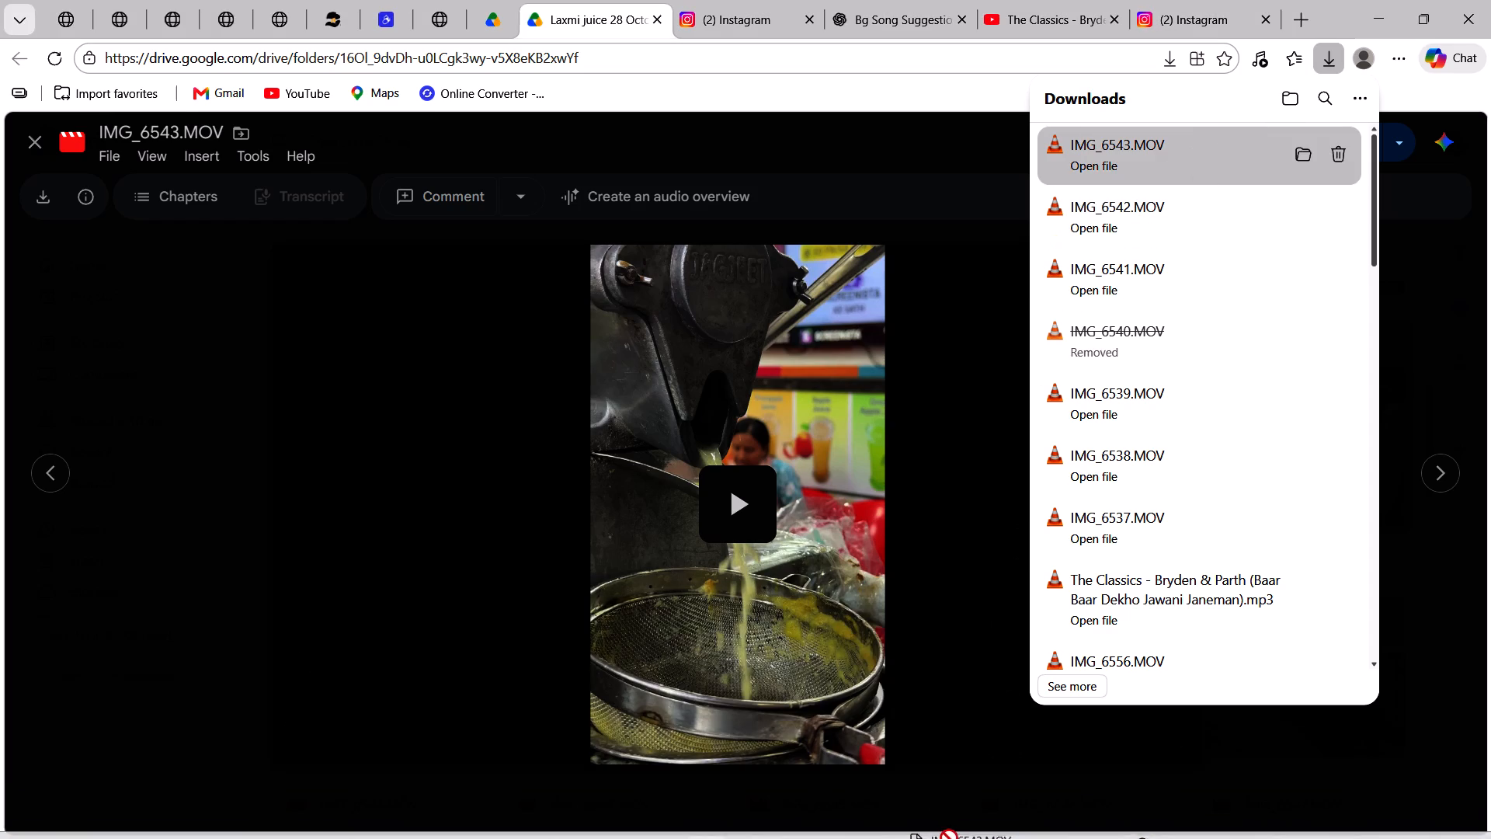
pyautogui.moveTo(949, 838); pyautogui.dragTo(860, 697)
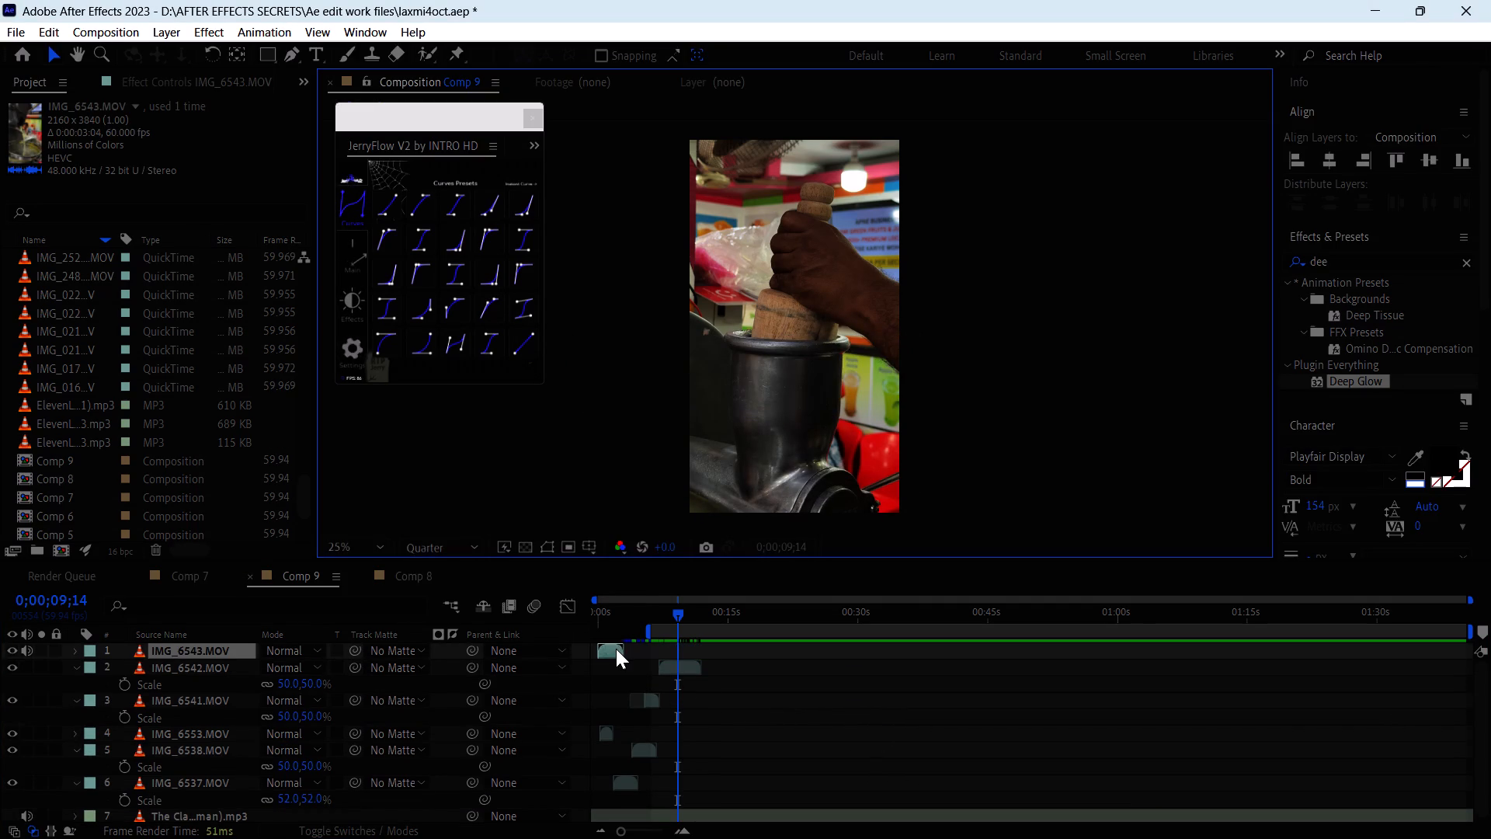
pyautogui.moveTo(612, 649); pyautogui.dragTo(705, 665)
# Start the work area at about 0;00;07 and fine-tune IMG_6543.MOV's start near 0;00;11, checking the cut in playback.
pyautogui.press('space')
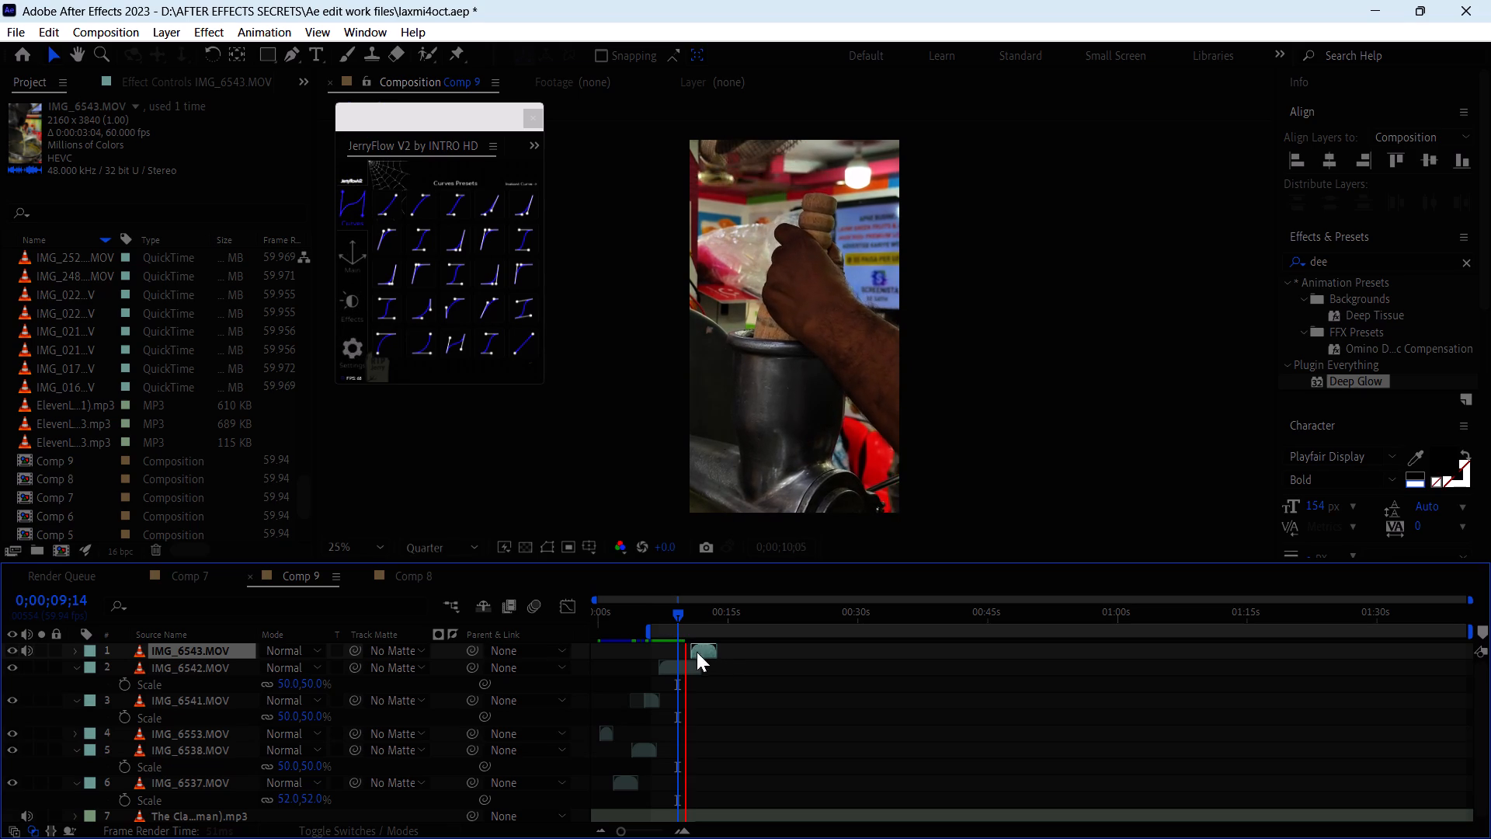
pyautogui.moveTo(647, 630); pyautogui.dragTo(659, 651)
pyautogui.press('space')
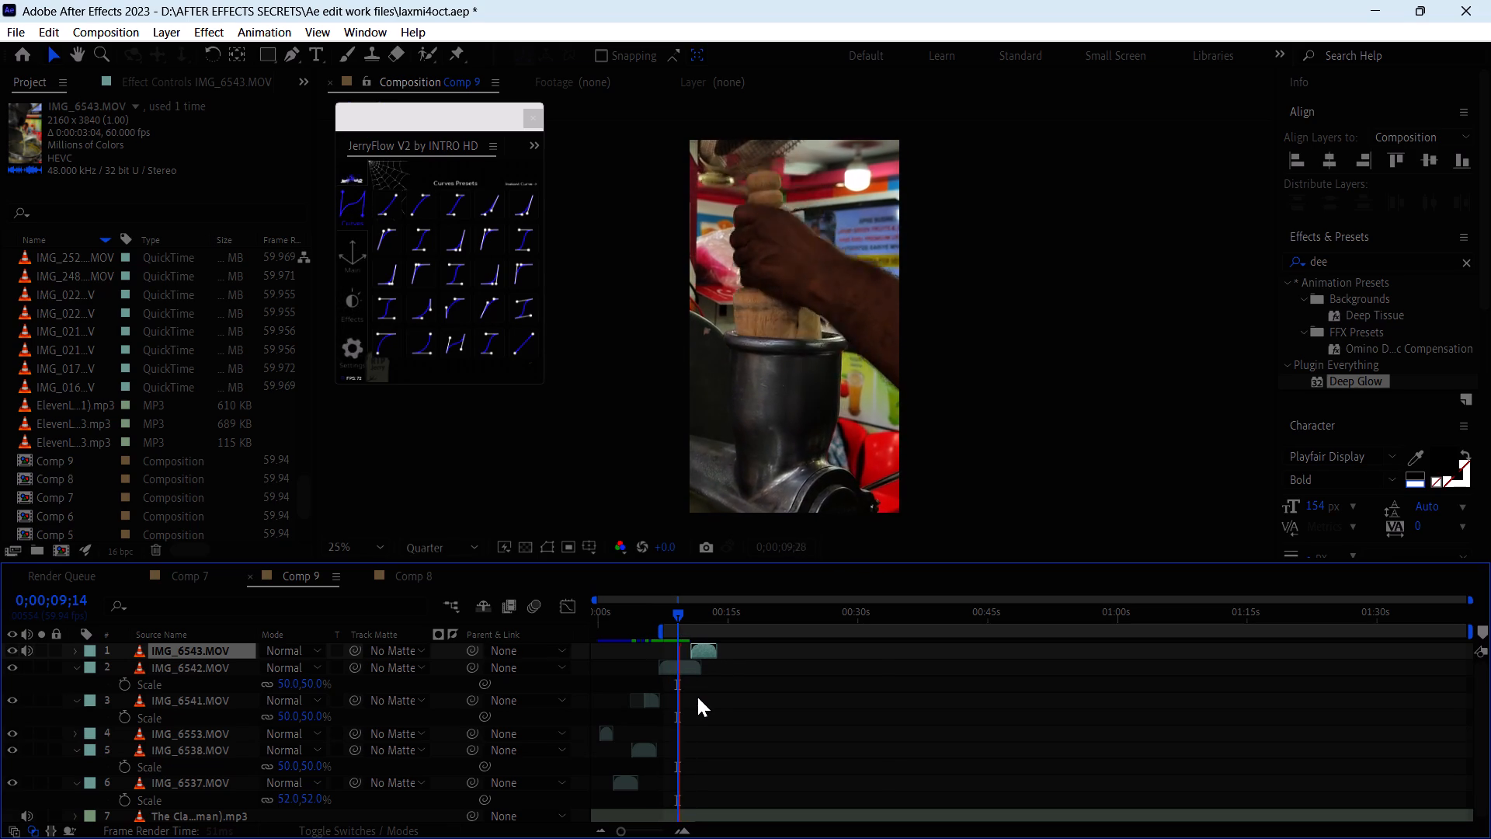
pyautogui.press('space')
pyautogui.click(706, 650)
pyautogui.press('space')
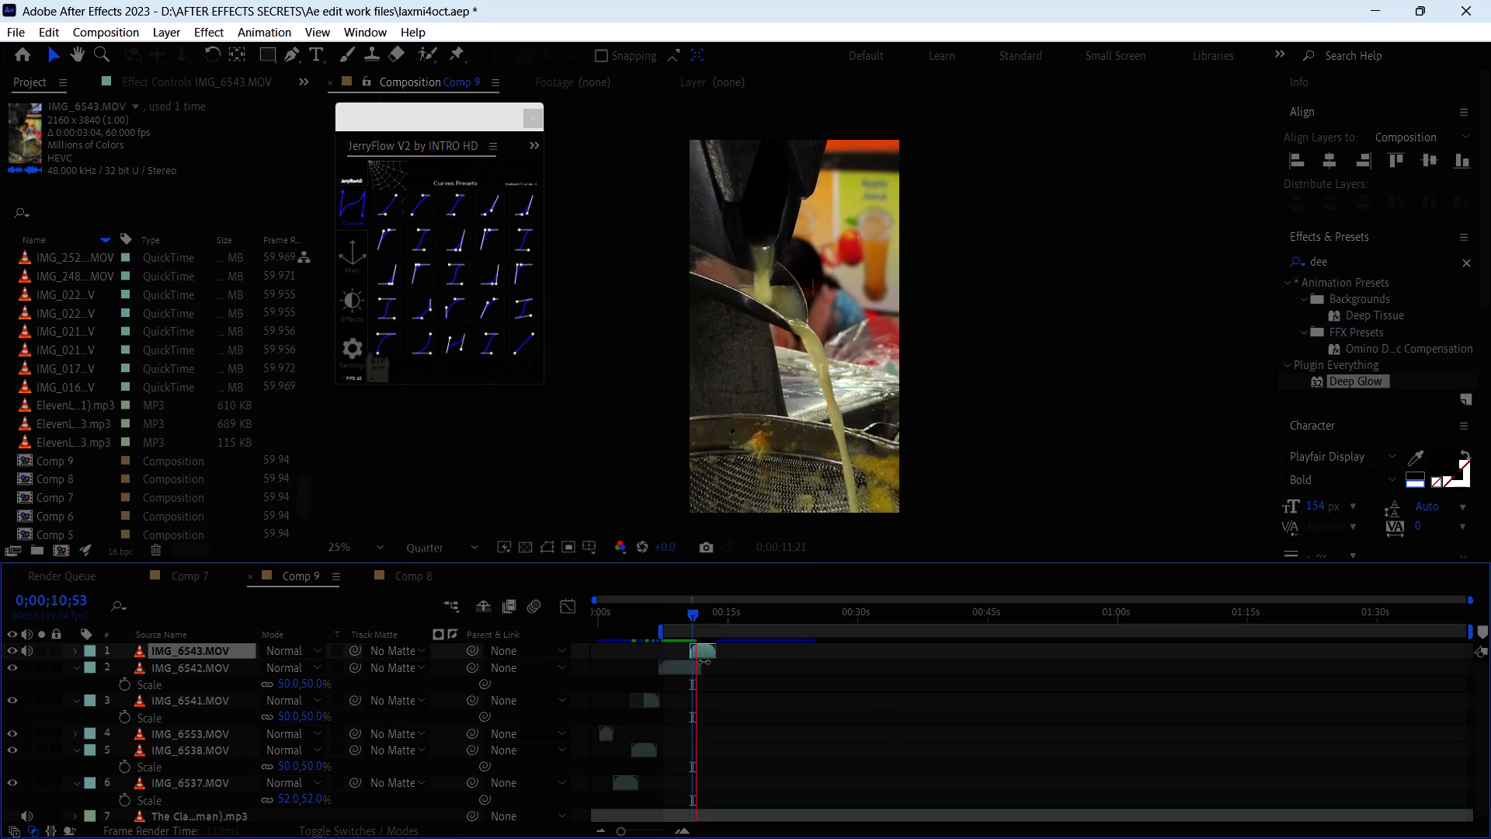
pyautogui.press('space')
# Mute the IMG_6543.MOV layer and set its scale to 50%.
pyautogui.press('s')
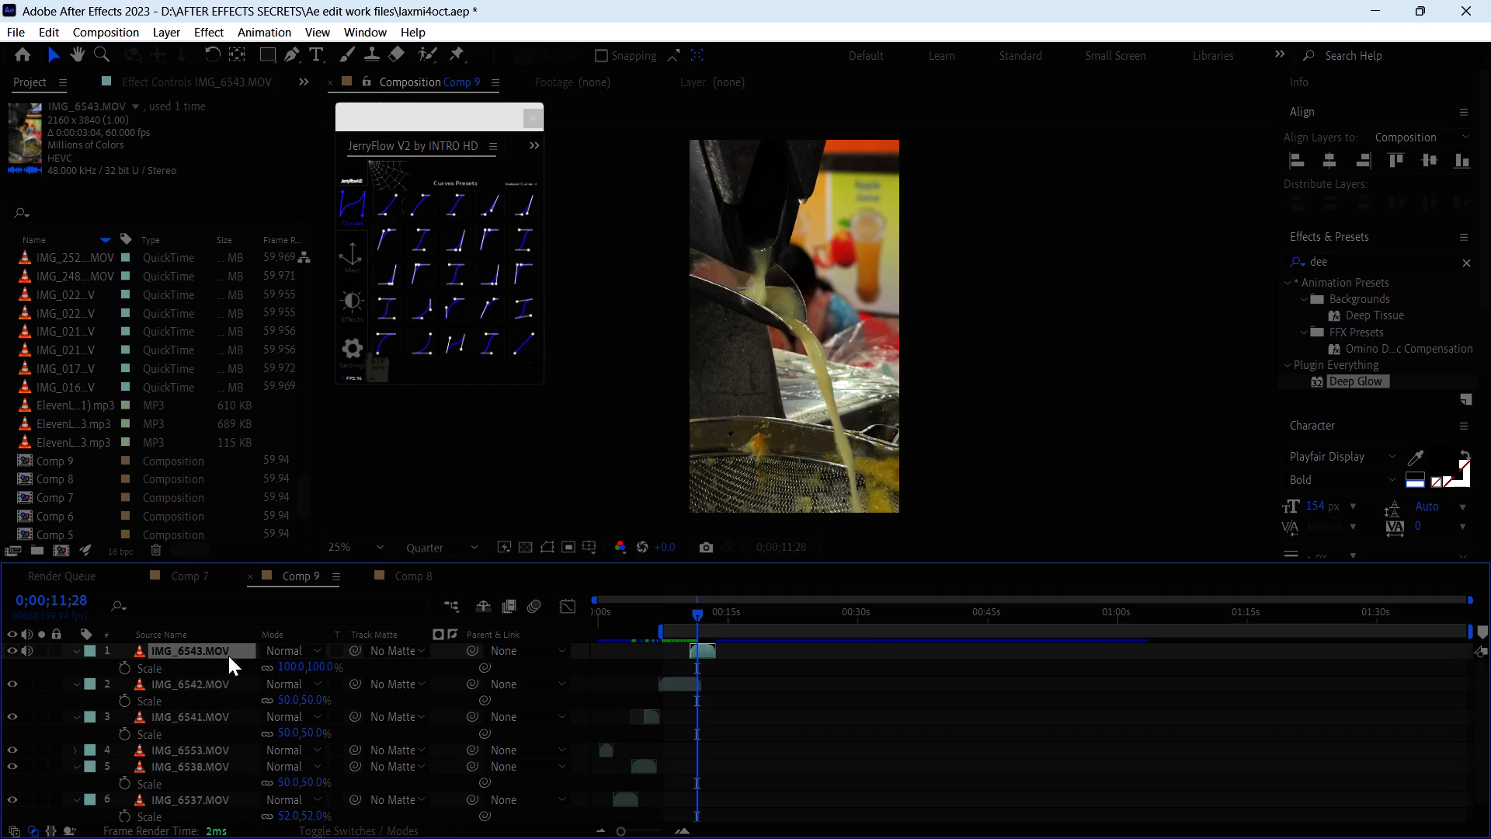
pyautogui.click(30, 649)
pyautogui.click(290, 671)
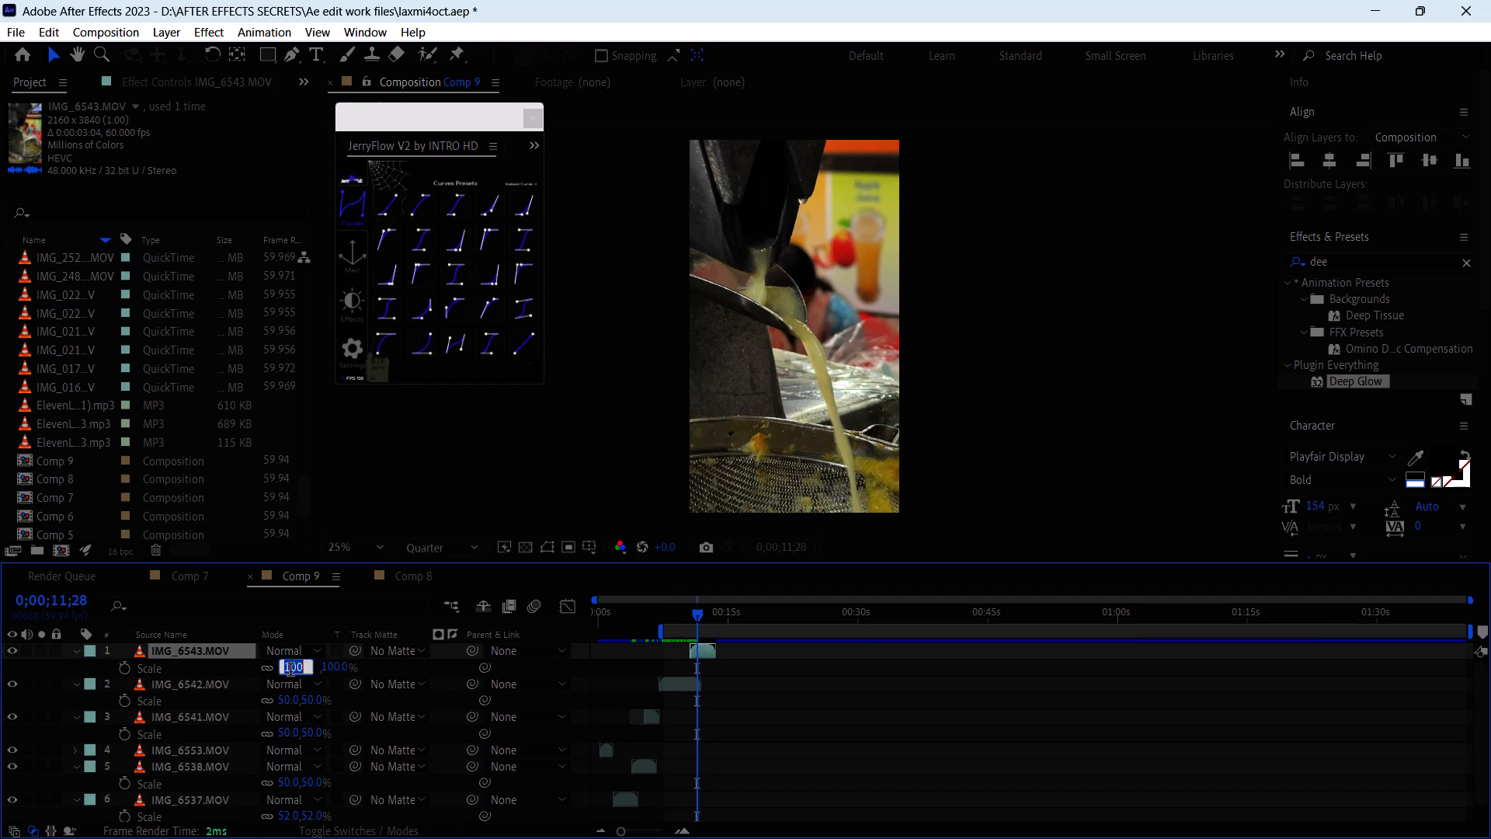
pyautogui.write('50')
pyautogui.press('Return')
# Play back the transition from IMG_6542.MOV to IMG_6543.MOV, stopping at about 0;00;12;11.
pyautogui.press('space')
pyautogui.press('space')
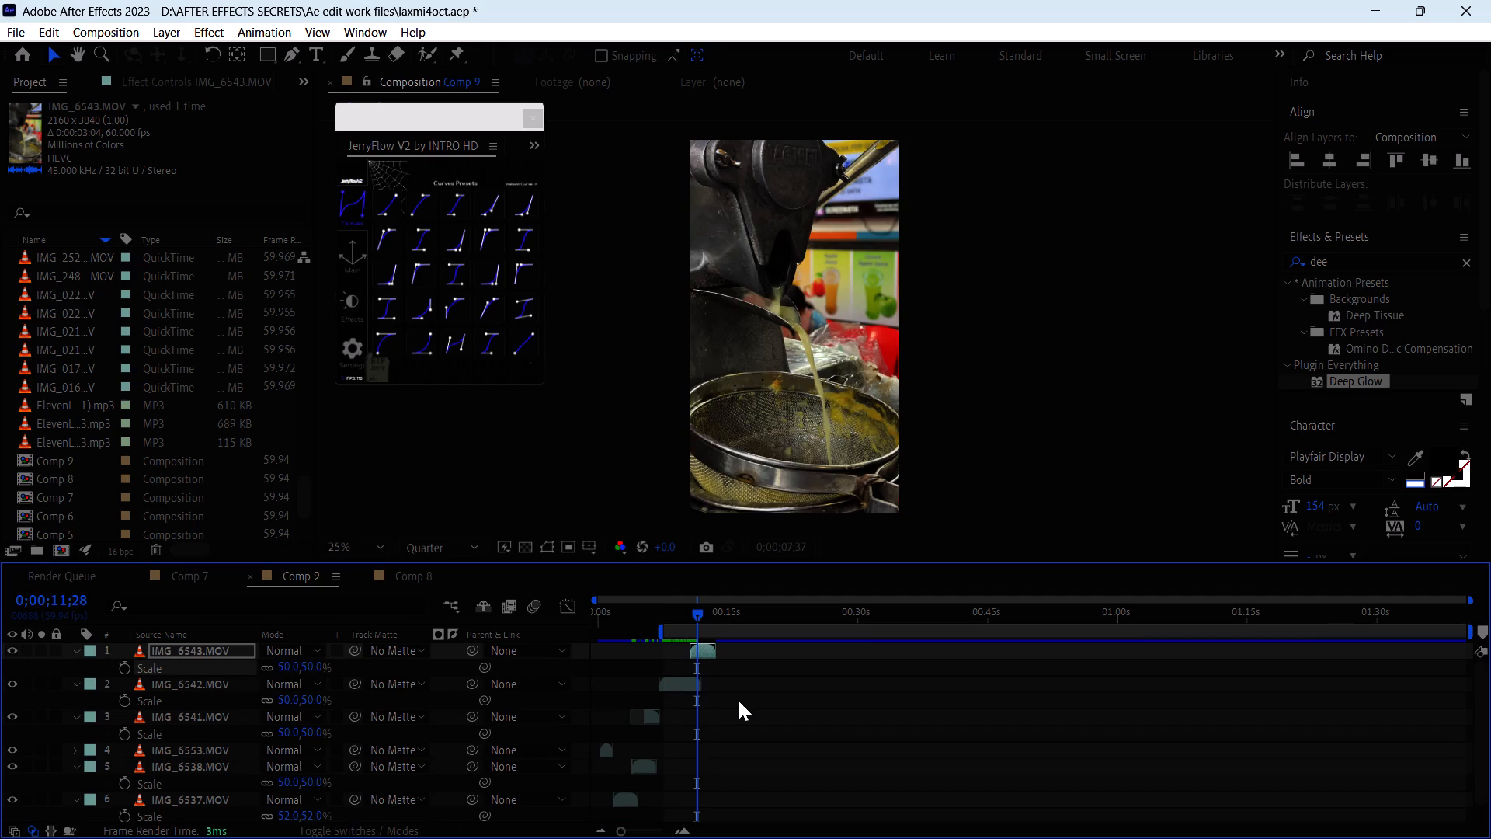
pyautogui.press('space')
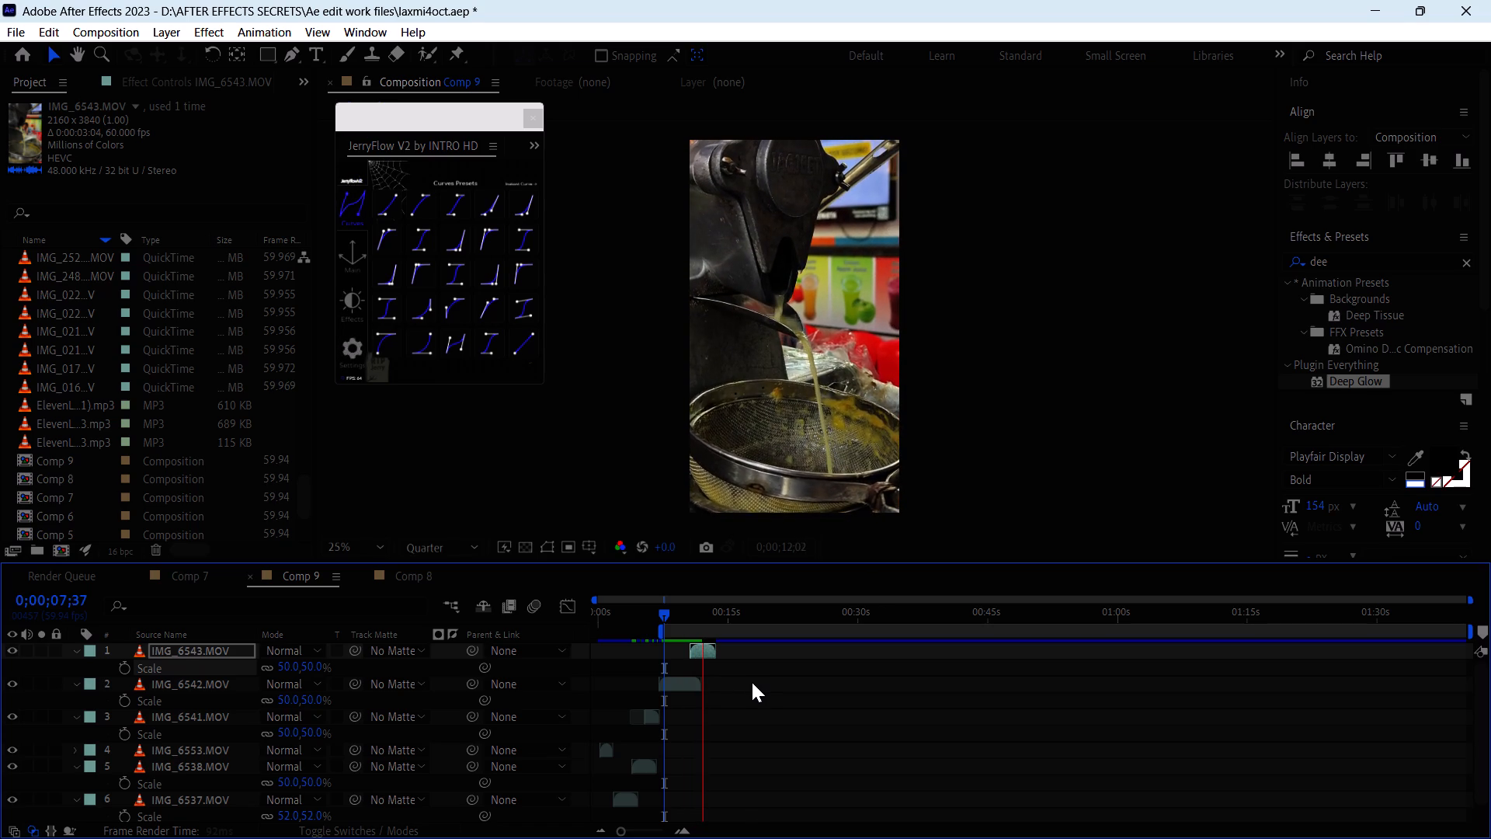
pyautogui.press('space')
# Switch to the Drive folder in Edge, preview IMG_6544.MOV and IMG_6545.MOV, and download IMG_6545.MOV.
pyautogui.click(712, 819)
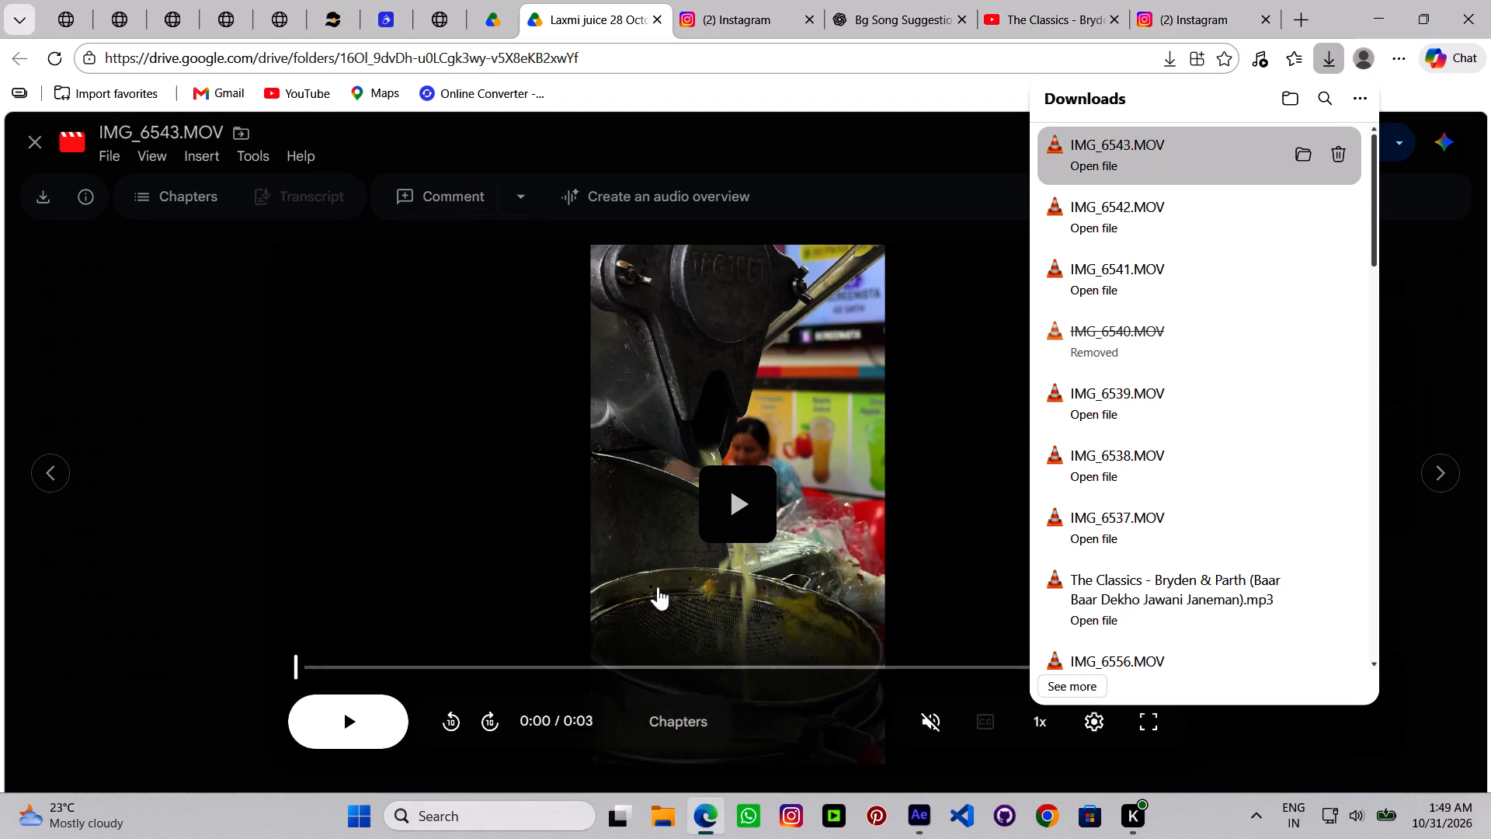
pyautogui.click(1450, 473)
pyautogui.click(695, 507)
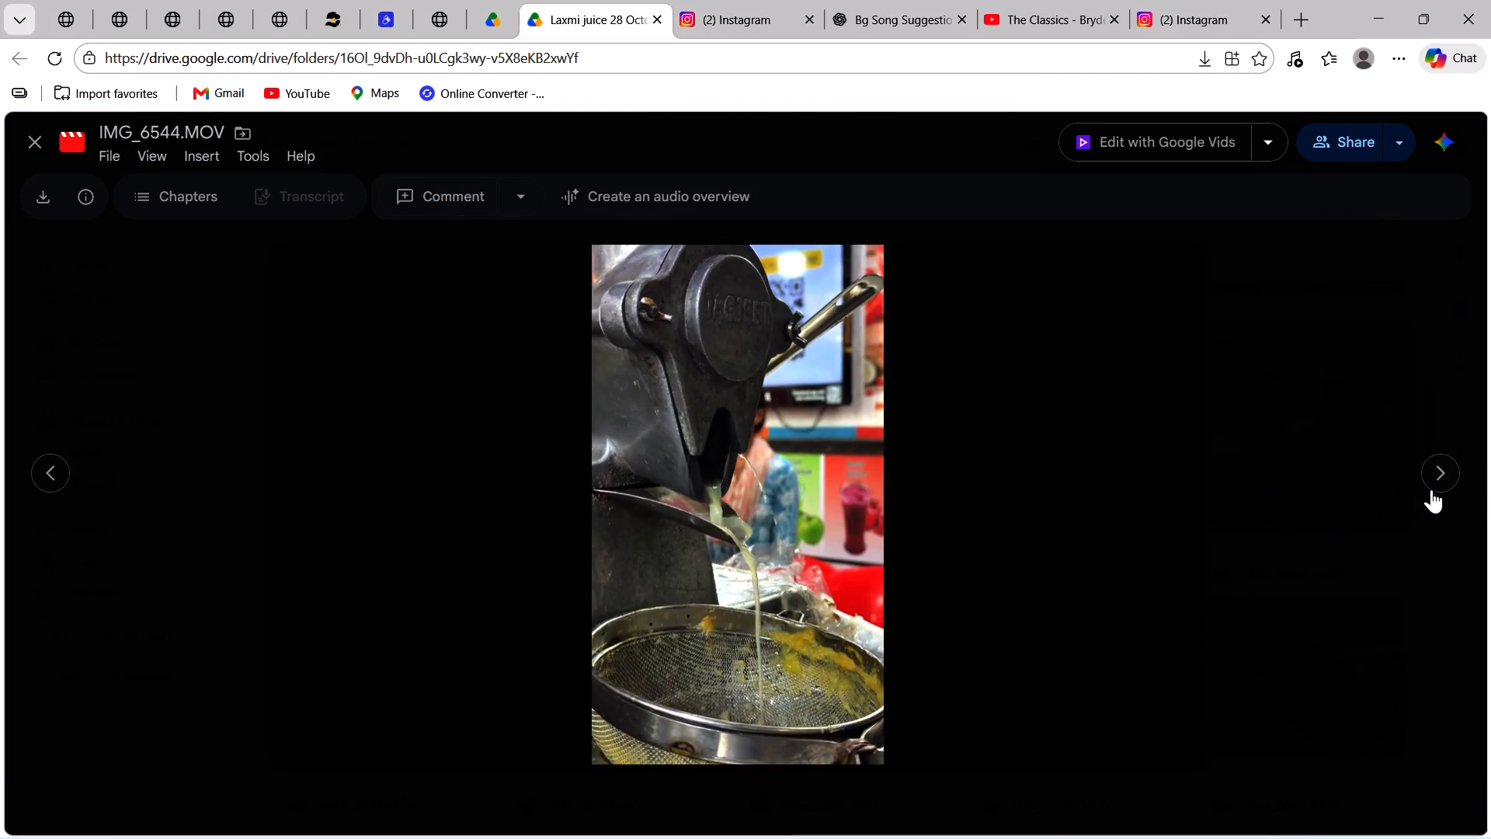
pyautogui.click(1434, 486)
pyautogui.click(833, 490)
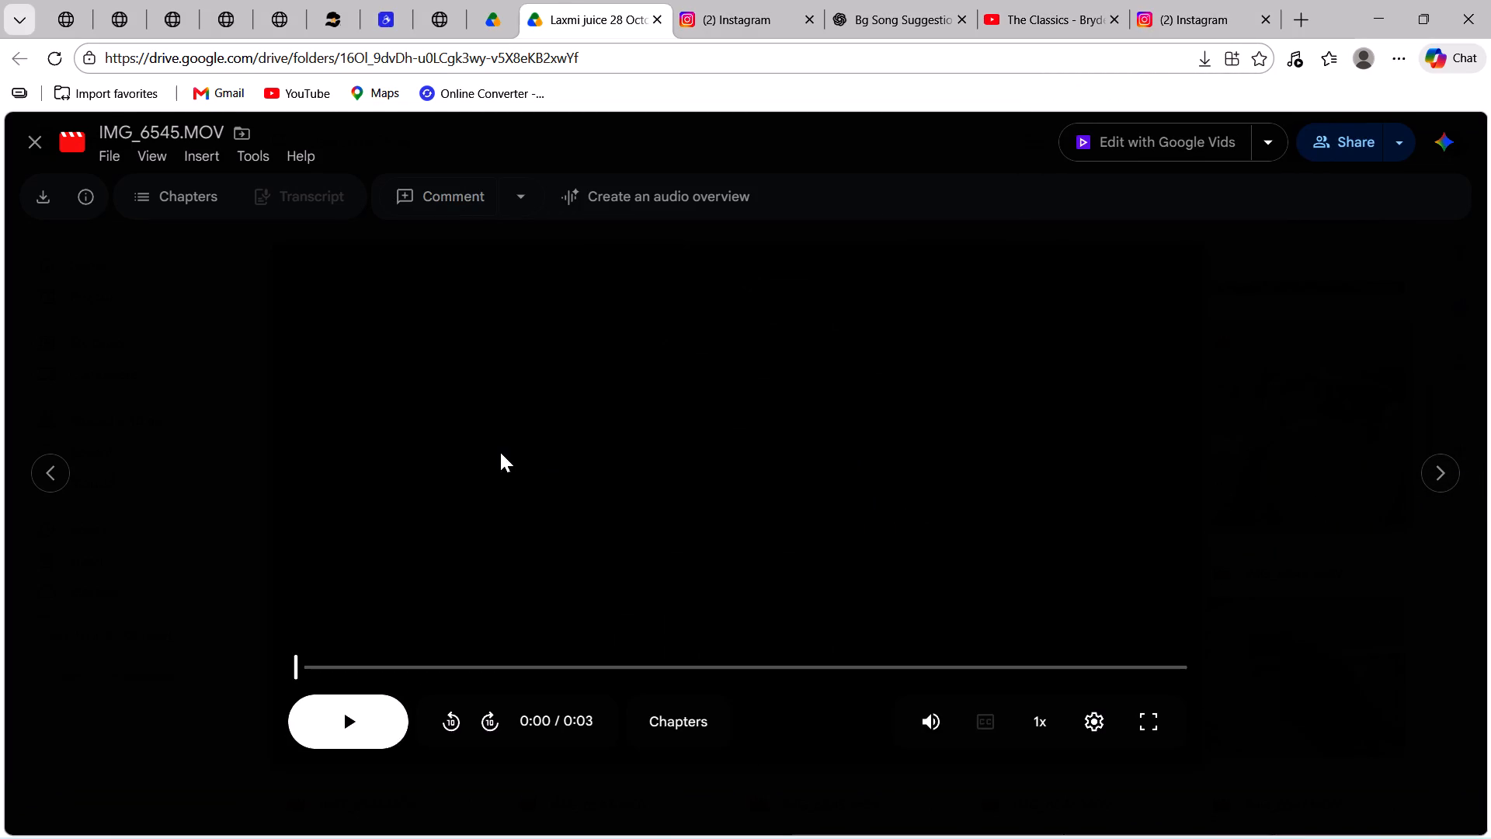
pyautogui.click(51, 198)
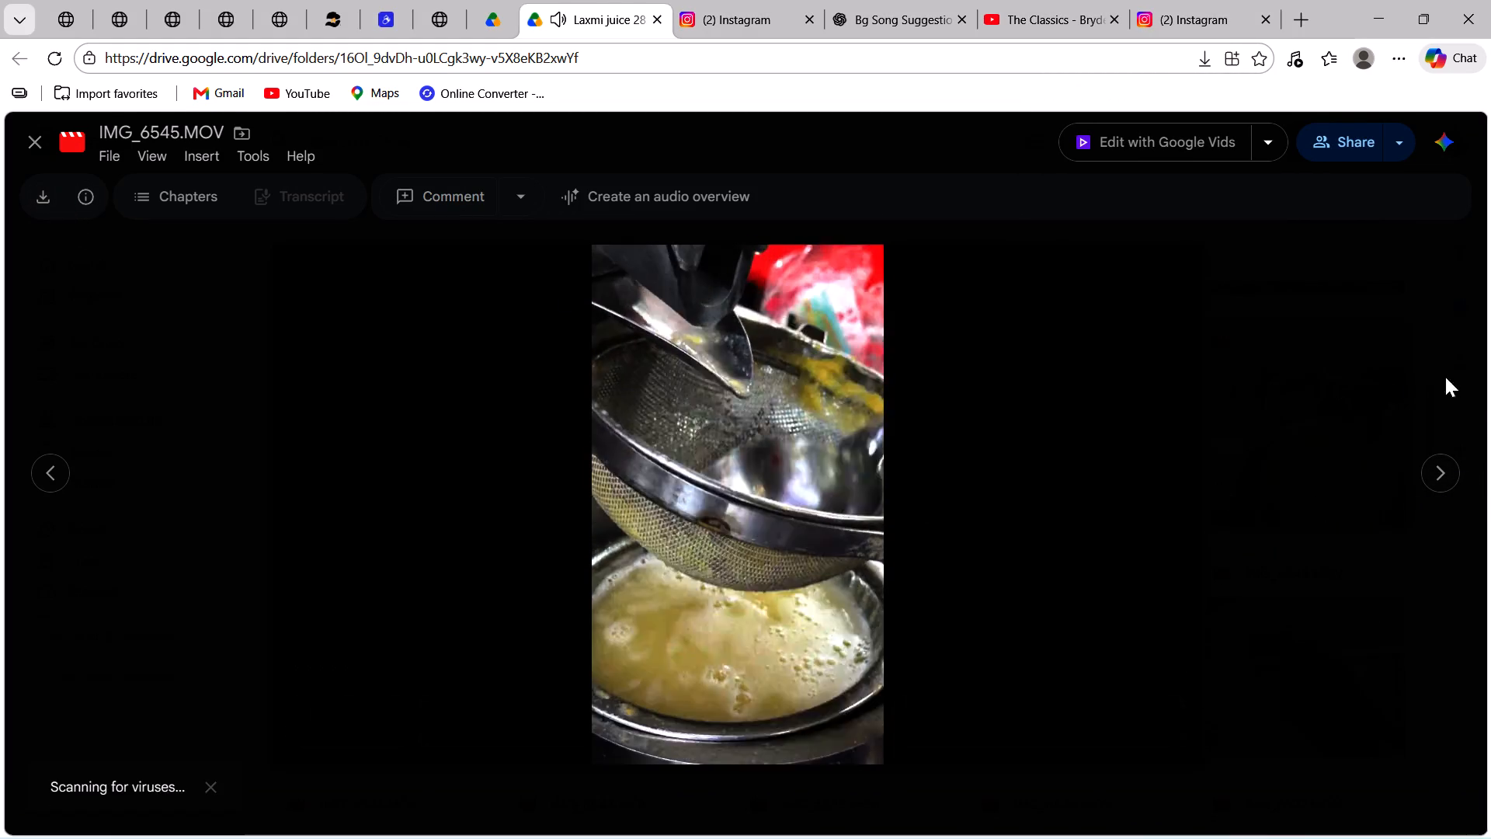
# Preview IMG_6546.MOV in Drive and download it.
pyautogui.click(1446, 466)
pyautogui.click(822, 453)
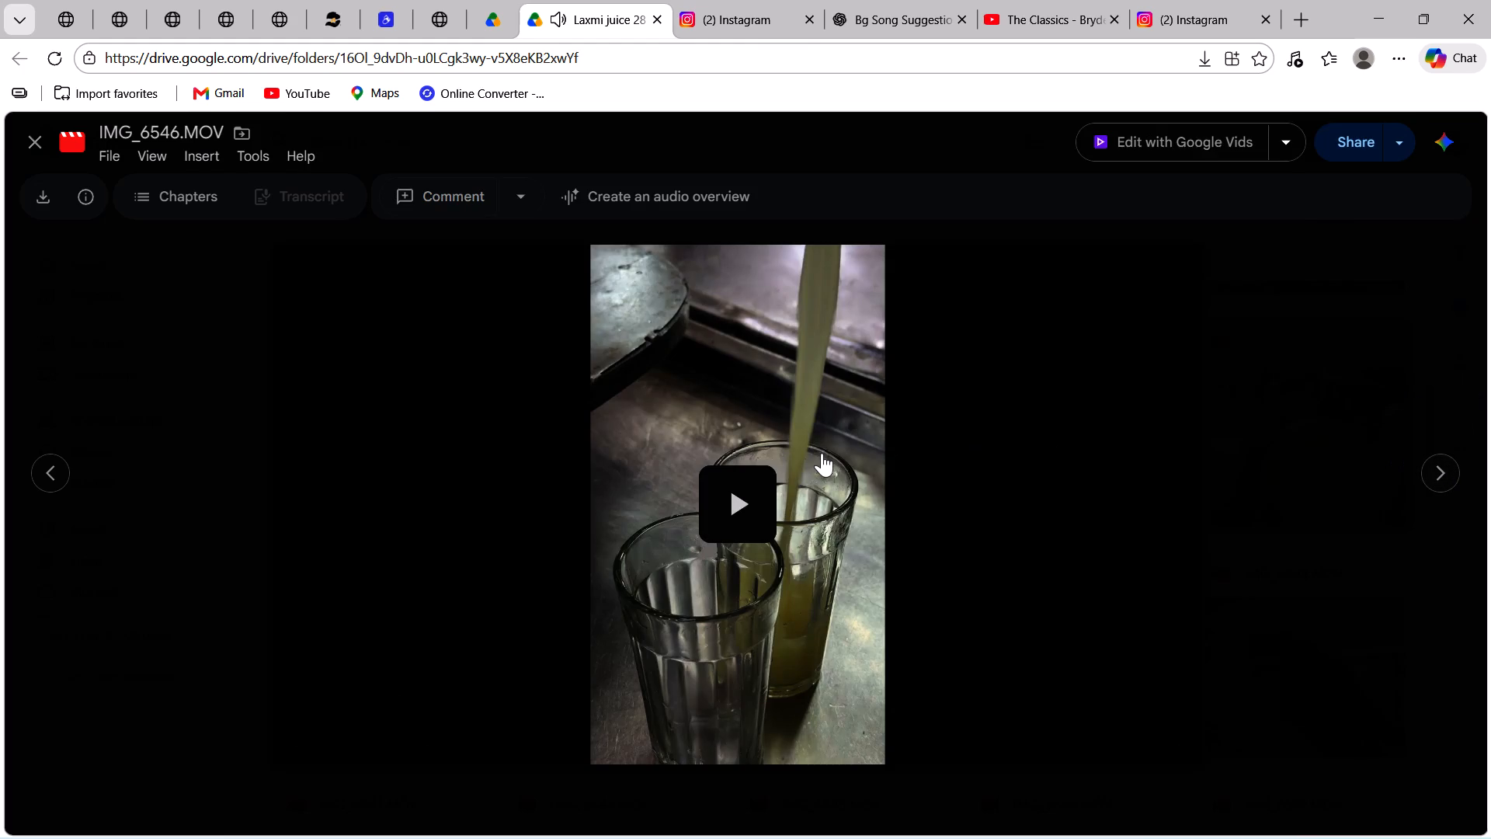
pyautogui.click(44, 207)
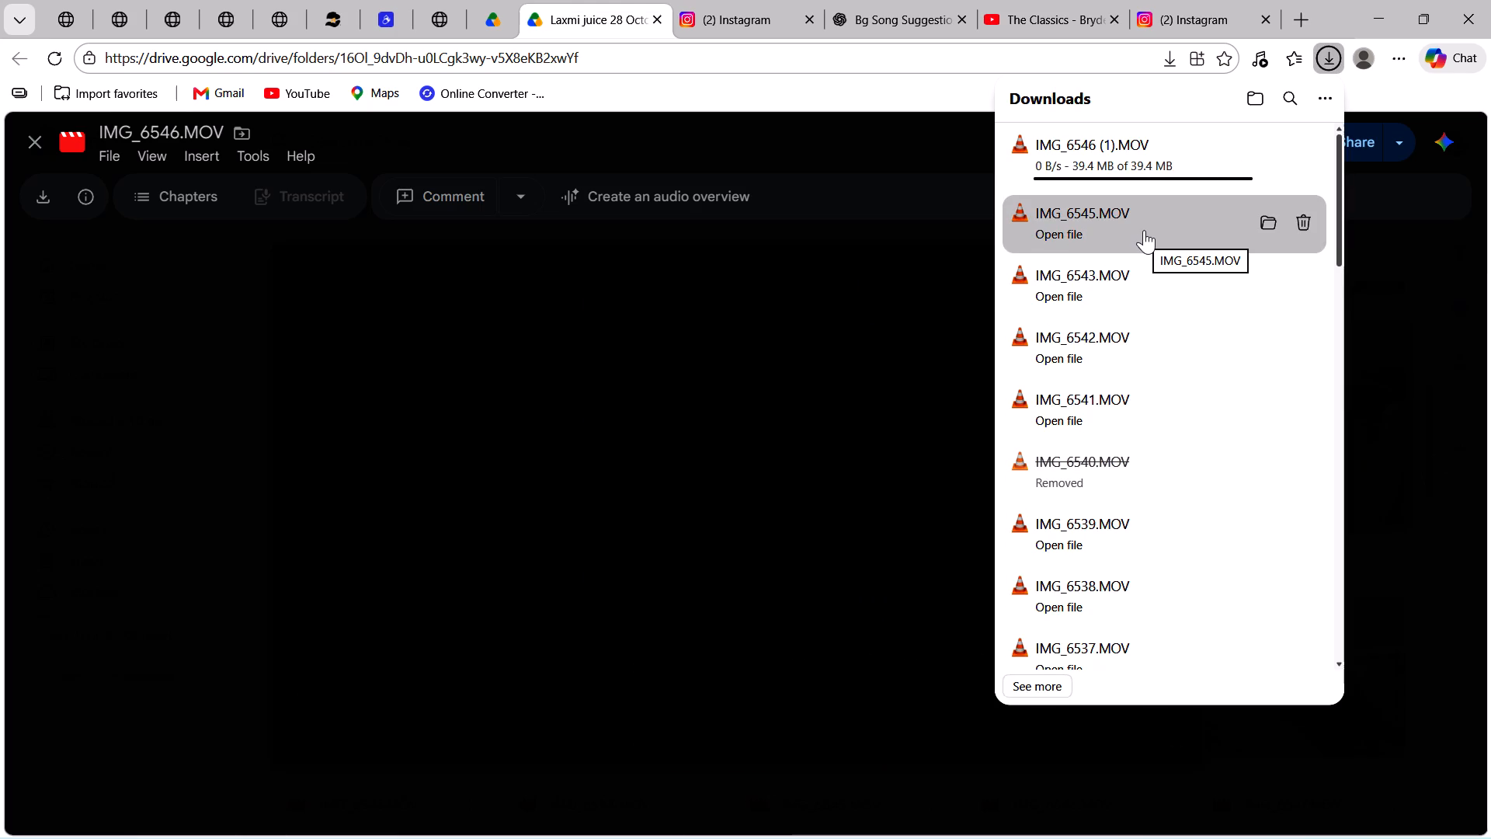
# Bring the downloaded IMG_6545.MOV into Comp 9 in After Effects.
pyautogui.moveTo(1155, 219); pyautogui.dragTo(989, 837)
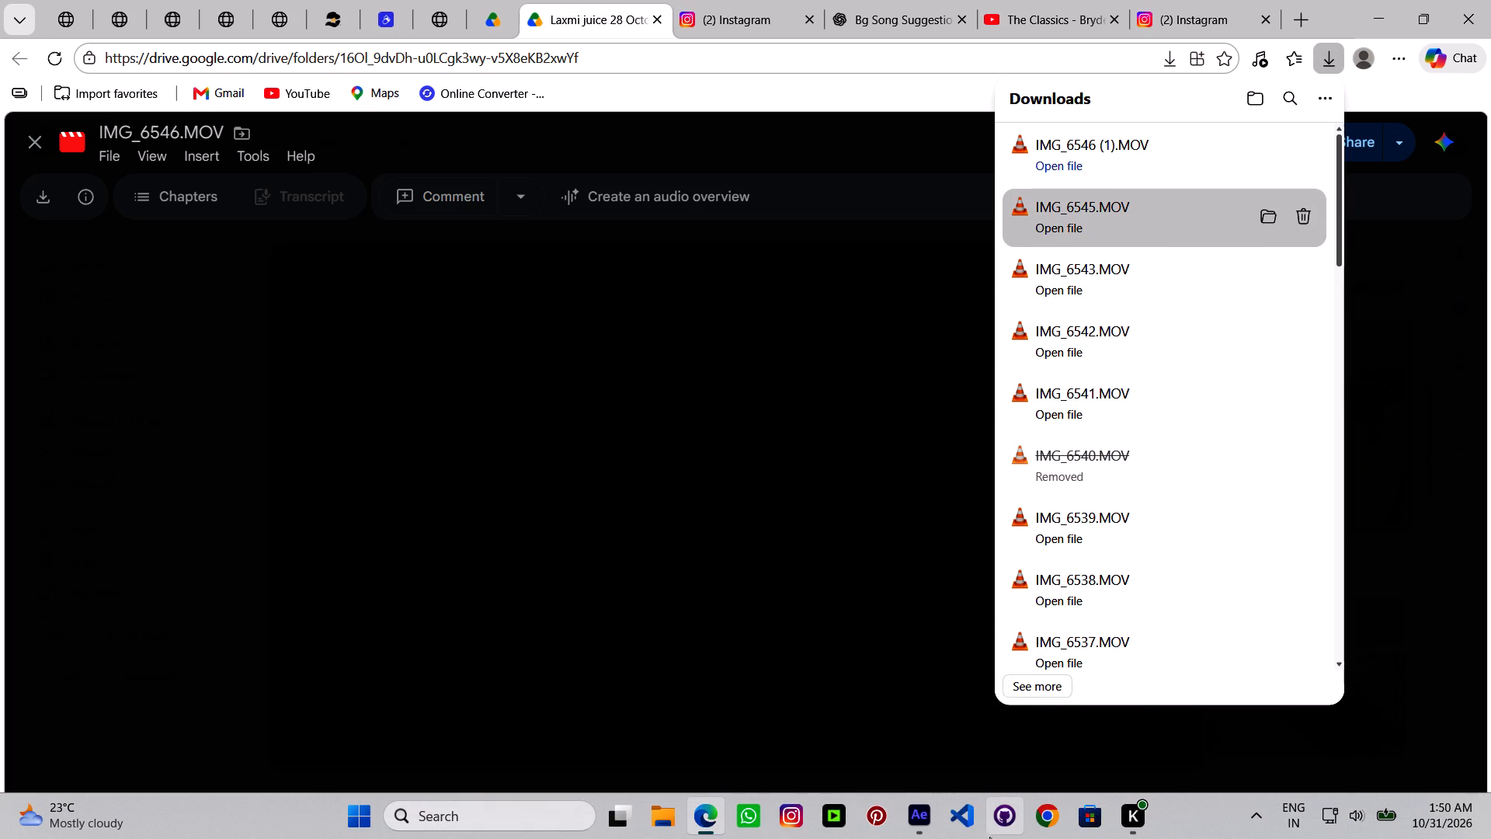
pyautogui.moveTo(989, 837); pyautogui.dragTo(896, 706)
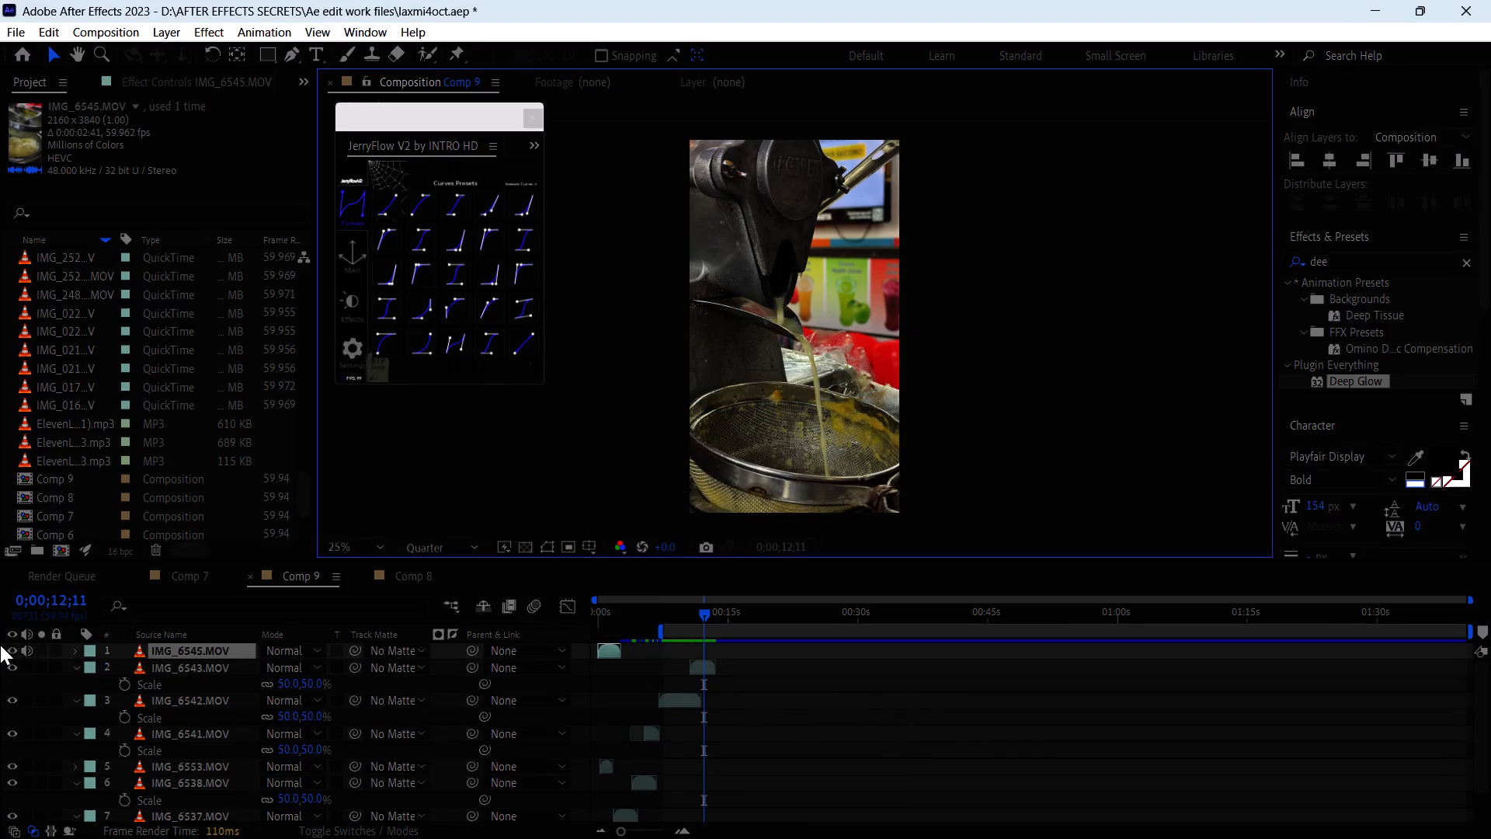
# Mute the audio of IMG_6545.MOV and set its Scale to 50%.
pyautogui.click(26, 647)
pyautogui.press('s')
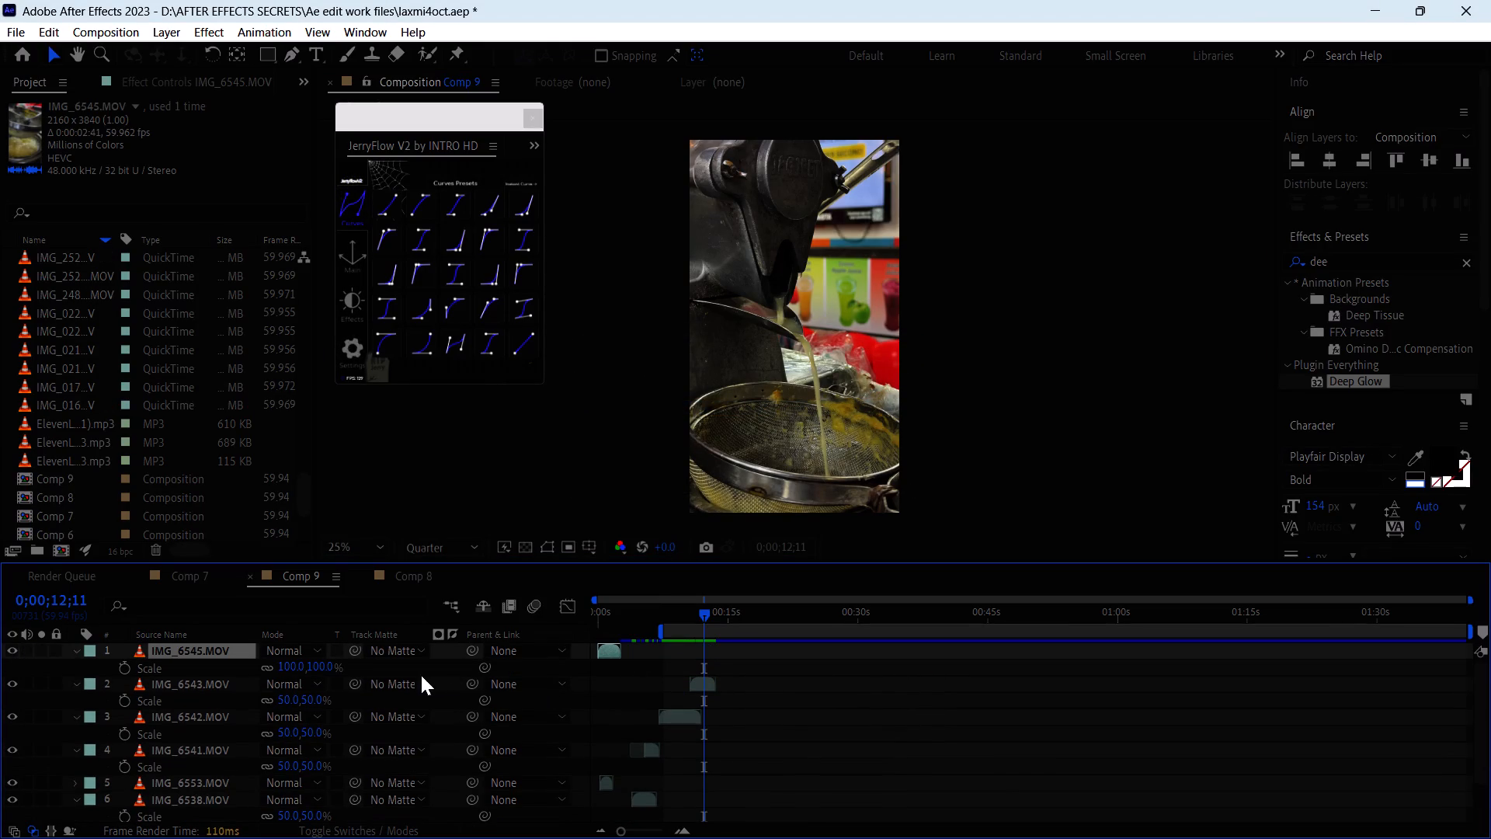
pyautogui.click(320, 663)
pyautogui.write('50')
pyautogui.press('Return')
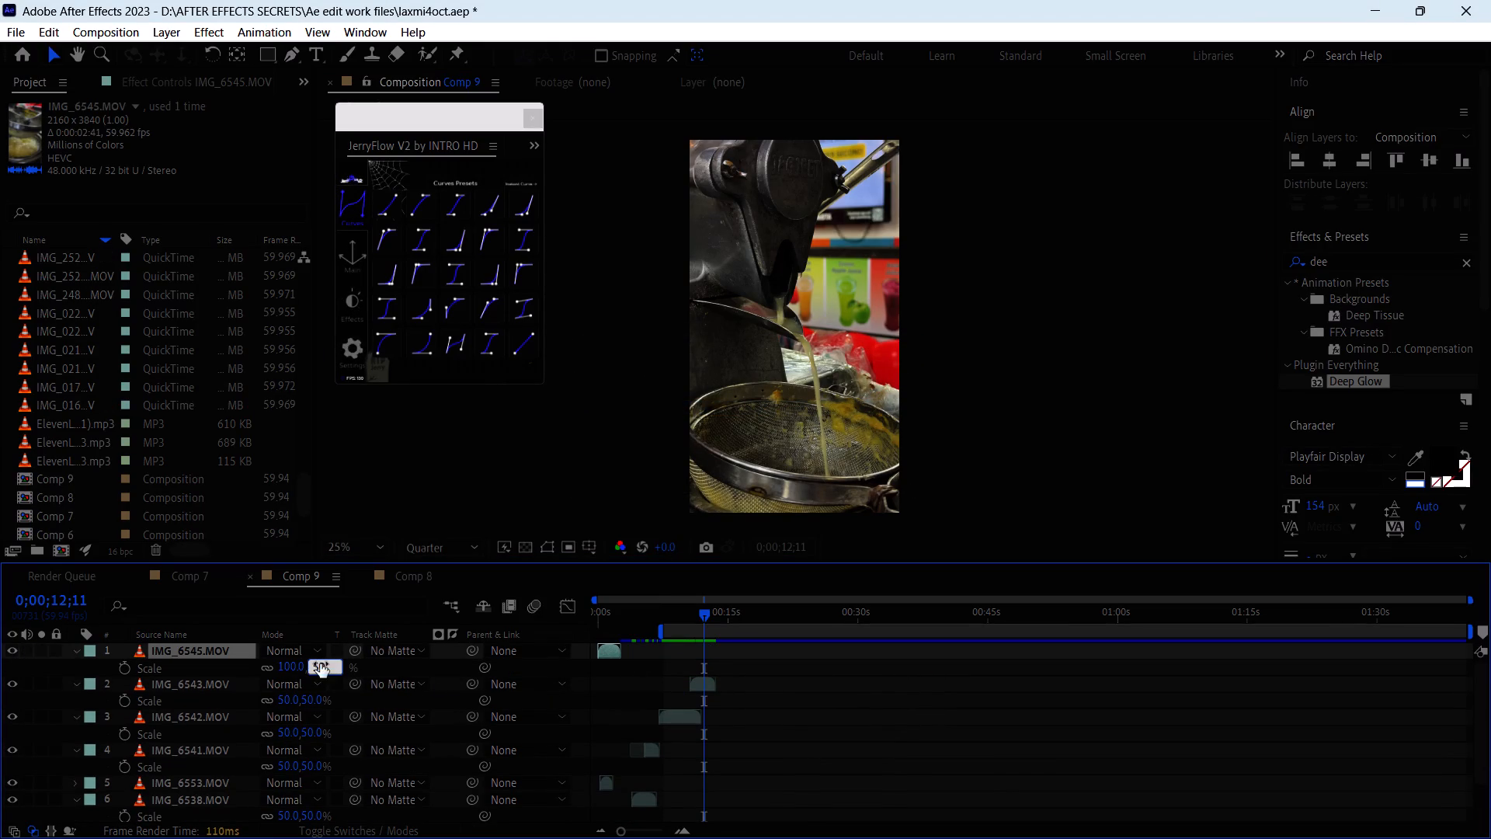
# Move IMG_6545.MOV to start near the end of IMG_6543.MOV and play back the cut.
pyautogui.moveTo(604, 646); pyautogui.dragTo(711, 670)
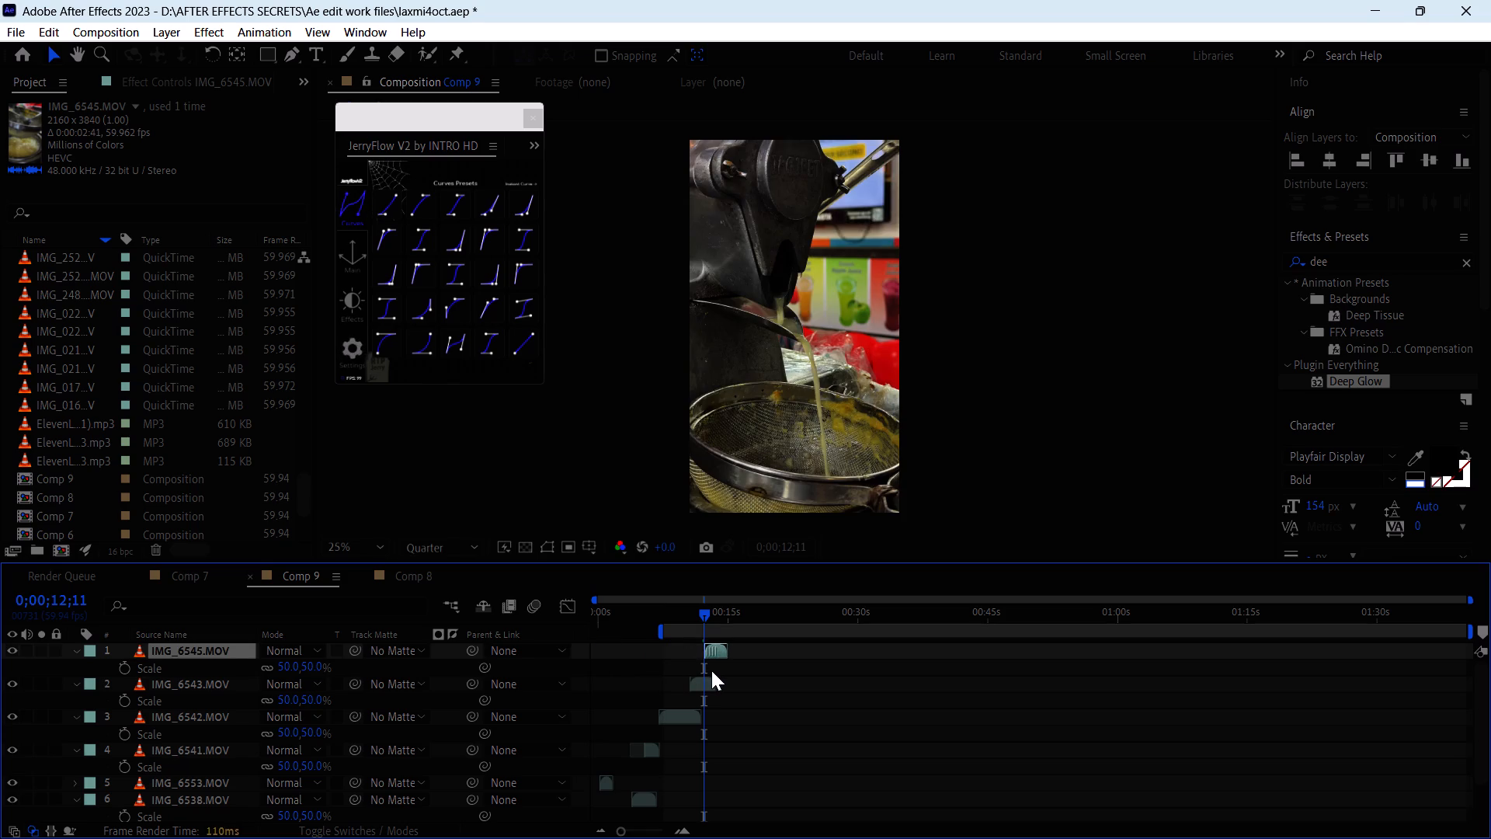
pyautogui.moveTo(711, 670); pyautogui.dragTo(714, 673)
pyautogui.press('space')
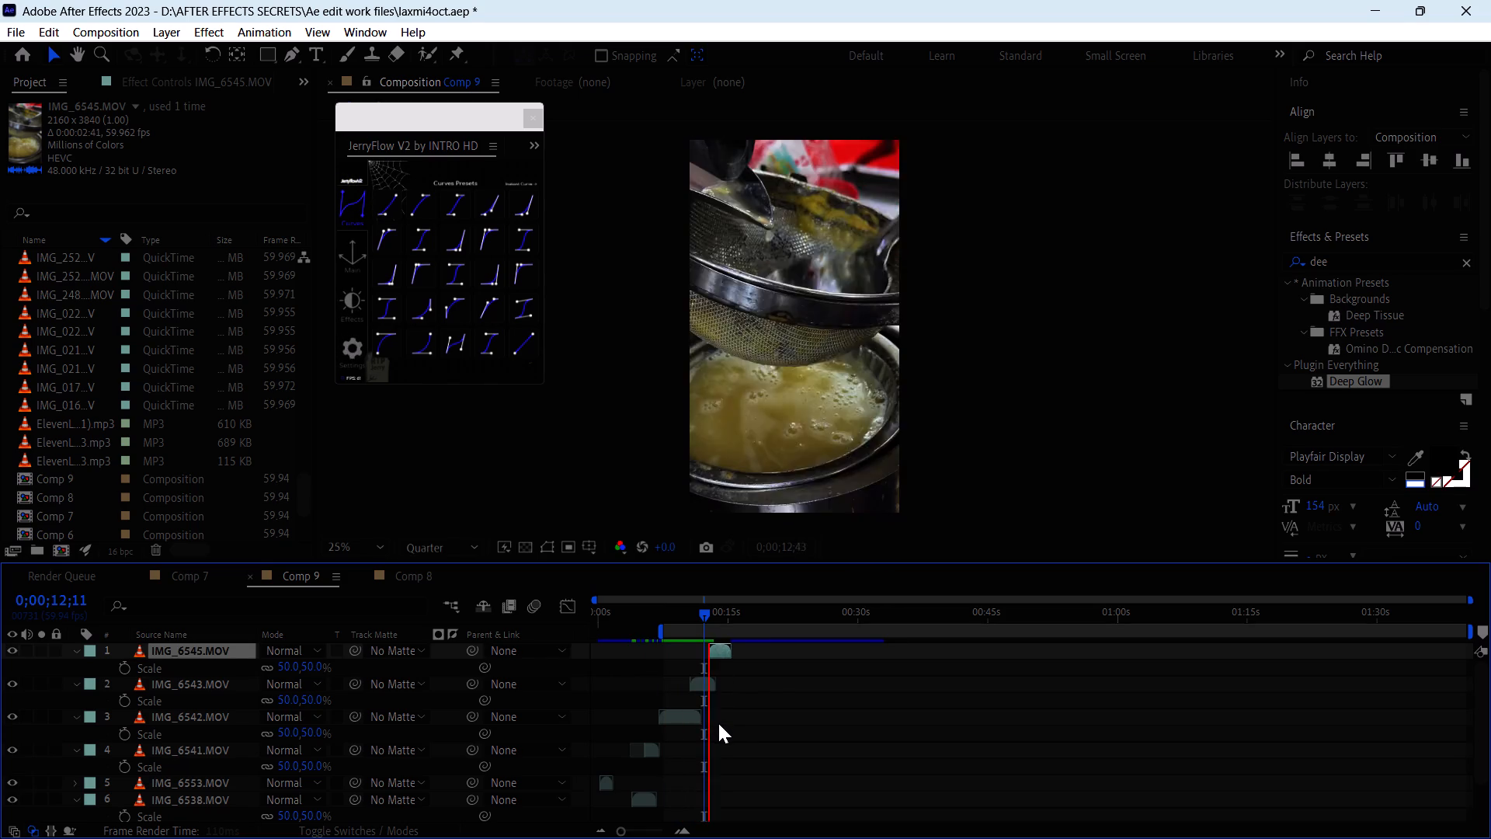
pyautogui.press('space')
pyautogui.press('space')
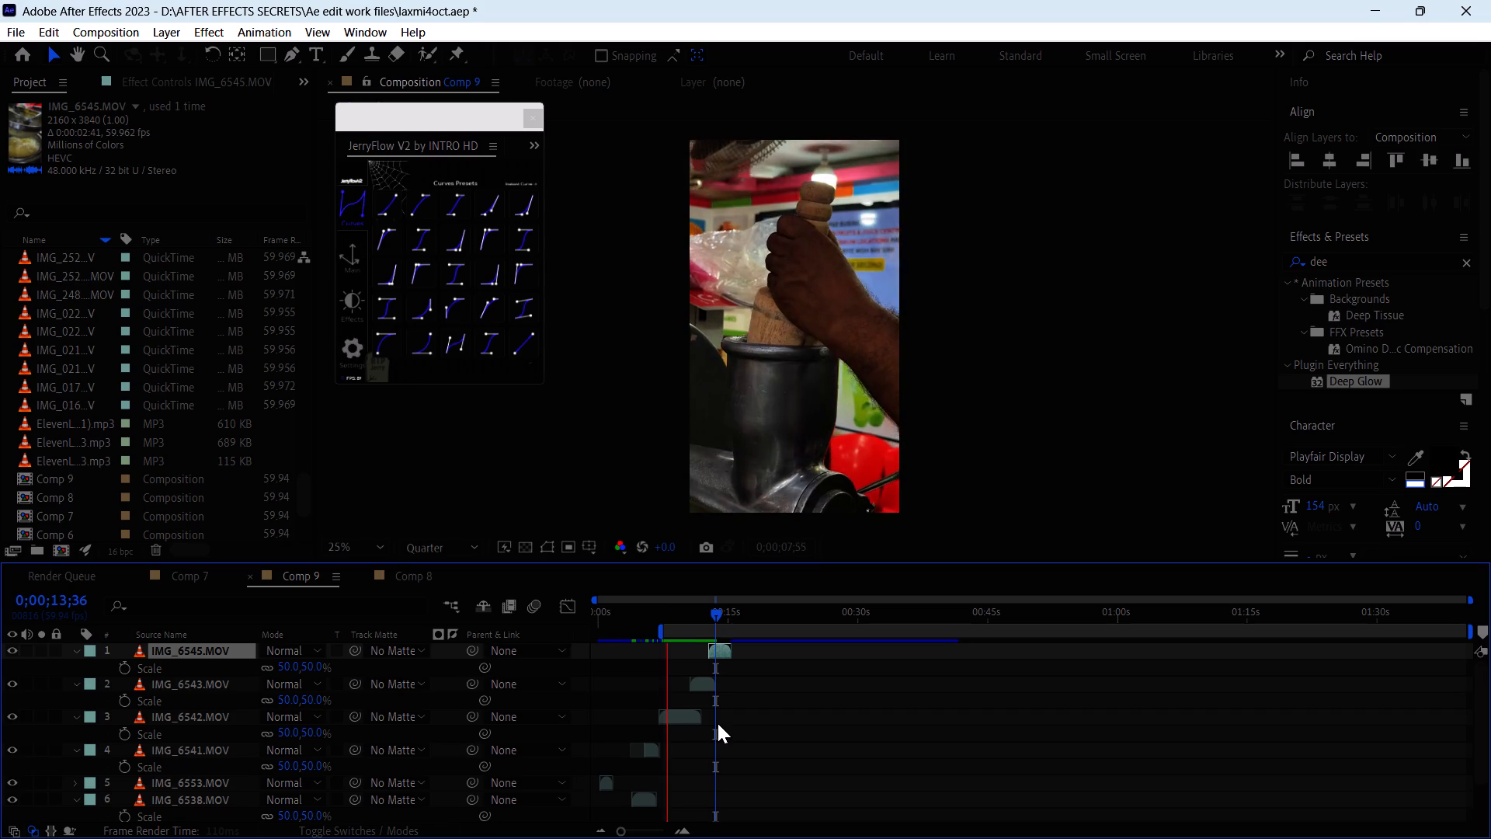
pyautogui.press('space')
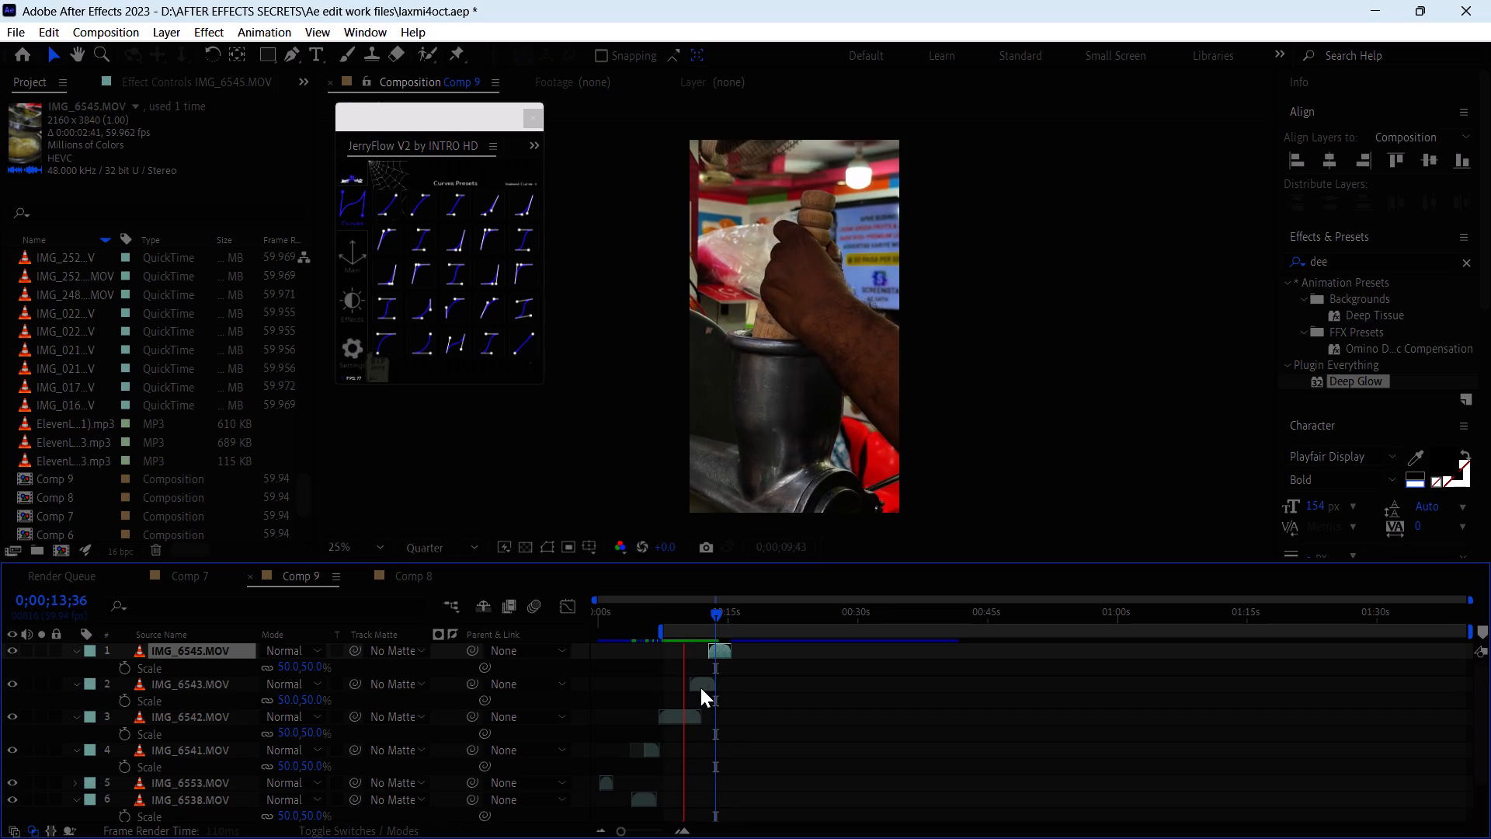
# Shift IMG_6543.MOV and IMG_6545.MOV earlier together, so IMG_6543.MOV starts at about 0;00;09 over IMG_6542.MOV, checking with playback.
pyautogui.click(700, 688)
pyautogui.keyDown('ctrl'); pyautogui.click(721, 652); pyautogui.keyUp('ctrl')
pyautogui.moveTo(704, 684); pyautogui.dragTo(699, 691)
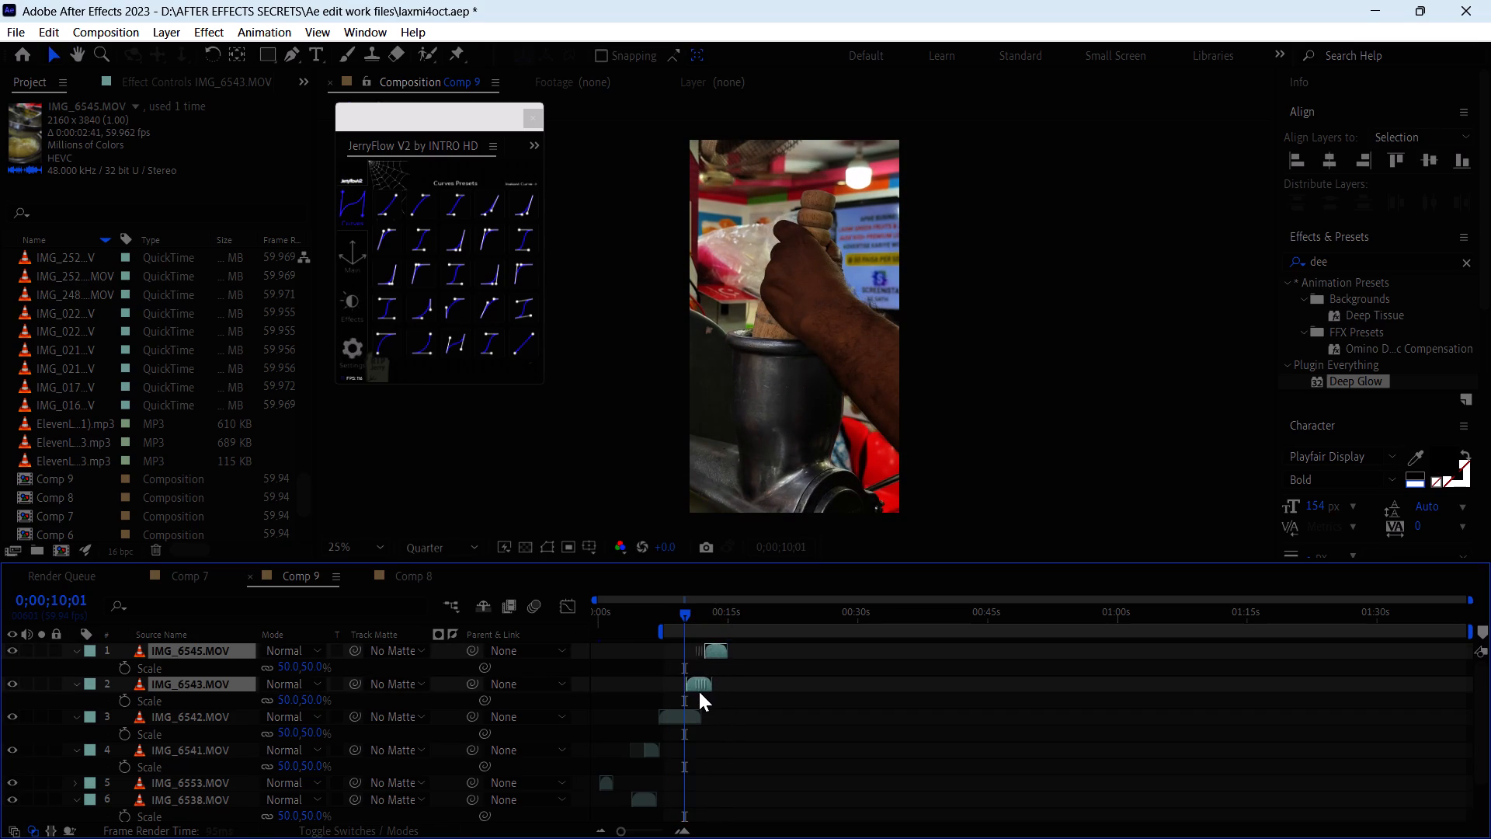
pyautogui.moveTo(699, 691); pyautogui.dragTo(695, 697)
pyautogui.press('space')
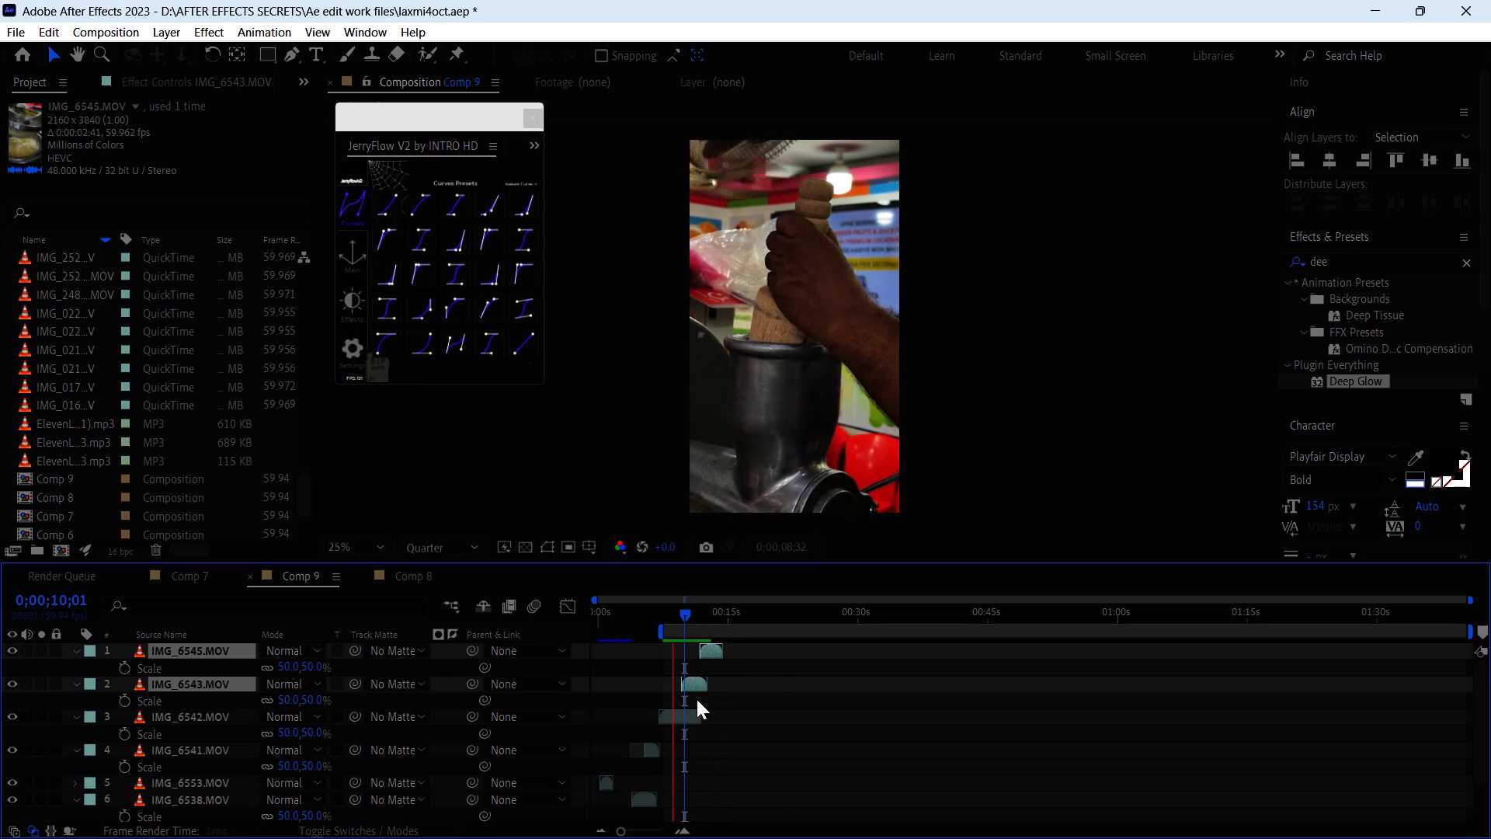
pyautogui.press('space')
pyautogui.moveTo(695, 681); pyautogui.dragTo(693, 685)
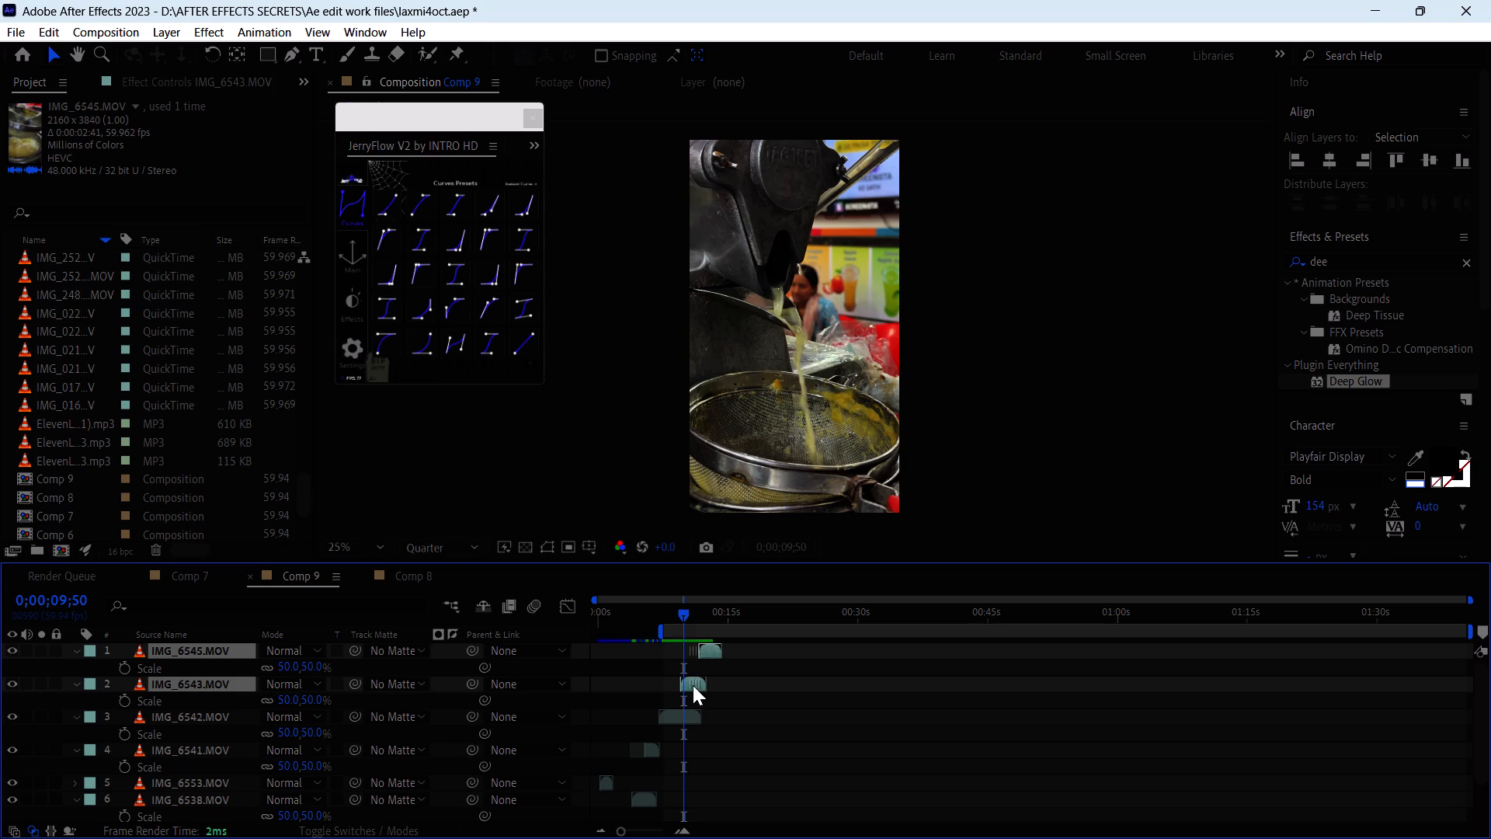
pyautogui.moveTo(693, 685); pyautogui.dragTo(690, 689)
pyautogui.press('space')
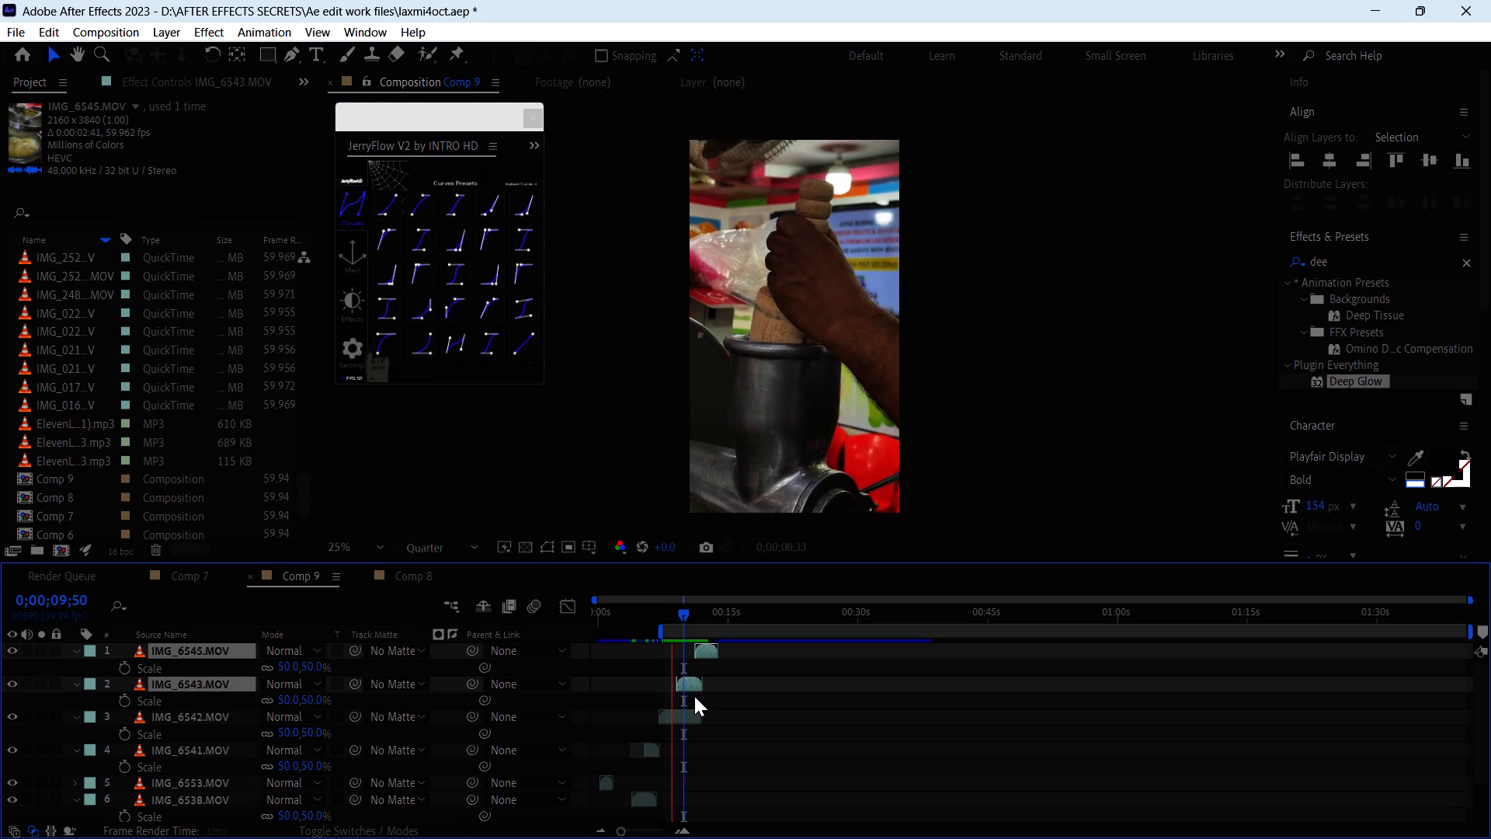
pyautogui.click(732, 709)
# Trim the end of IMG_6542.MOV back to about 0;00;09;50 and play back the sequence through IMG_6545.MOV.
pyautogui.moveTo(704, 714); pyautogui.dragTo(690, 726)
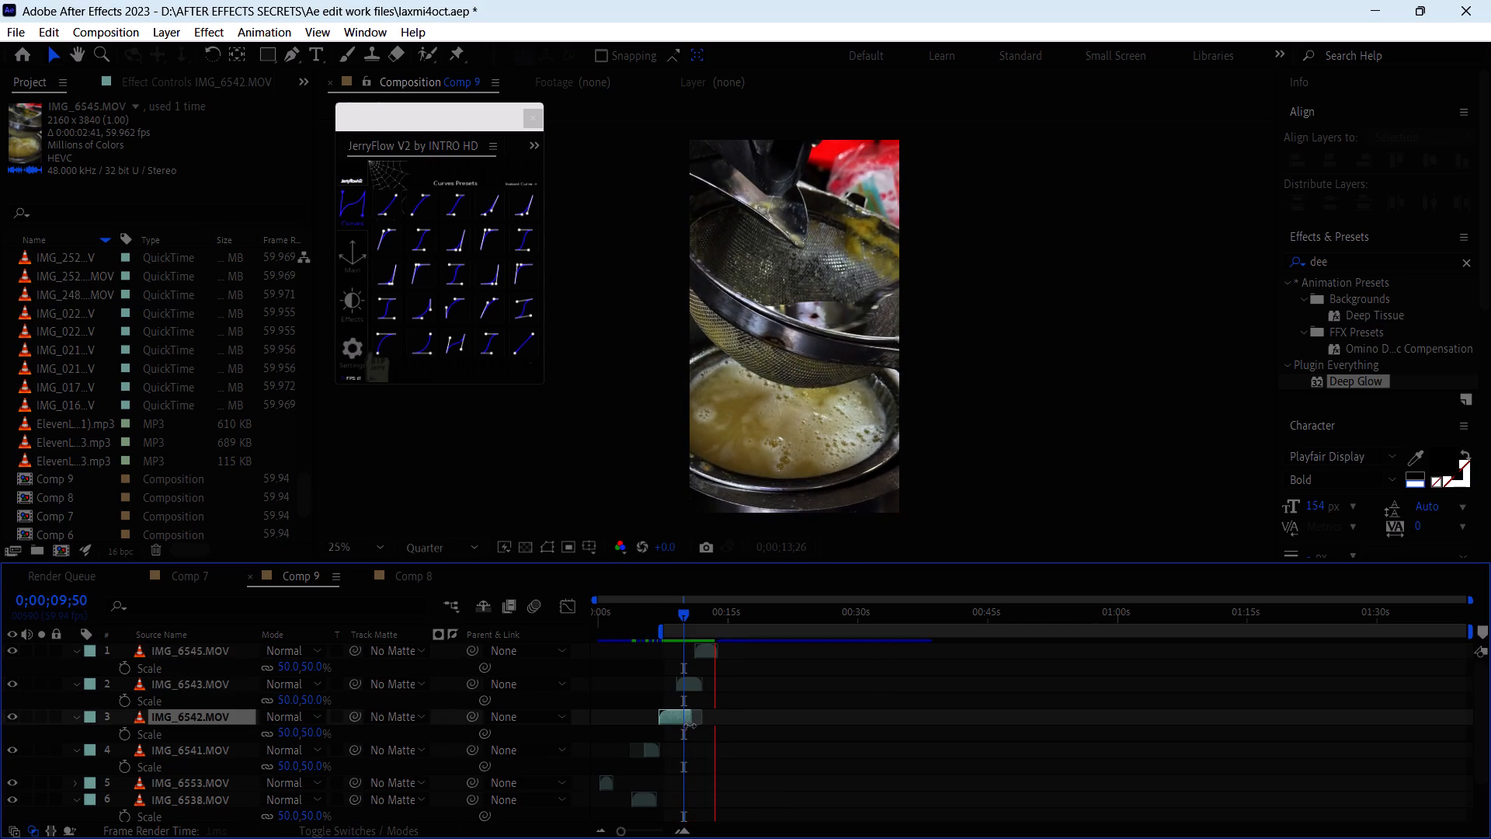
pyautogui.moveTo(690, 726); pyautogui.dragTo(687, 729)
pyautogui.press('space')
pyautogui.press('space')
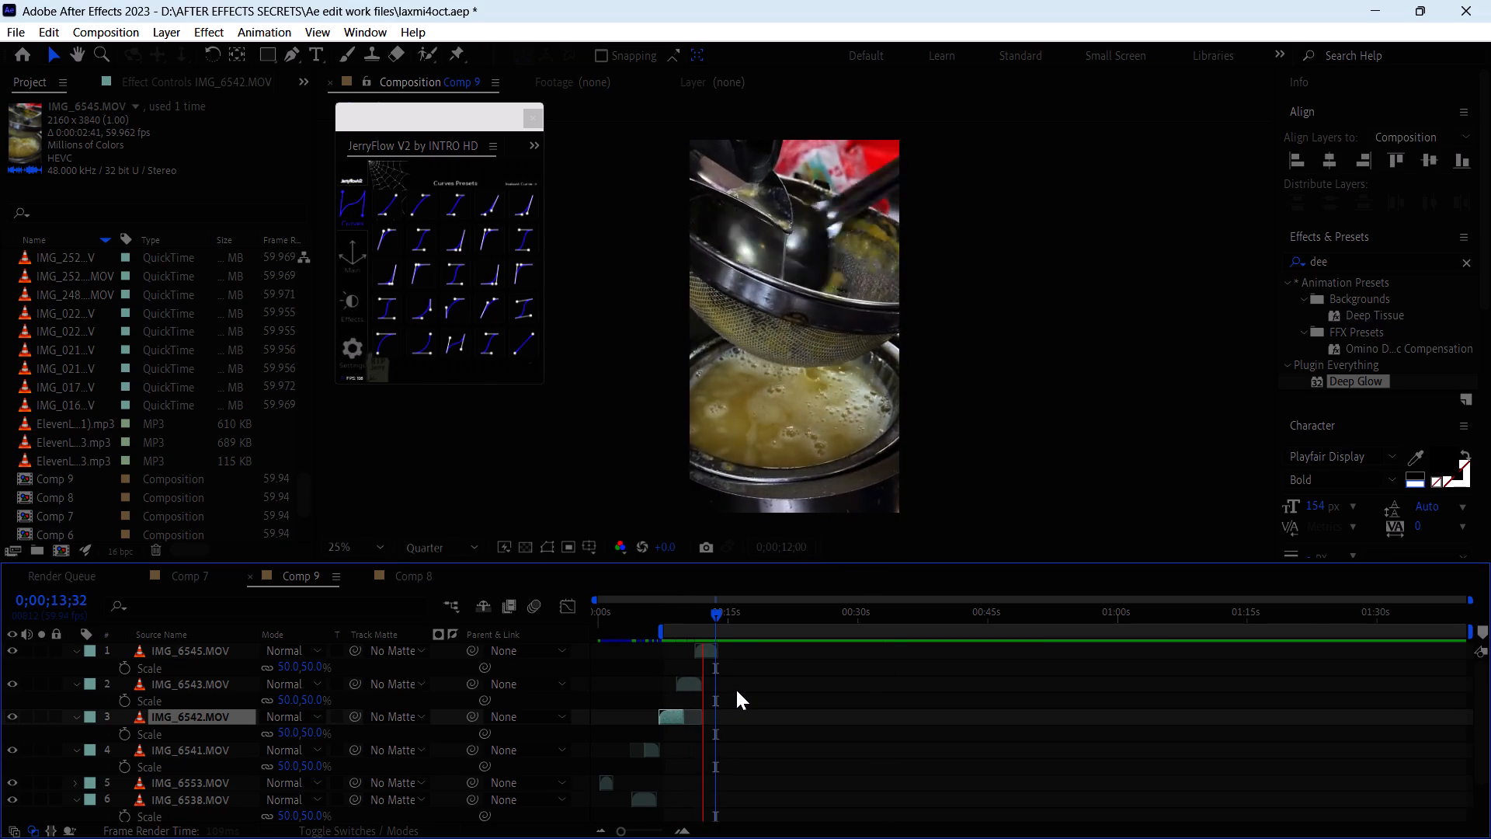
pyautogui.press('space')
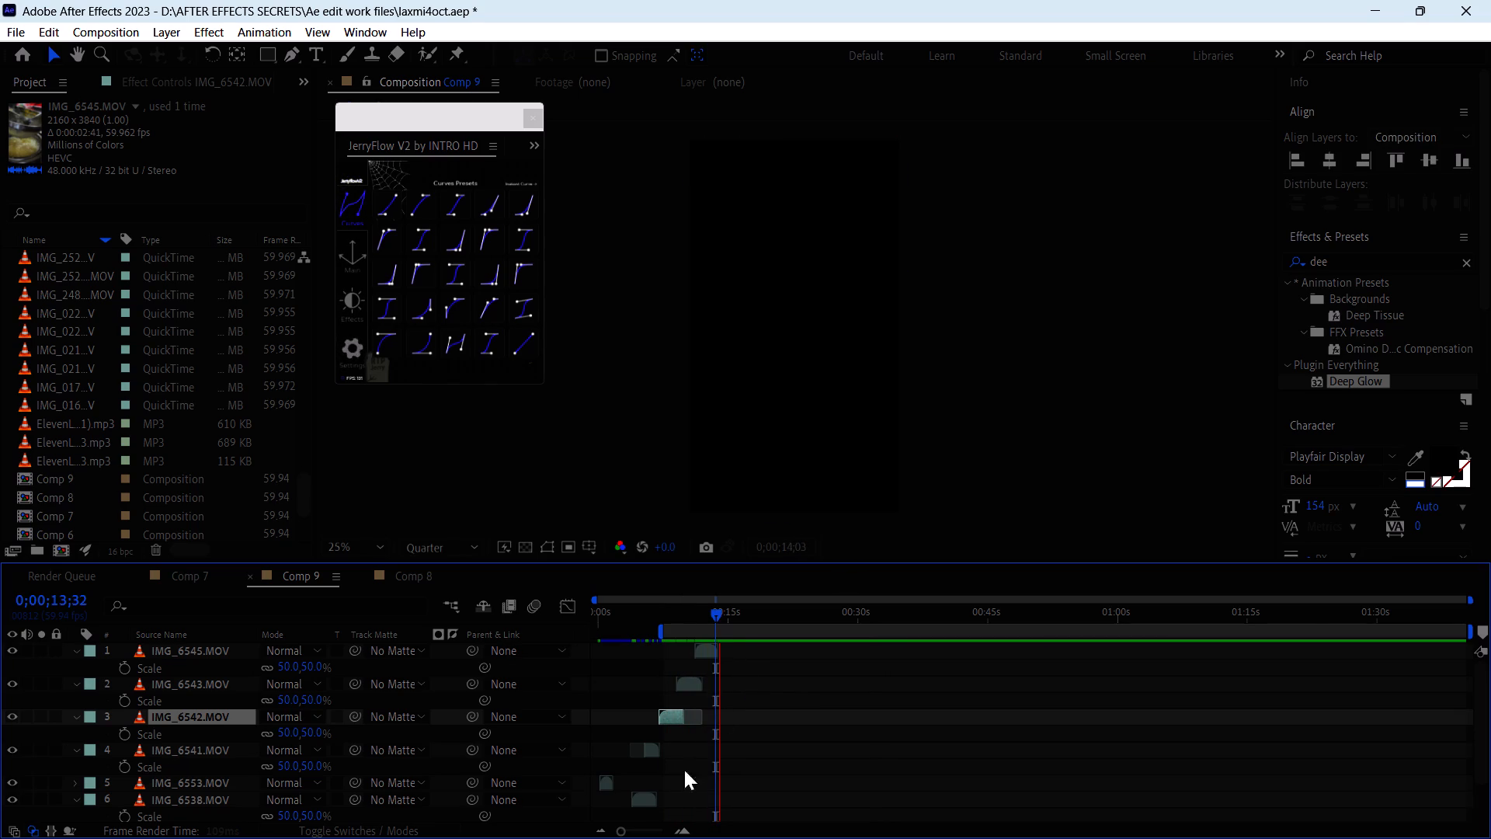
# Bring the downloaded IMG_6546 (1).MOV from Edge into Comp 9 in After Effects and place it beyond the end of IMG_6545.MOV.
pyautogui.click(696, 814)
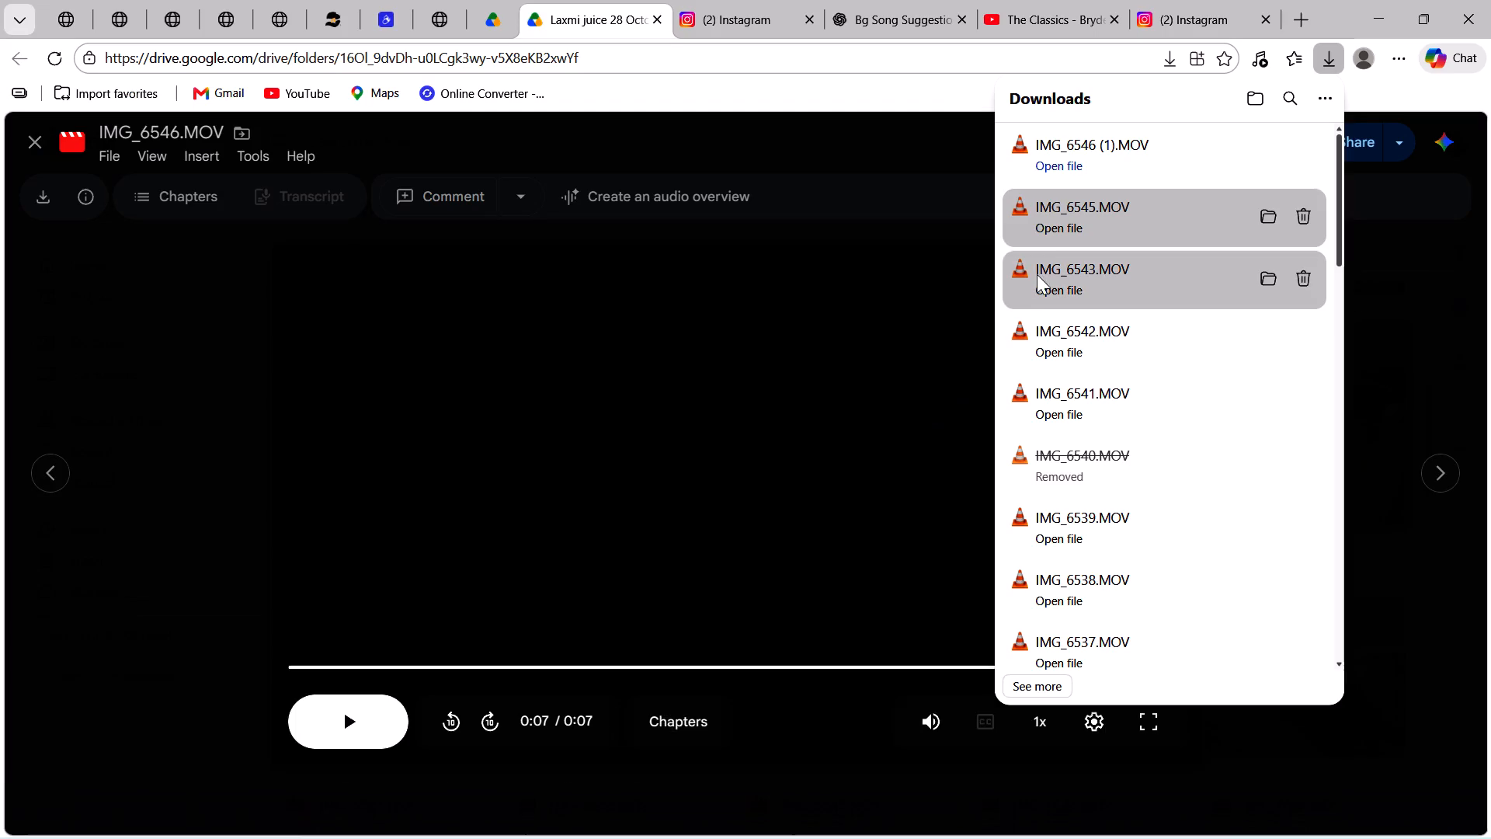
pyautogui.moveTo(1143, 158); pyautogui.dragTo(921, 829)
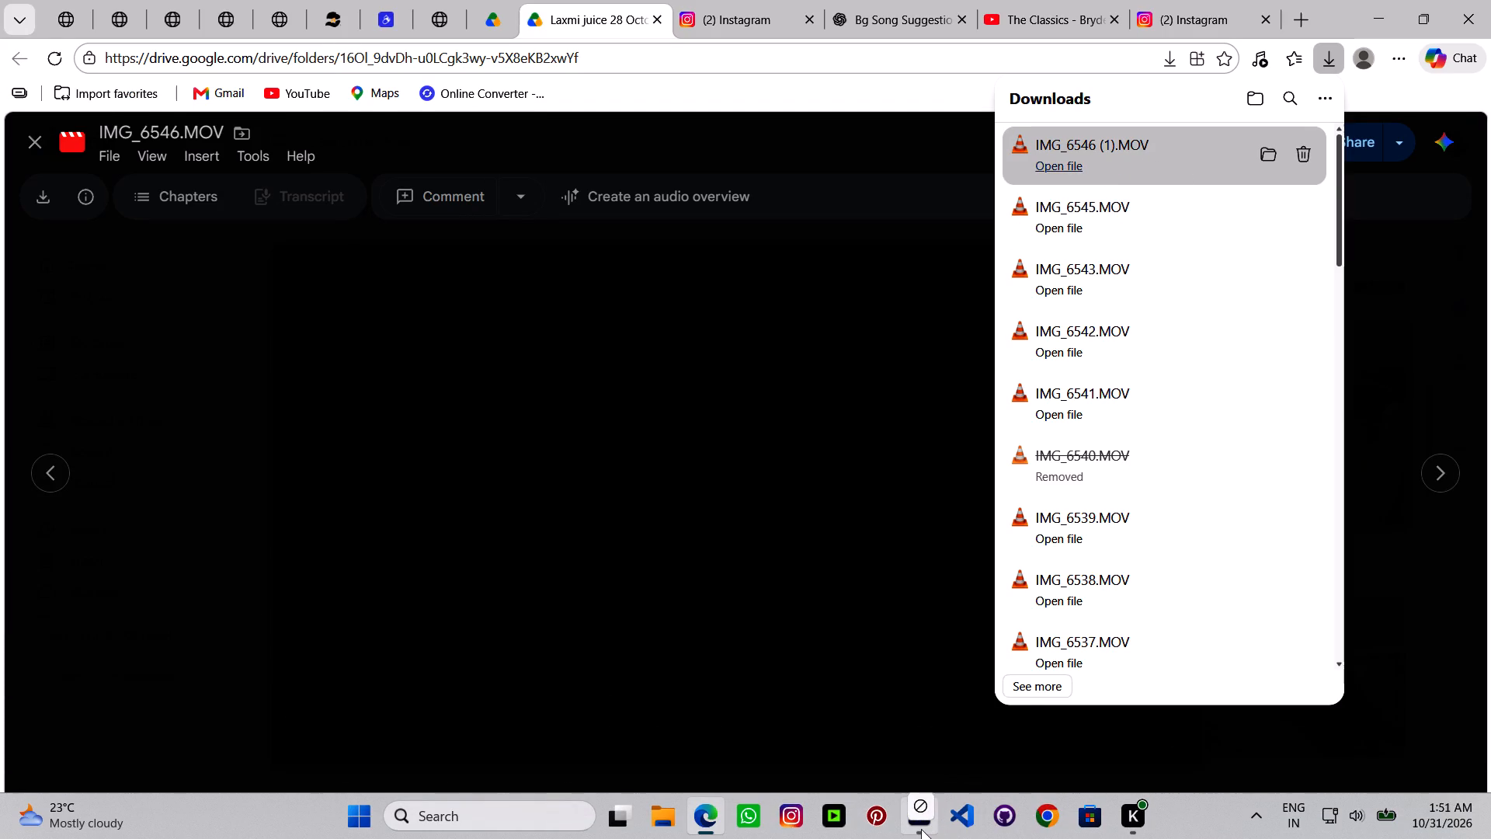
pyautogui.moveTo(921, 829); pyautogui.dragTo(807, 707)
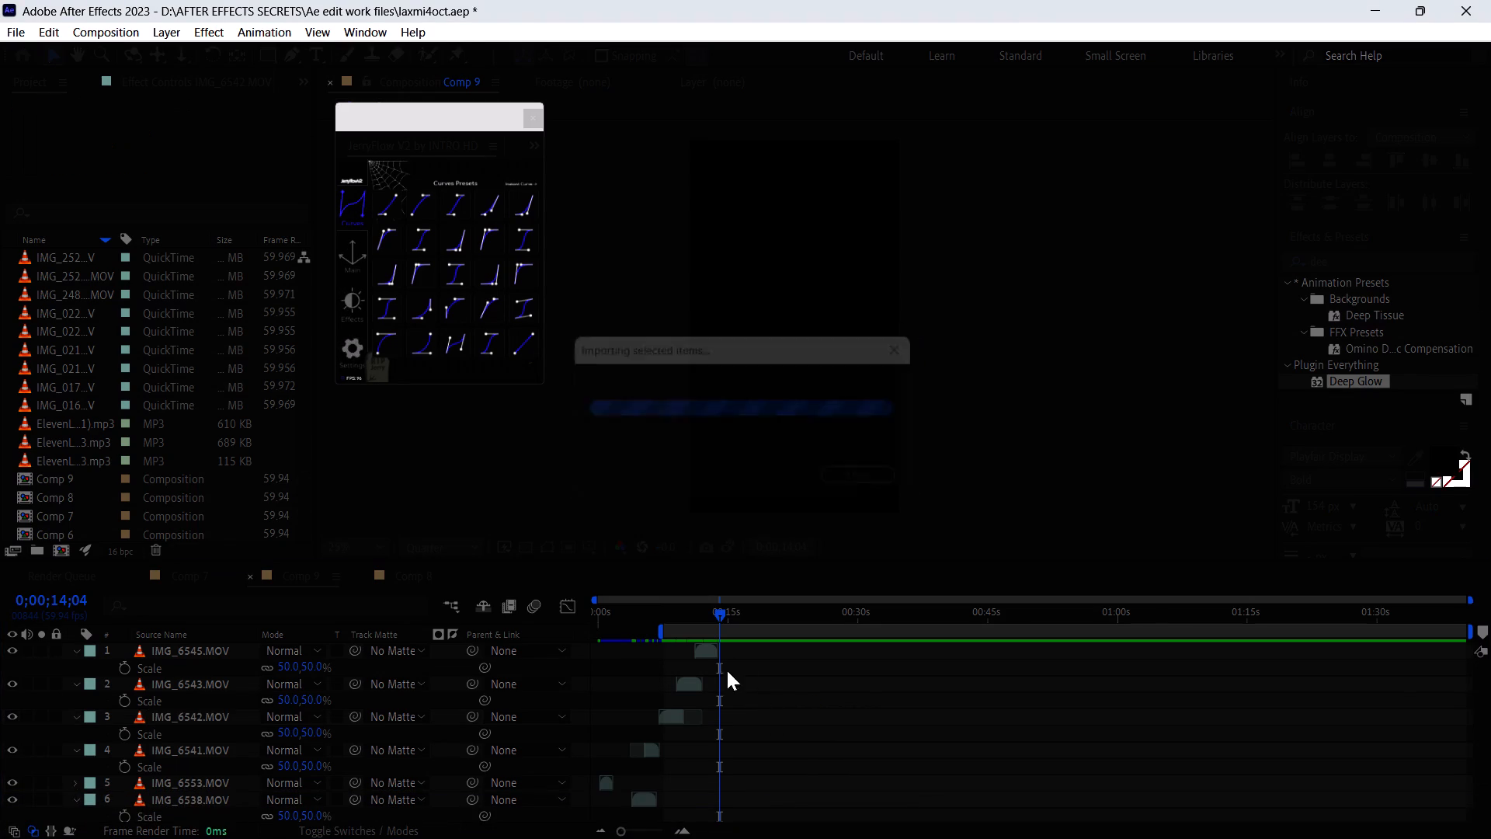
pyautogui.moveTo(625, 650); pyautogui.dragTo(778, 653)
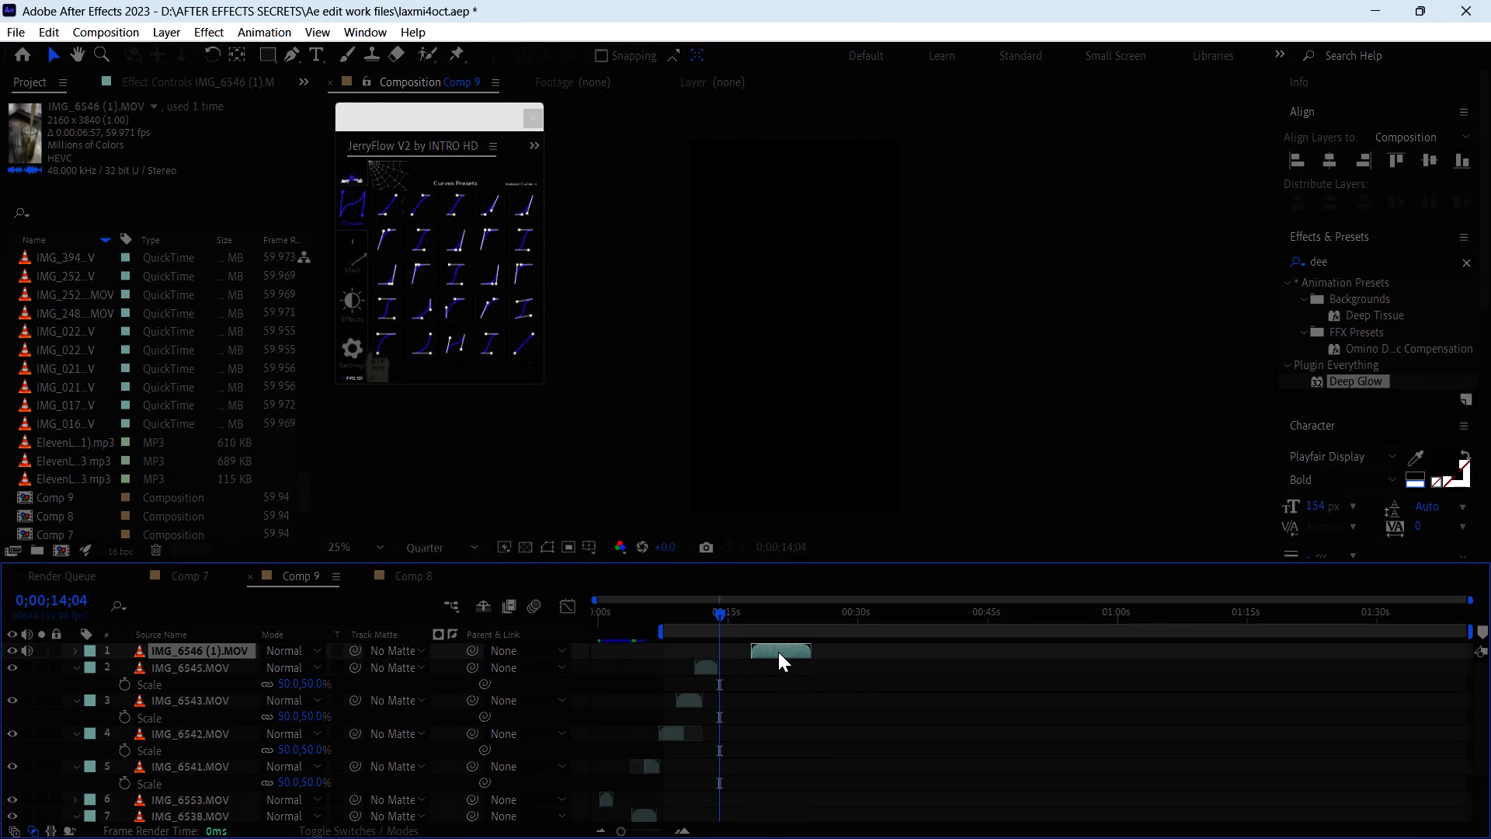
# Set the Scale of IMG_6546 (1).MOV to 60% and mute its audio.
pyautogui.press('s')
pyautogui.click(291, 668)
pyautogui.write('60')
pyautogui.press('Return')
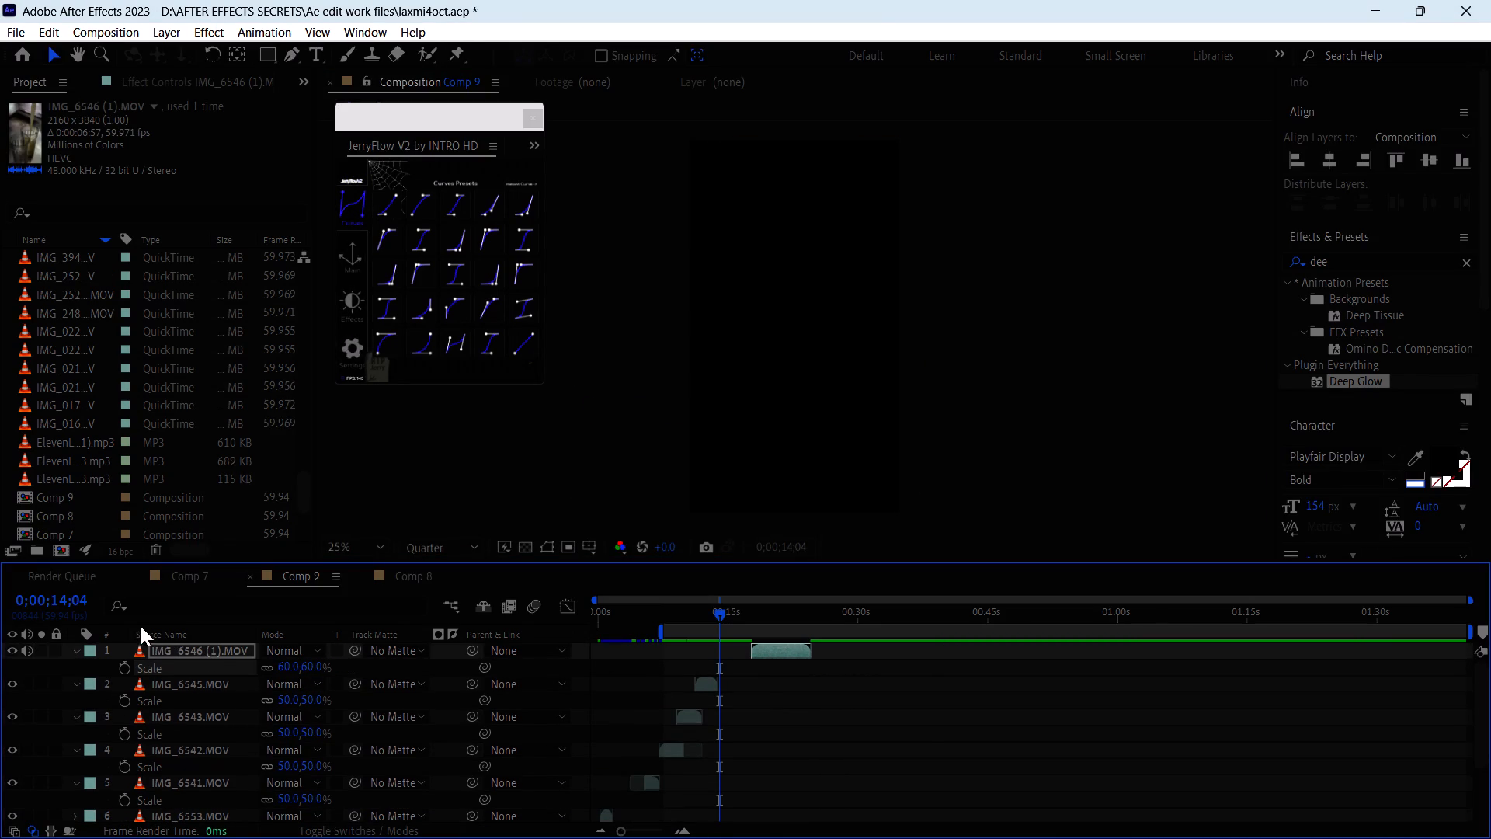
pyautogui.click(31, 648)
# Move IMG_6546 (1).MOV to start at about 0;00;14;04 and play back the preceding cuts, stopping at about 0;00;11;39.
pyautogui.moveTo(763, 652); pyautogui.dragTo(746, 663)
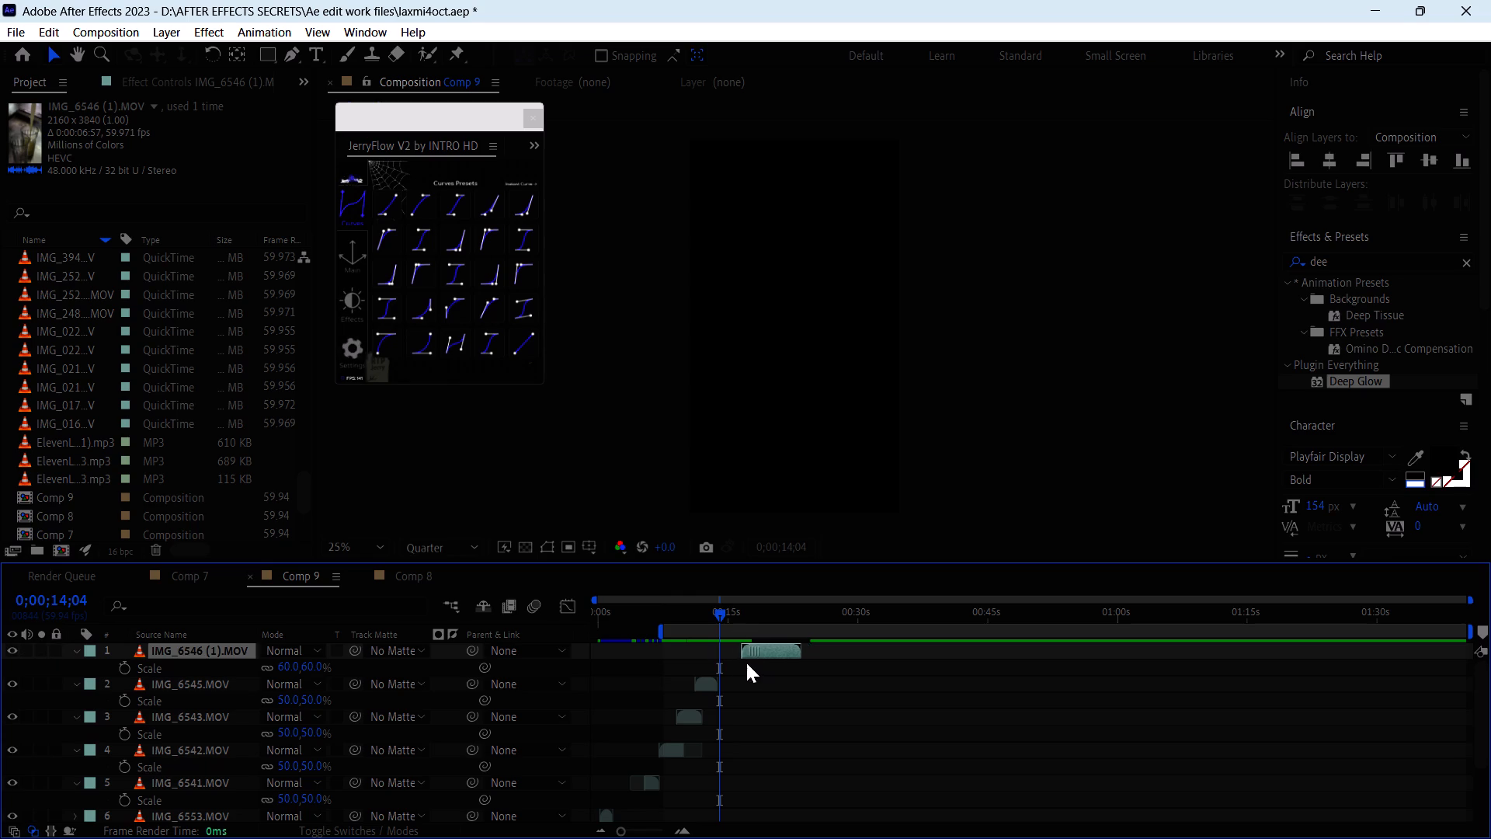
pyautogui.moveTo(746, 663); pyautogui.dragTo(731, 673)
pyautogui.press('space')
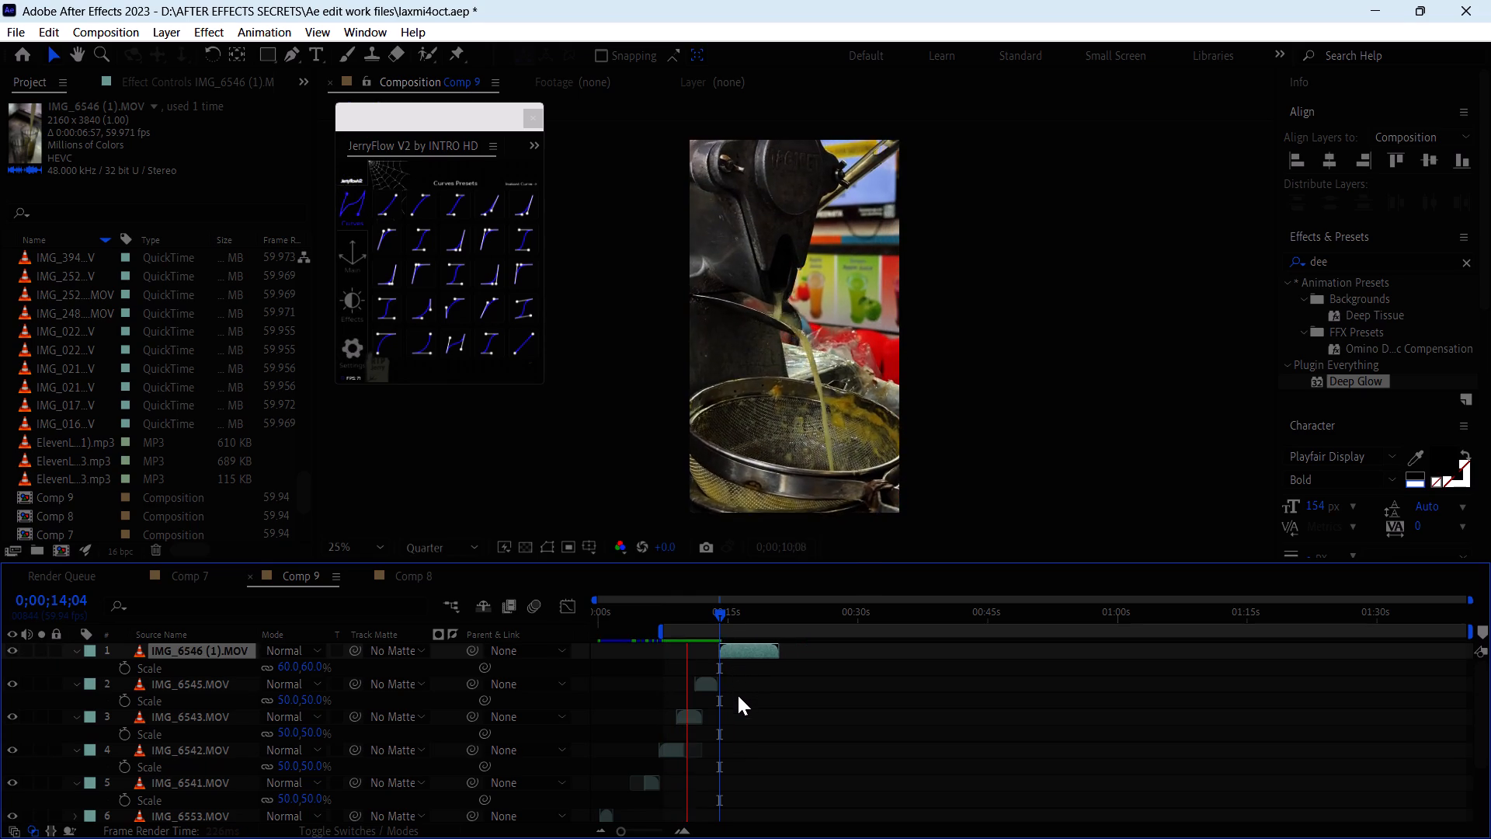
pyautogui.press('space')
# Shift IMG_6545.MOV slightly later so it starts at about 0;00;11;39.
pyautogui.click(702, 681)
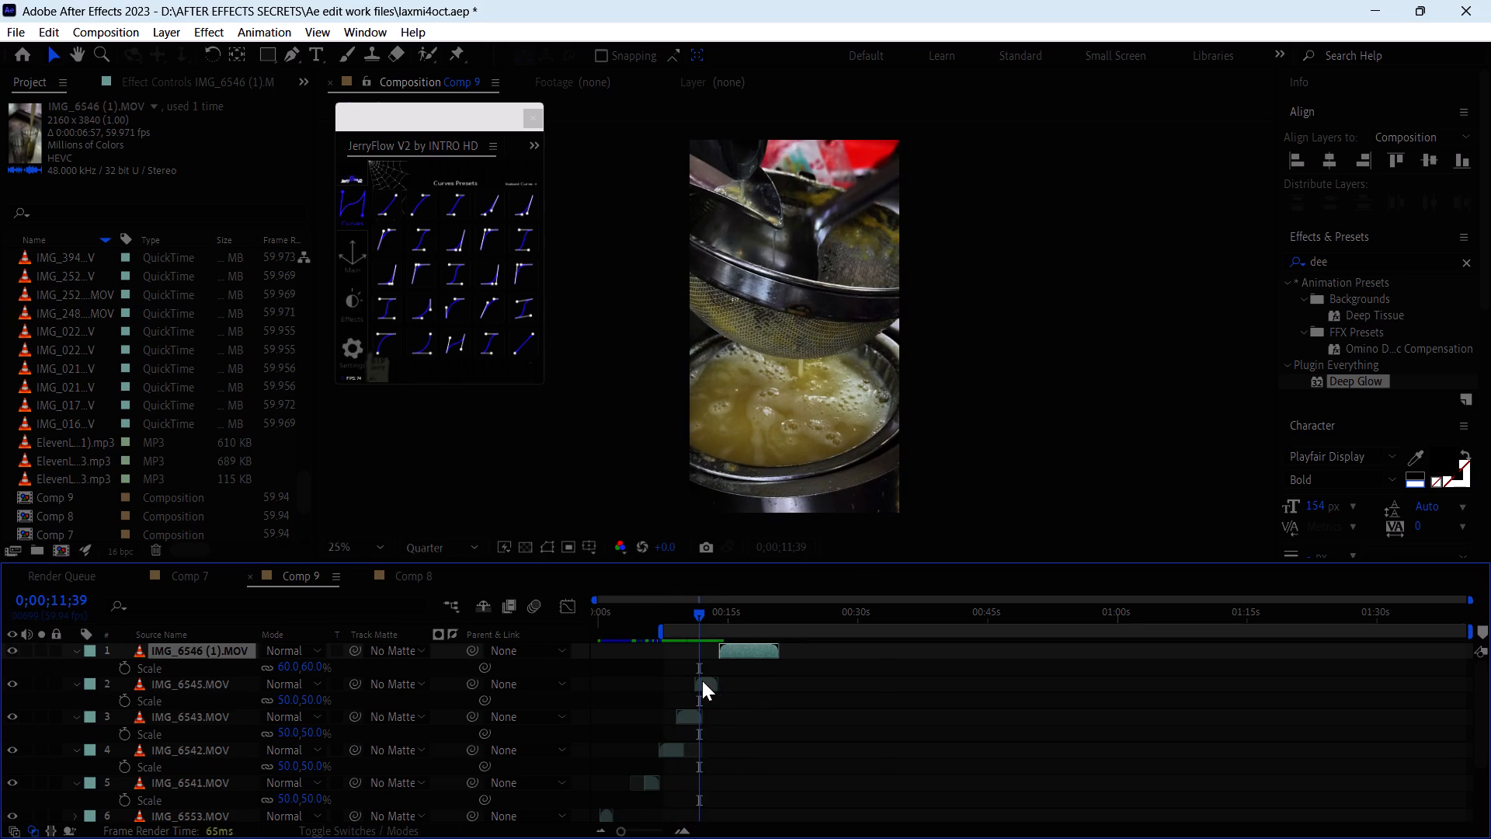
pyautogui.press('space')
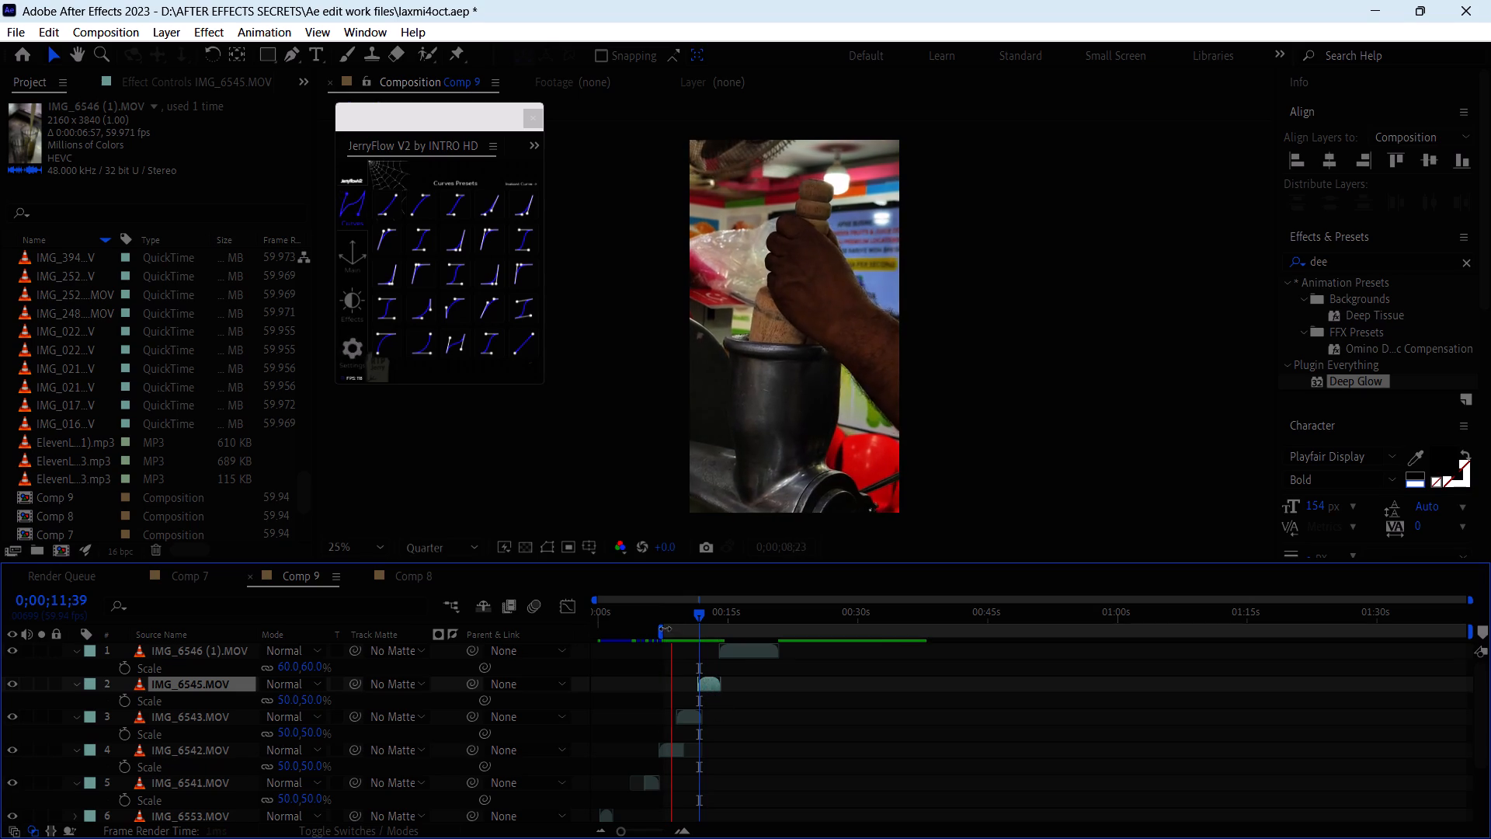
# Start the work area at about 0;00;10 and review the footage from IMG_6543.MOV through IMG_6546 (1).MOV.
pyautogui.moveTo(662, 630); pyautogui.dragTo(689, 668)
pyautogui.press('space')
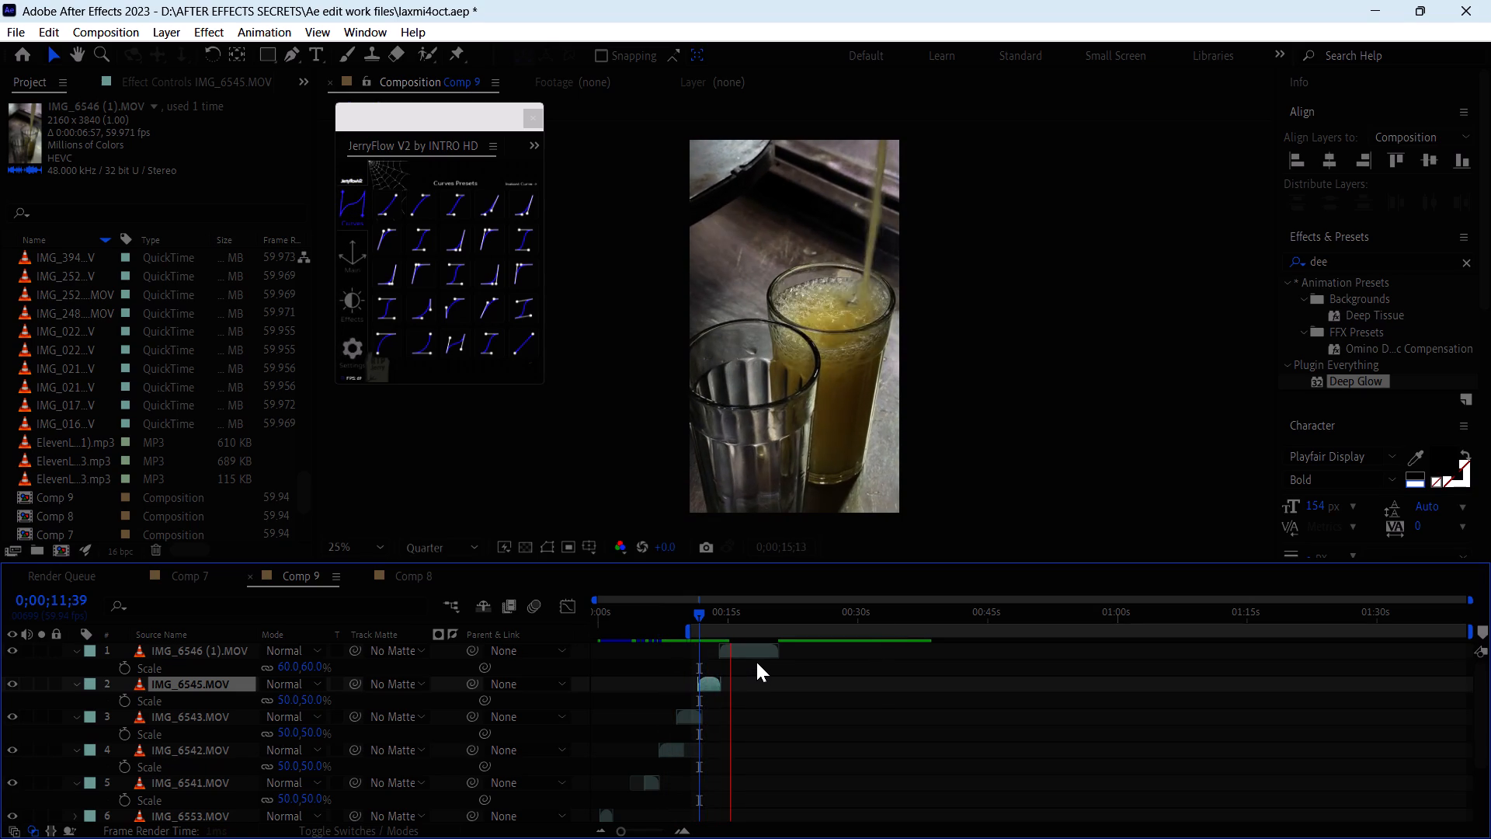
pyautogui.press('space')
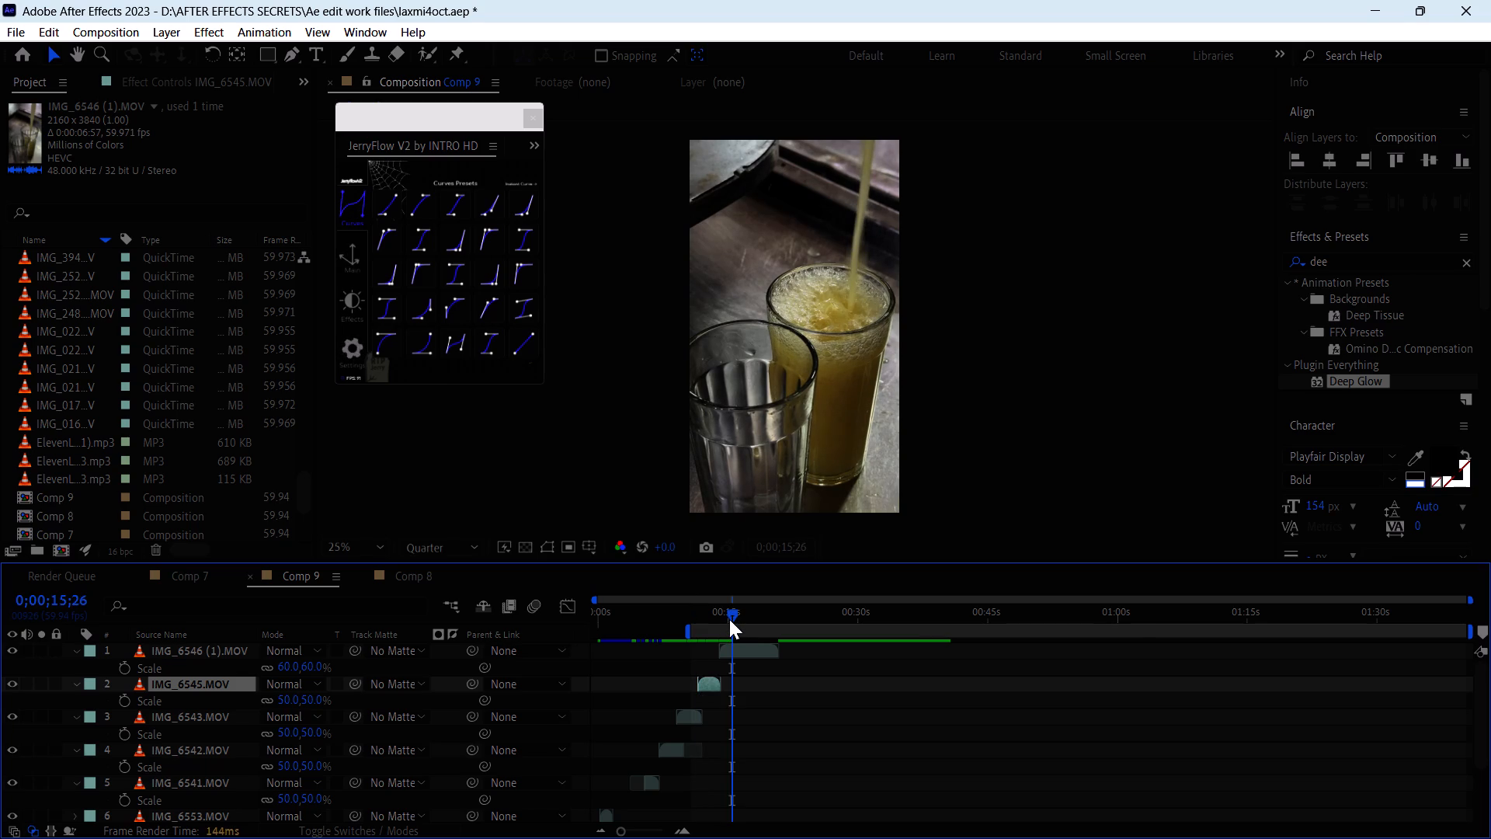
pyautogui.moveTo(729, 619); pyautogui.dragTo(757, 659)
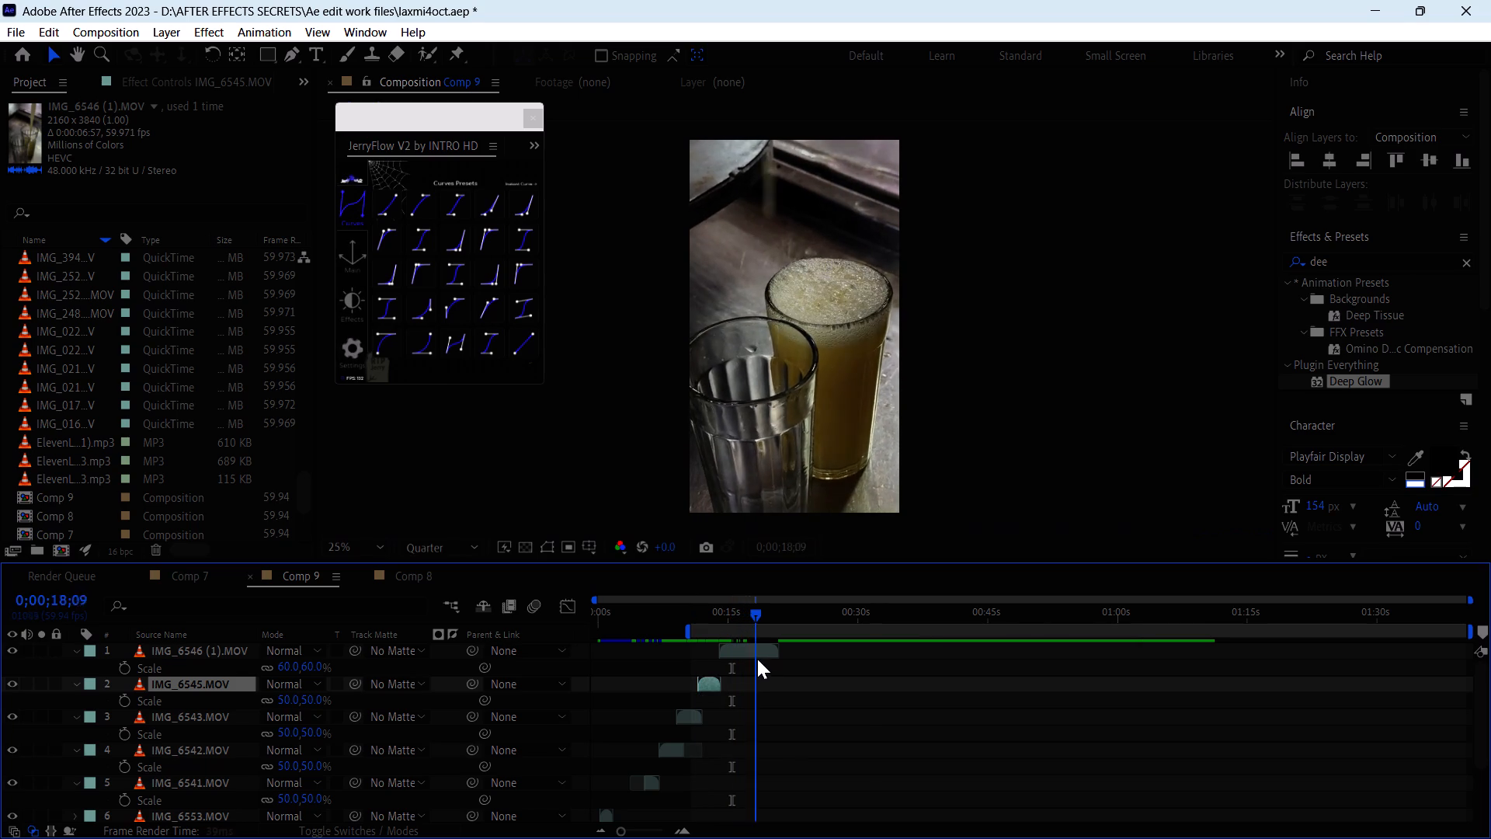
pyautogui.moveTo(757, 659); pyautogui.dragTo(762, 666)
pyautogui.press('space')
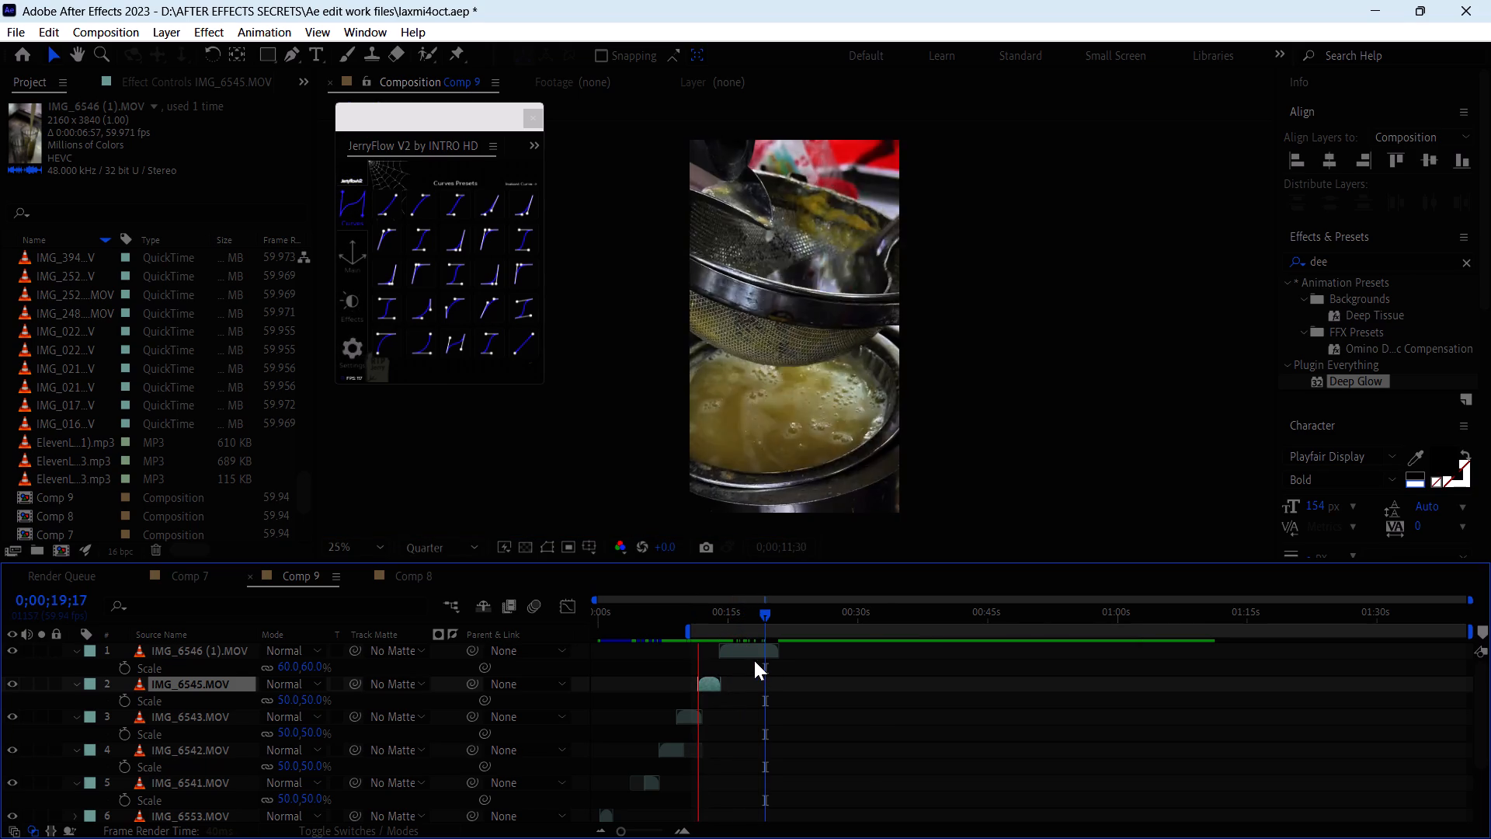
# Save the project laxmi4oct.aep.
pyautogui.hotkey('ctrl', 's')
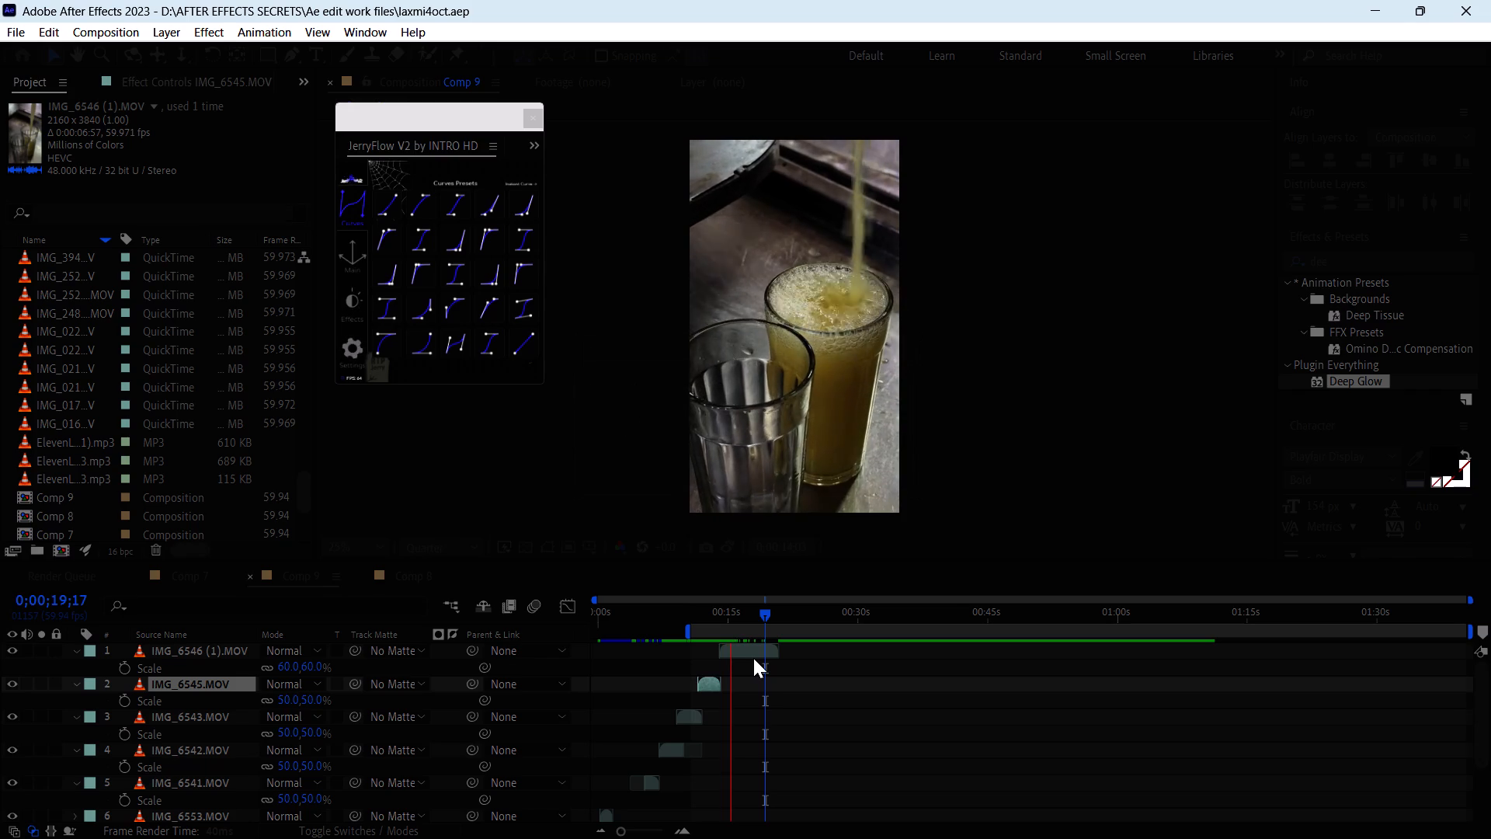
# Scrub through IMG_6546 (1).MOV between about 0;00;16 and 0;00;19 to examine the juice pours into the two glasses.
pyautogui.moveTo(764, 611); pyautogui.dragTo(763, 613)
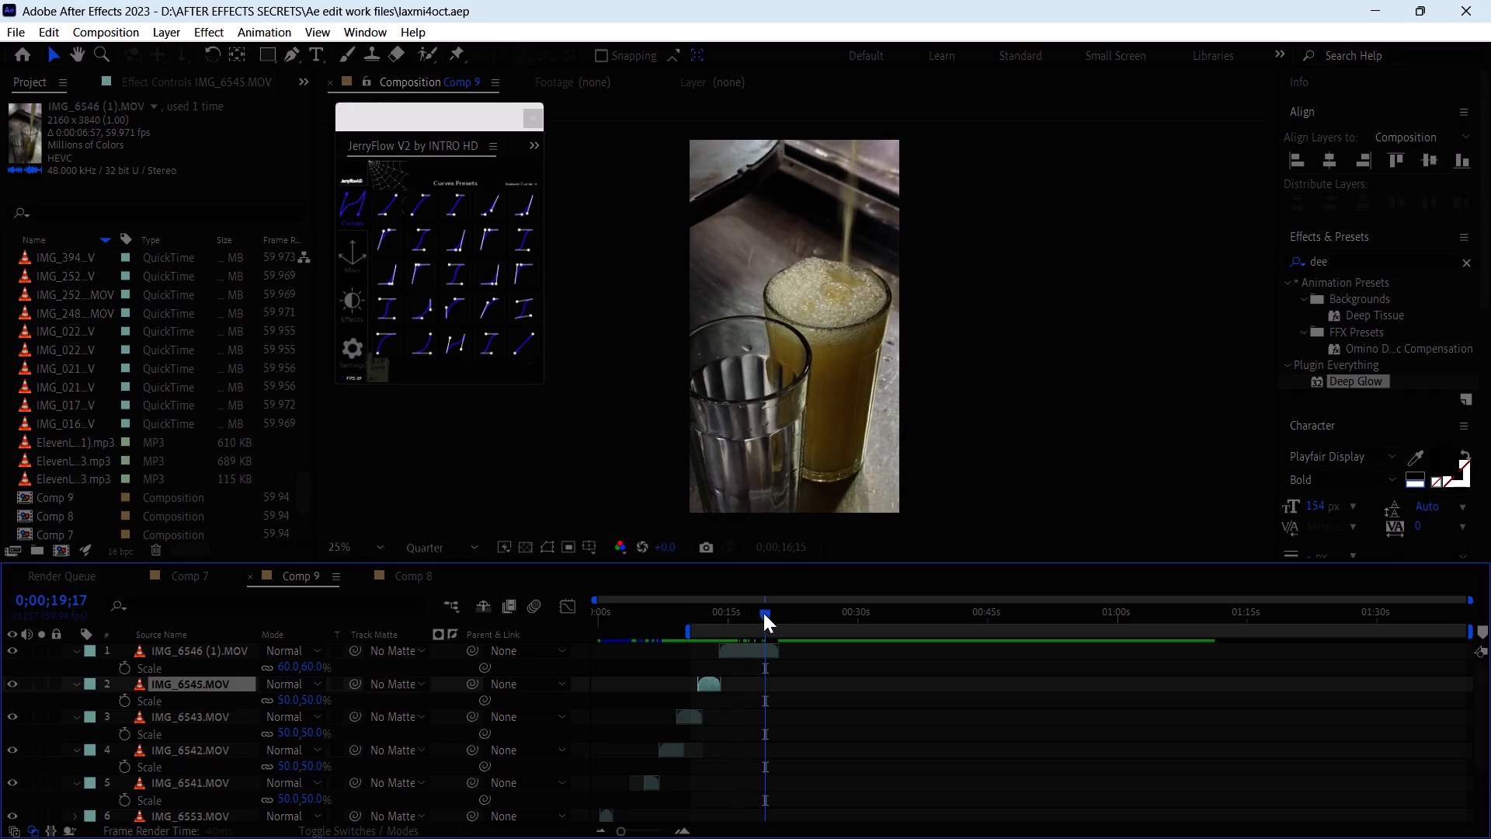
pyautogui.moveTo(763, 613); pyautogui.dragTo(742, 643)
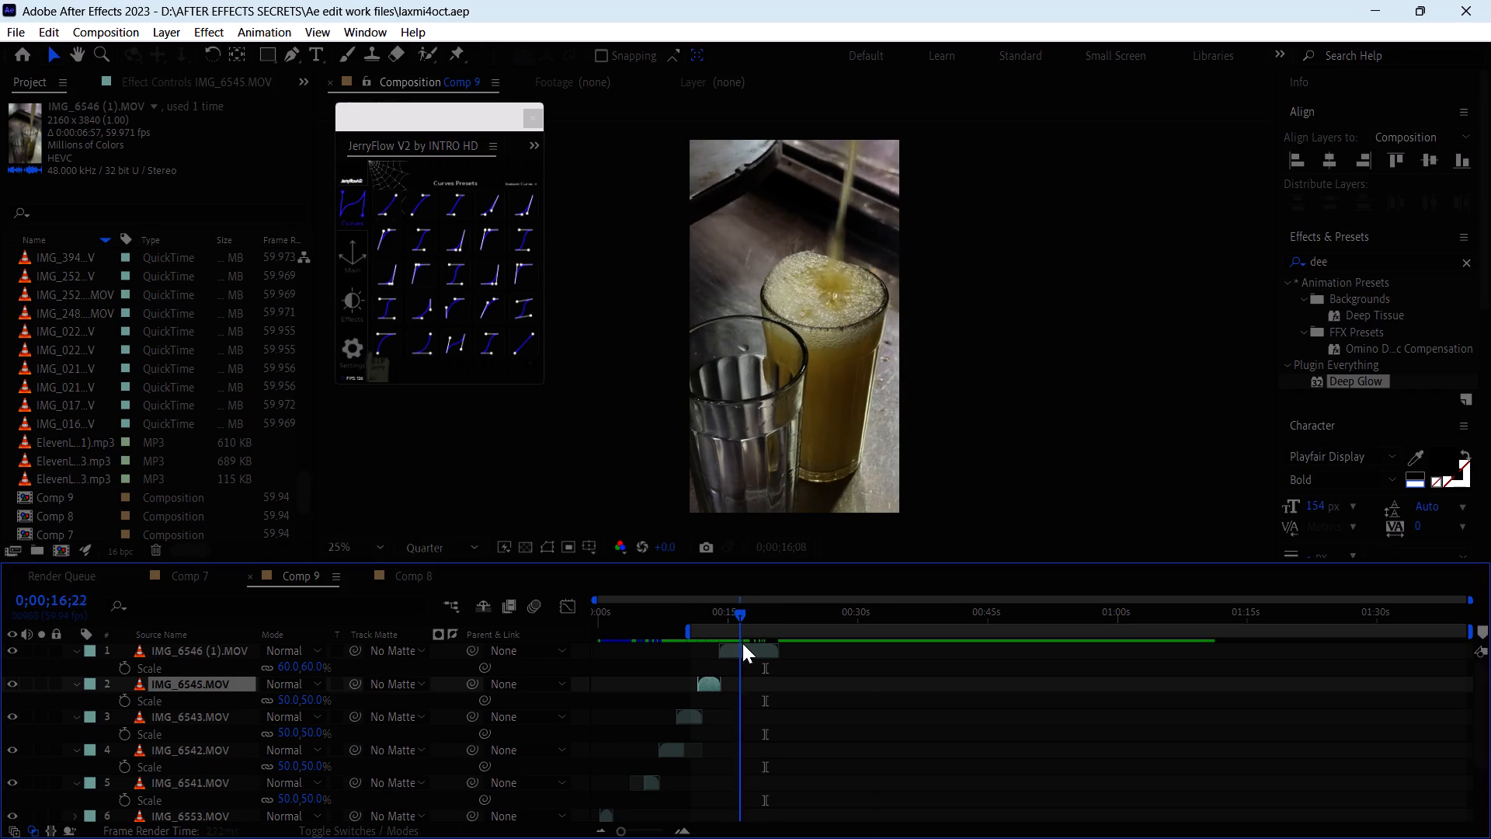
pyautogui.moveTo(742, 643); pyautogui.dragTo(770, 637)
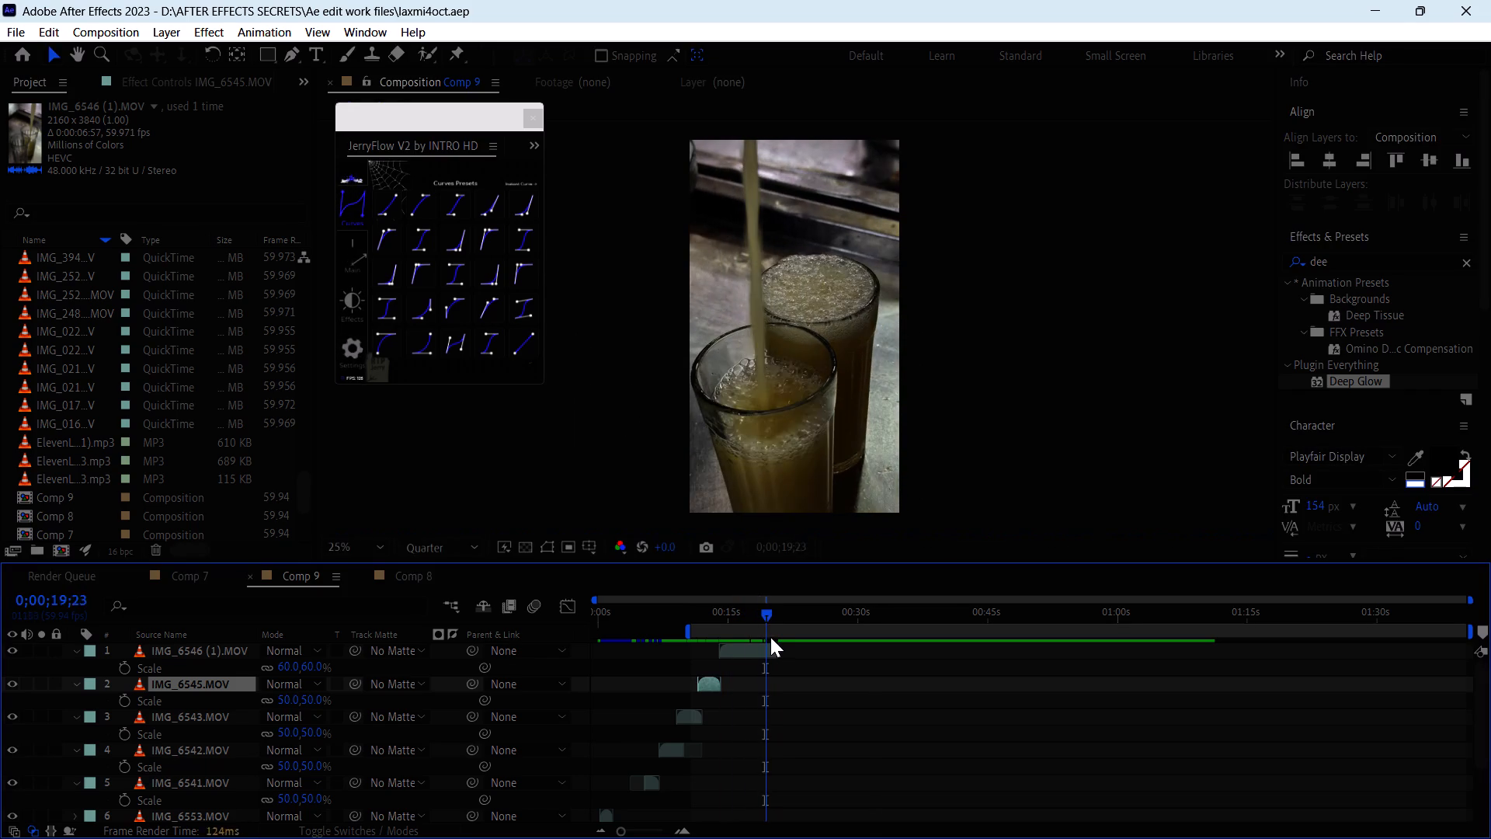
pyautogui.moveTo(770, 637); pyautogui.dragTo(759, 646)
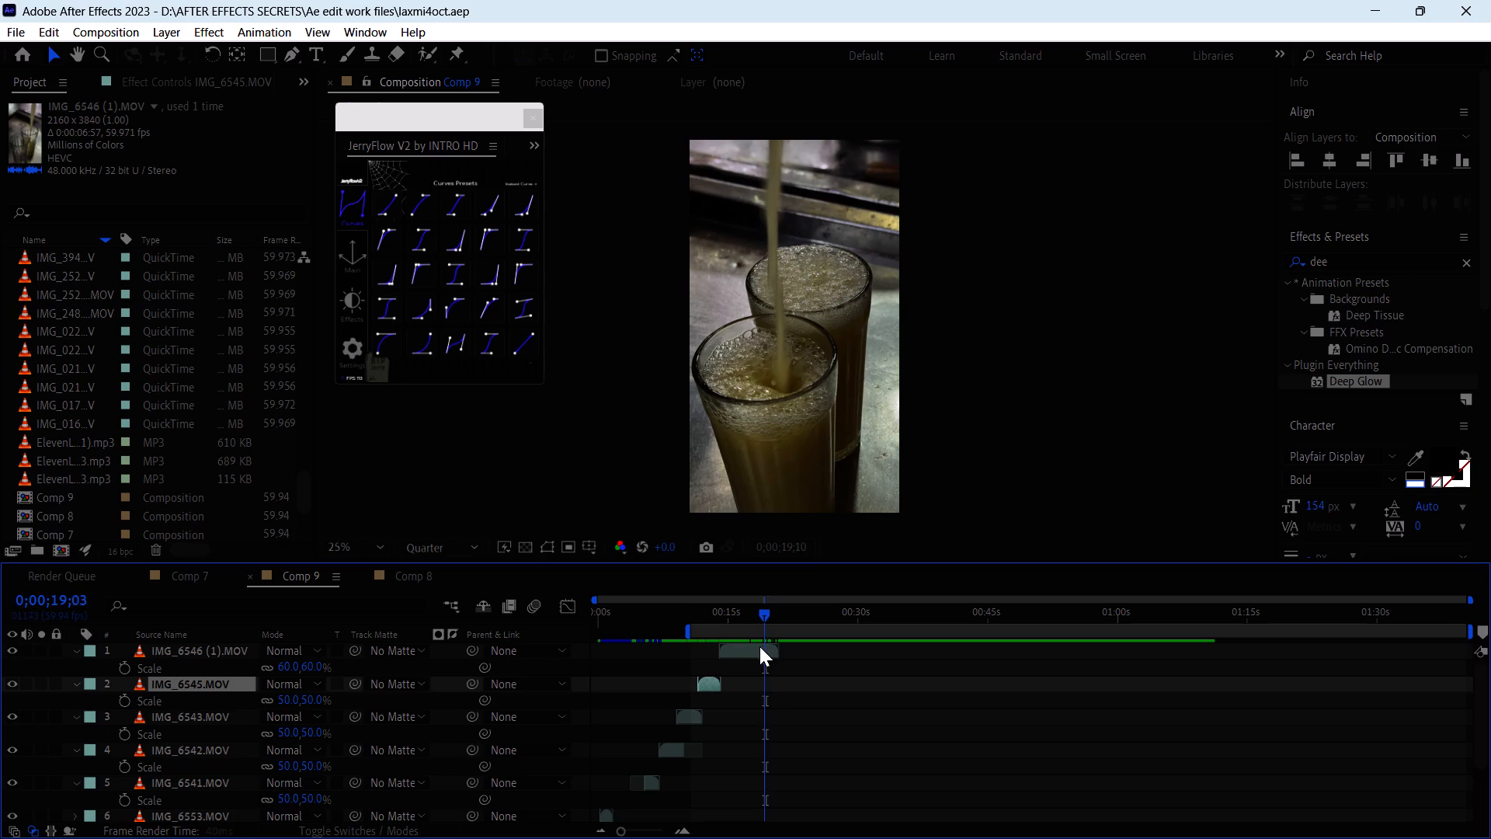
pyautogui.moveTo(759, 646); pyautogui.dragTo(743, 648)
# Start the work area at about 0;00;14 and play back IMG_6546 (1).MOV in short stretches to look for its cut point.
pyautogui.moveTo(688, 628); pyautogui.dragTo(719, 654)
pyautogui.press('space')
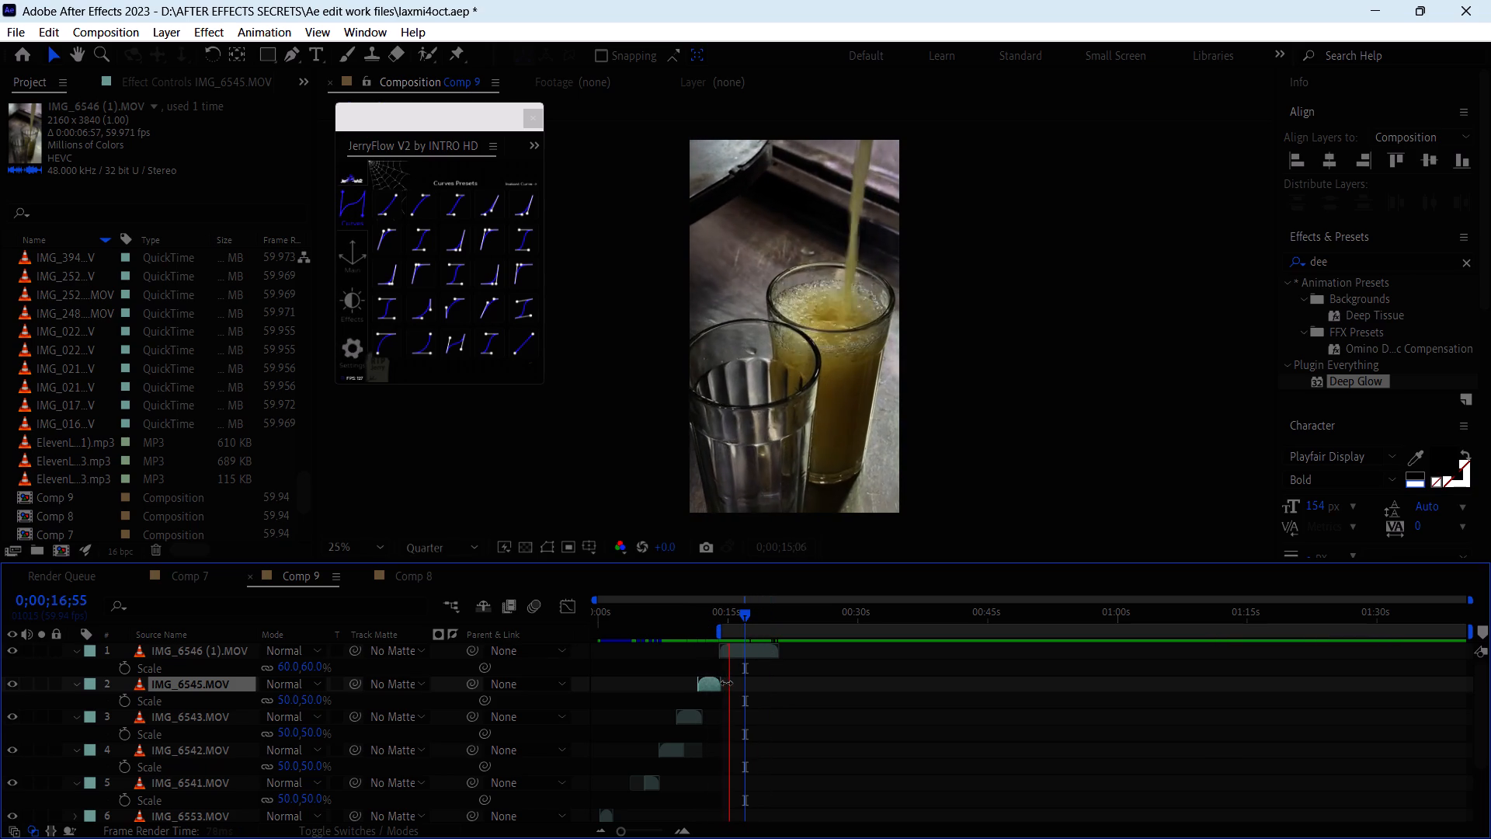
pyautogui.press('space')
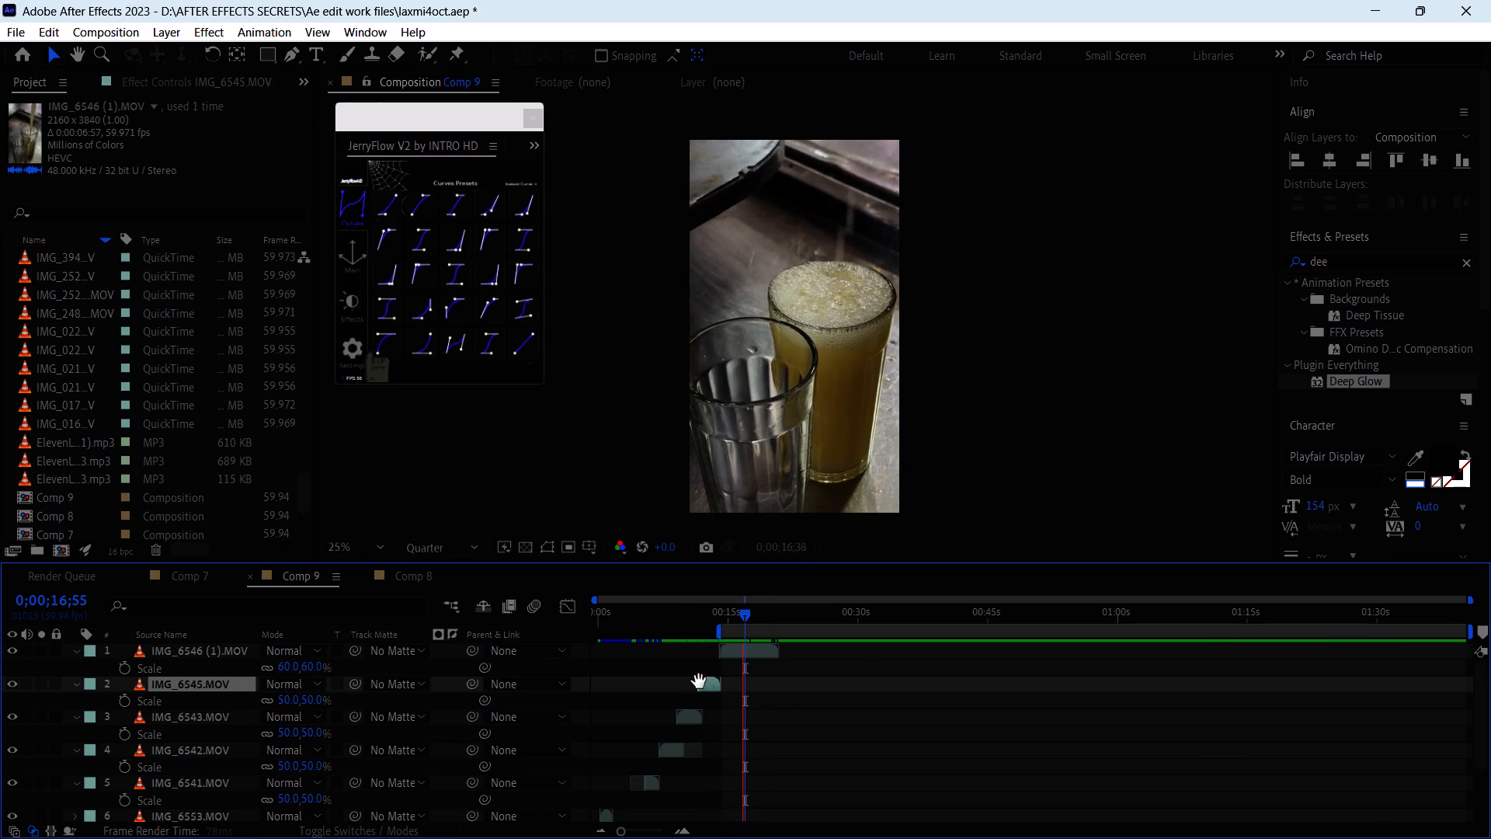
pyautogui.press('space')
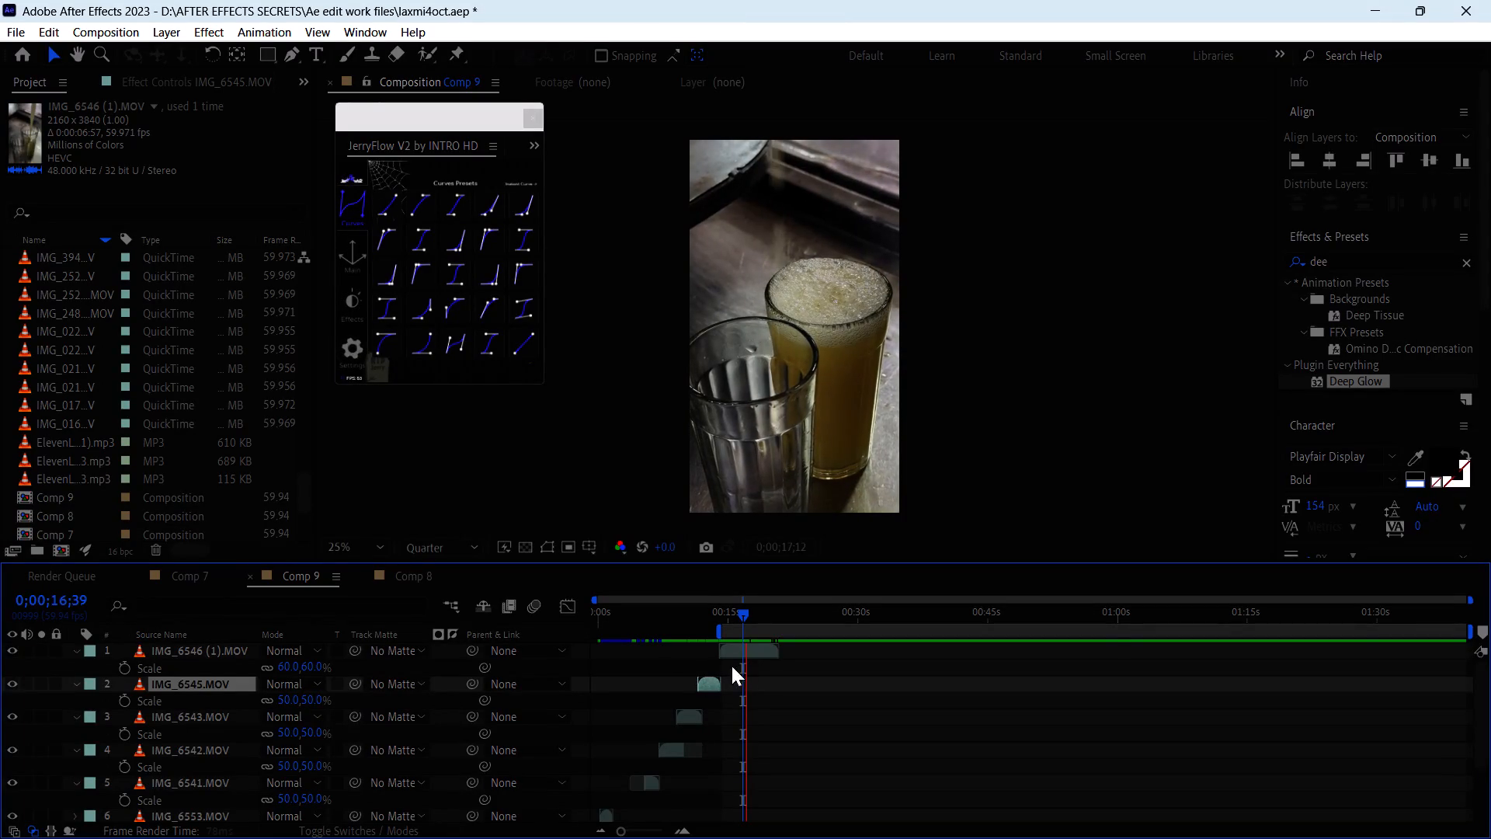
pyautogui.press('space')
pyautogui.press('space')
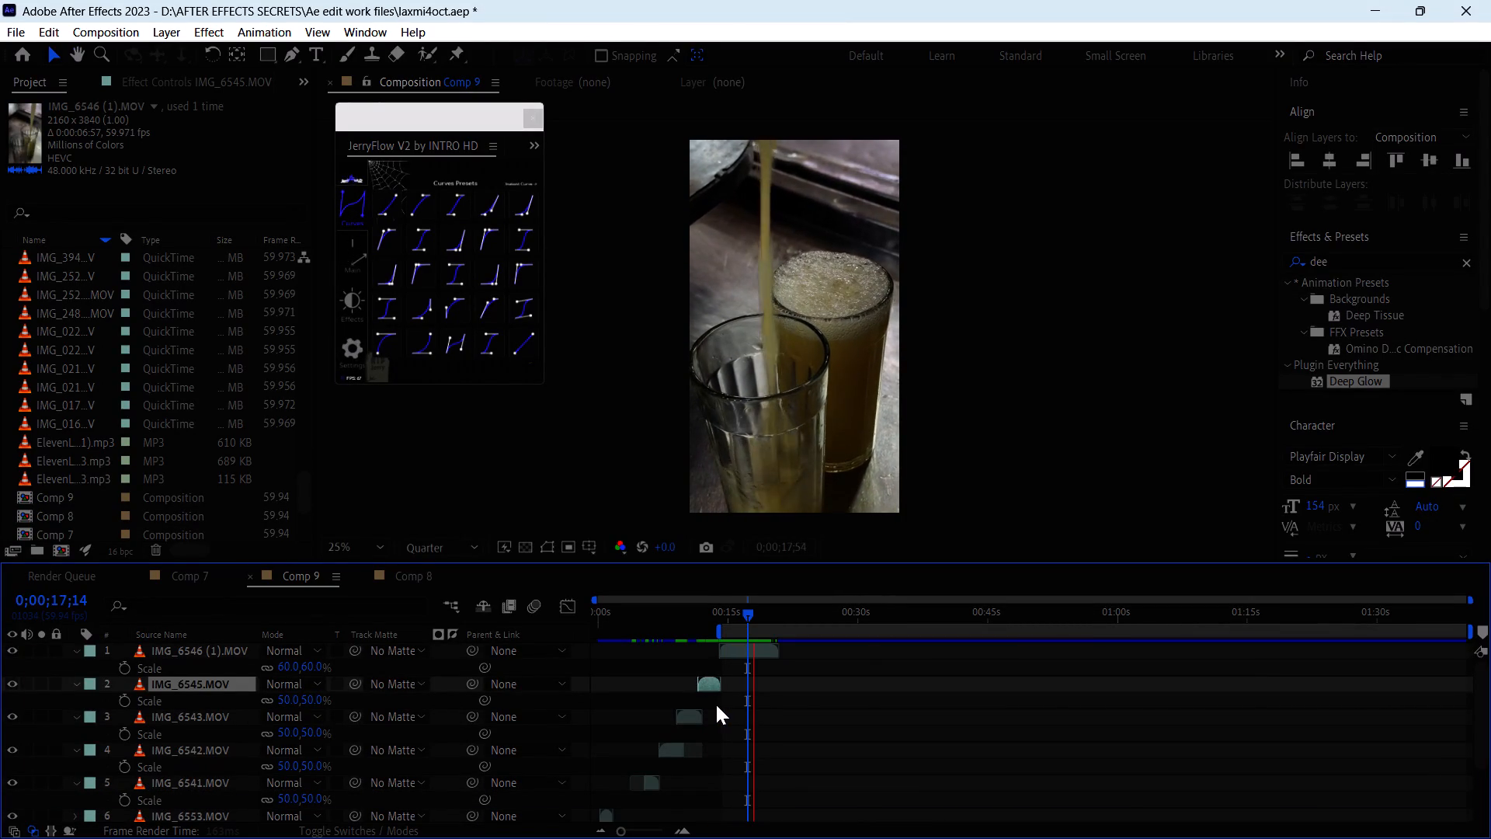
# Keyframe the opacity of IMG_6546 (1).MOV from 100% at 0;00;18;01 down to 1% at 0;00;19;37.
pyautogui.press('space')
pyautogui.press('6')
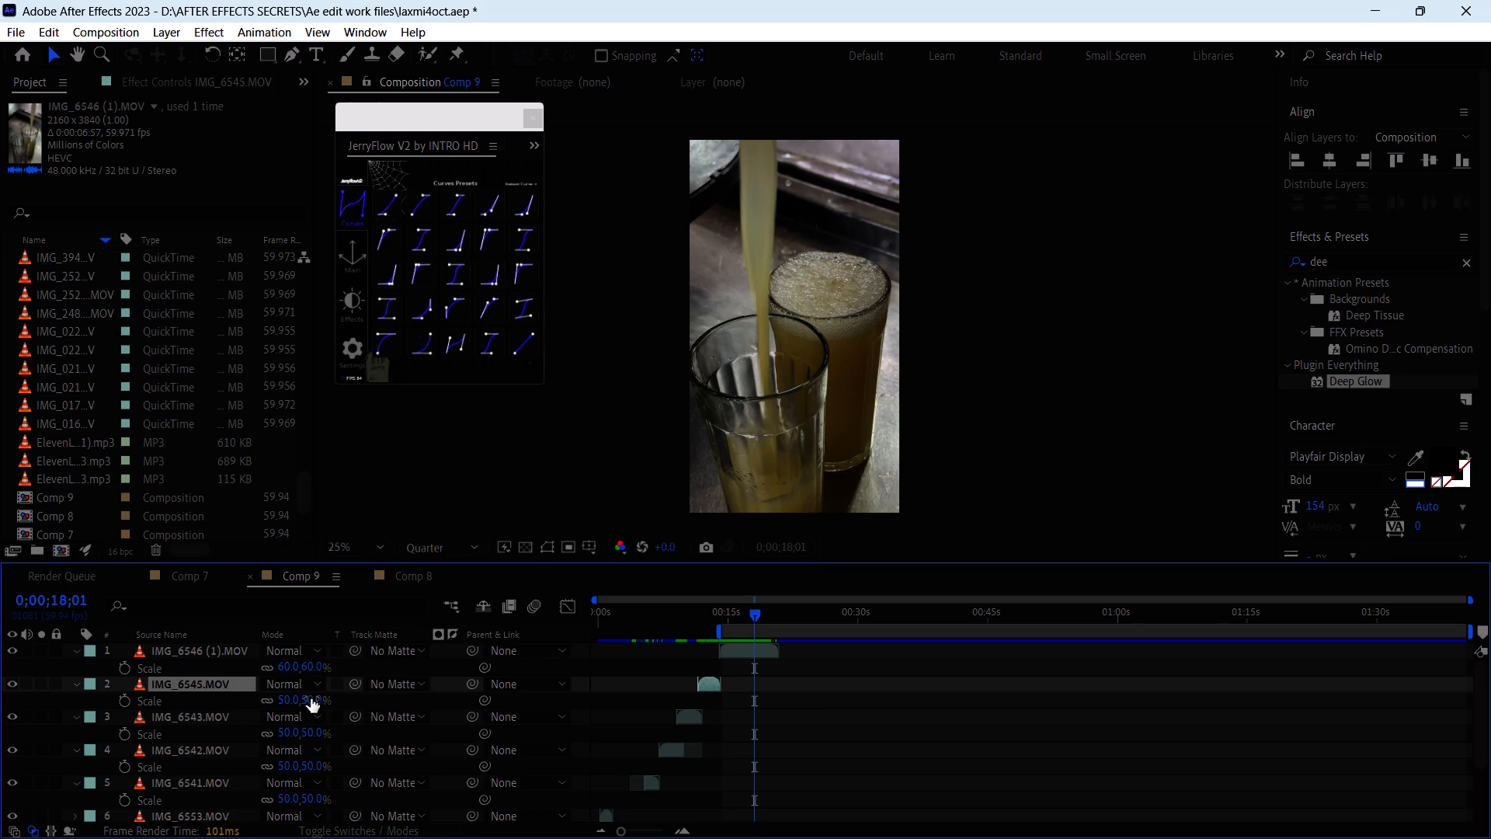
pyautogui.click(242, 661)
pyautogui.click(245, 653)
pyautogui.press('7')
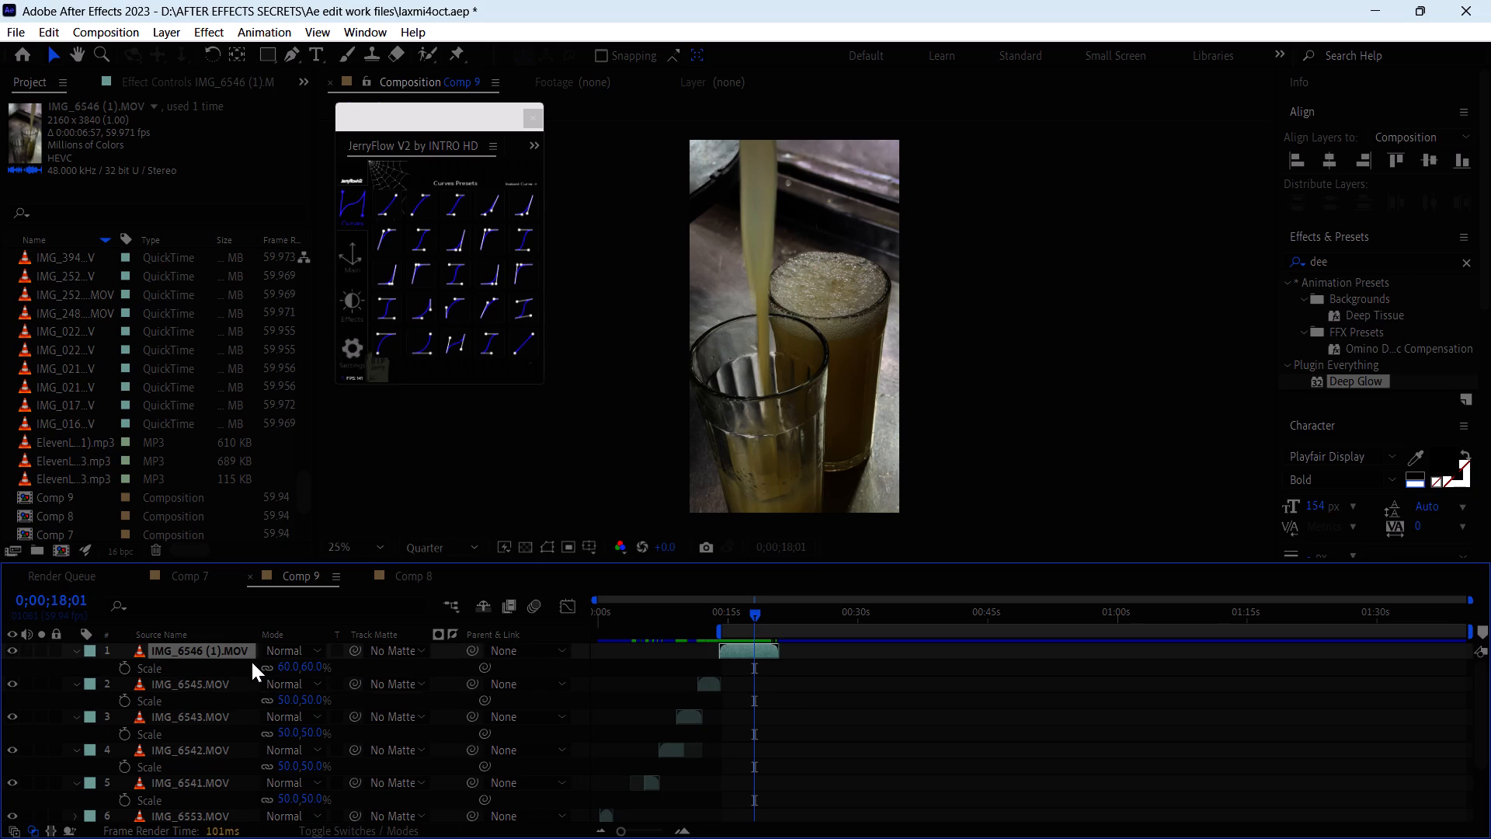
pyautogui.press('6')
pyautogui.press('t')
pyautogui.click(125, 670)
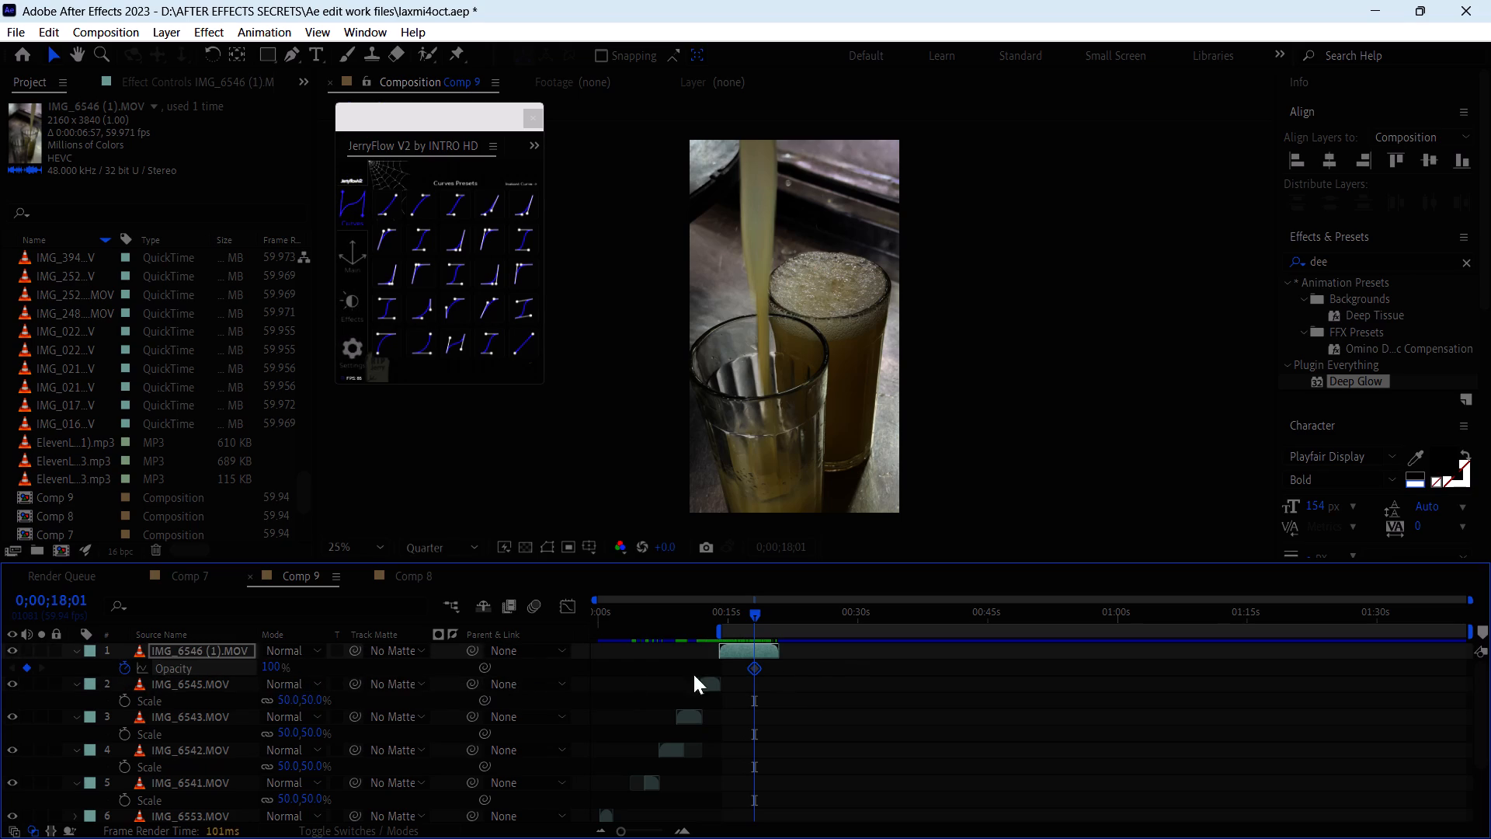
pyautogui.moveTo(751, 615); pyautogui.dragTo(765, 629)
pyautogui.moveTo(269, 663); pyautogui.dragTo(0, 646)
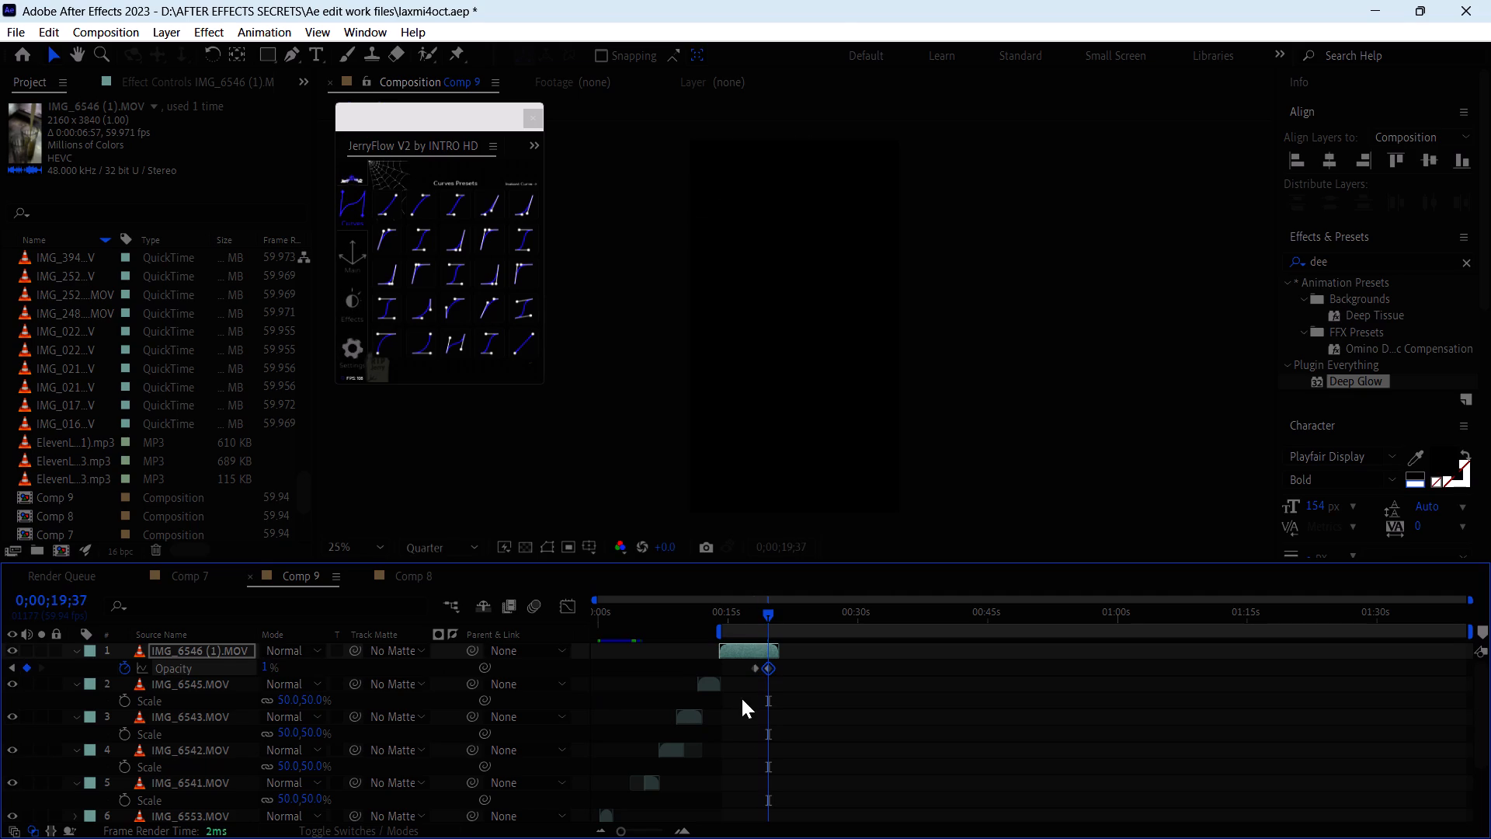
# Shift both opacity keyframes about one second later, ease them with a JerryFlow curve preset and preview the fade-out.
pyautogui.moveTo(797, 668); pyautogui.dragTo(735, 688)
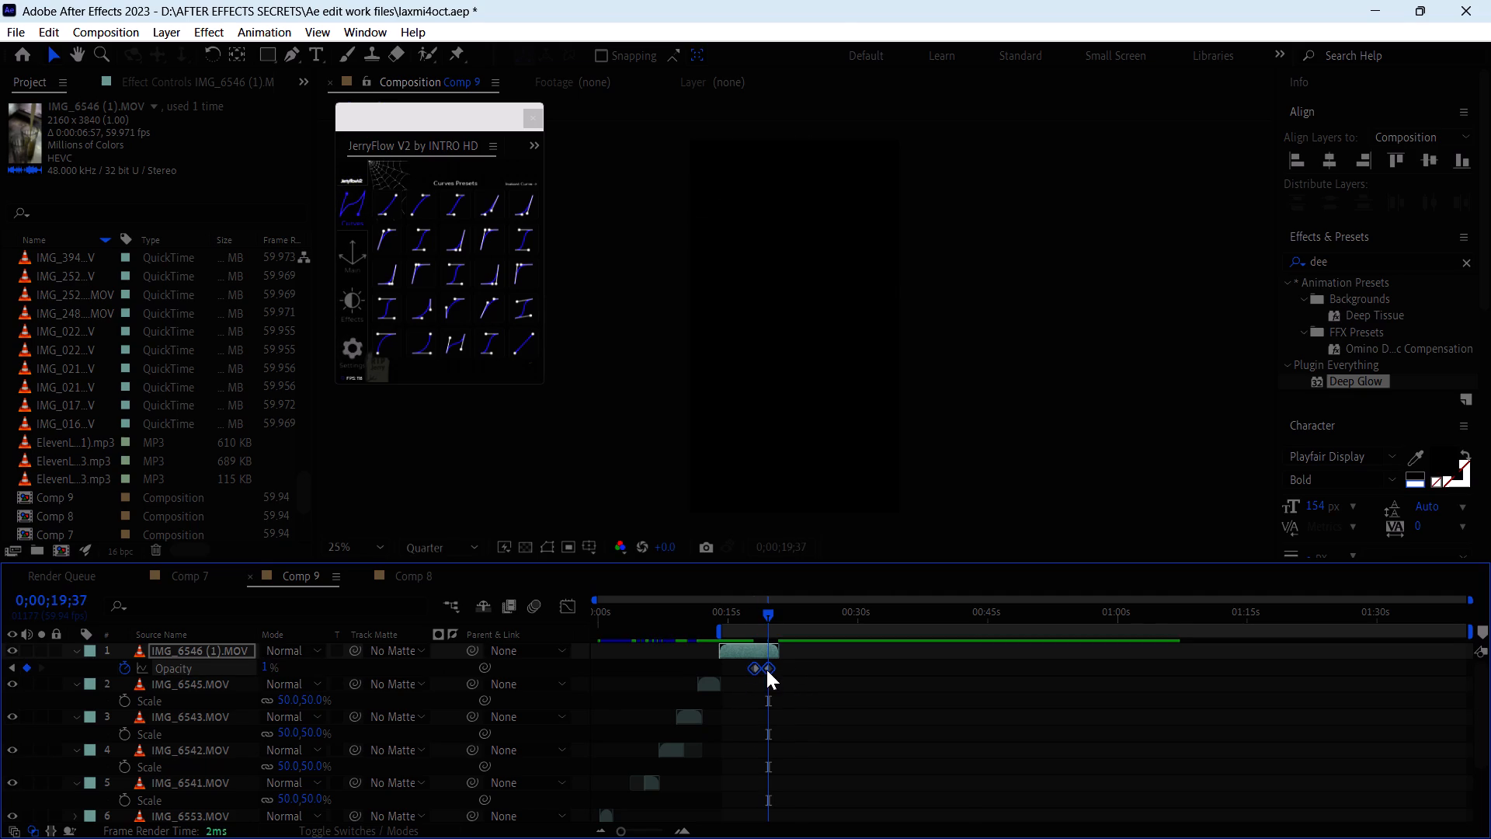
pyautogui.moveTo(766, 670); pyautogui.dragTo(774, 679)
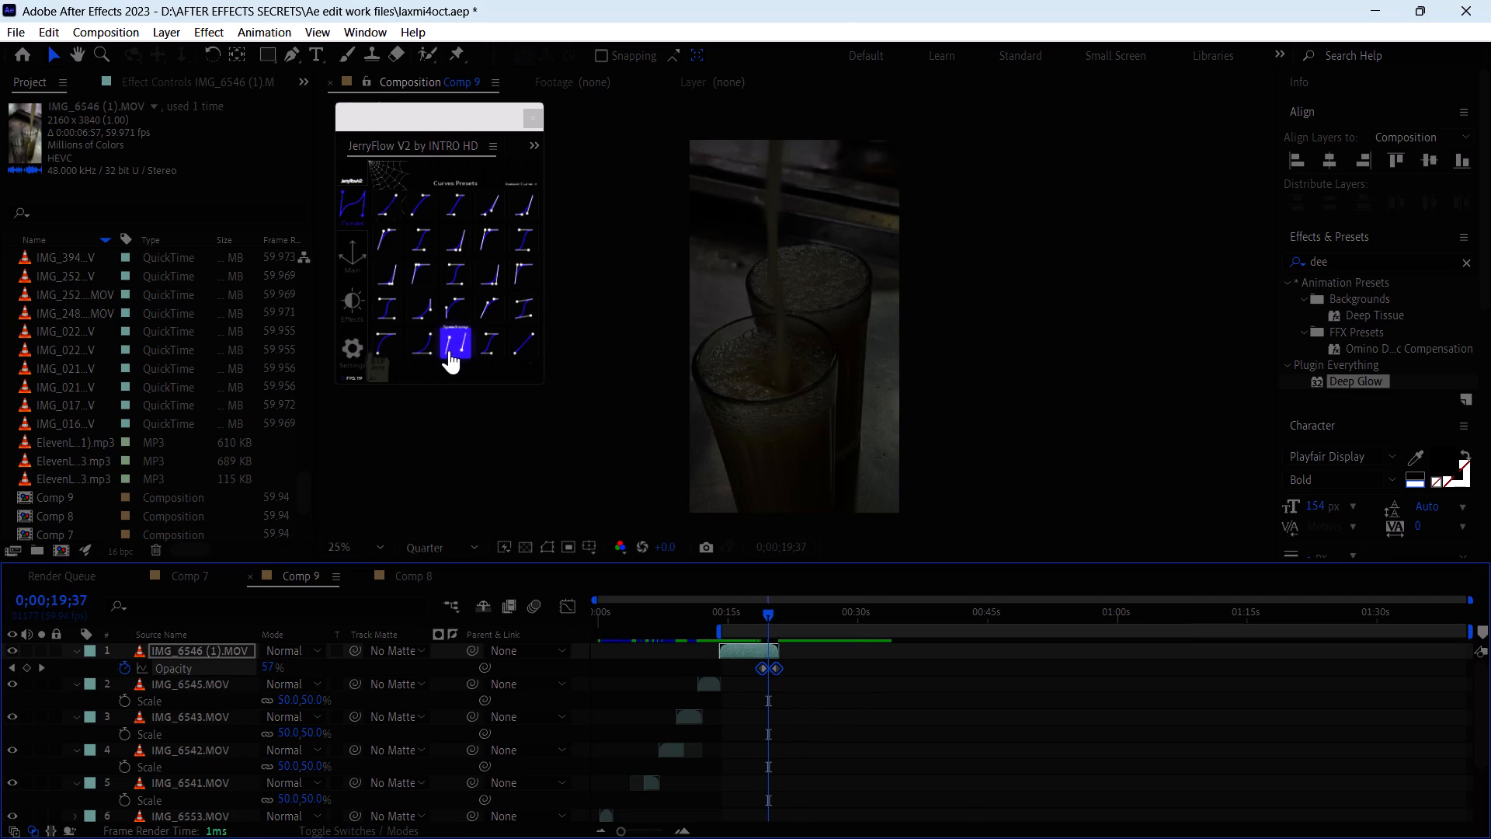
pyautogui.click(433, 345)
pyautogui.click(815, 693)
pyautogui.press('space')
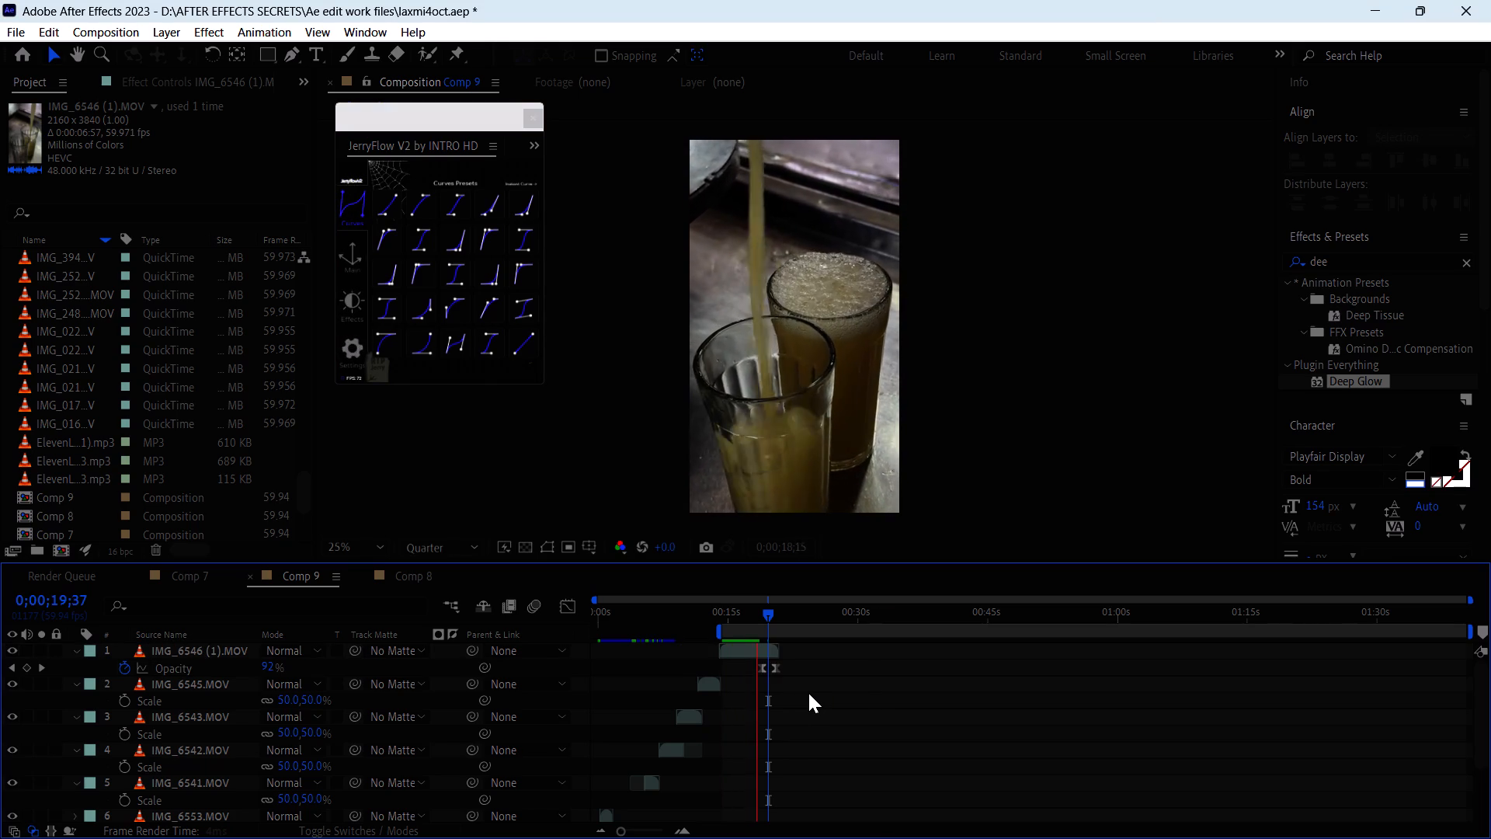
pyautogui.press('space')
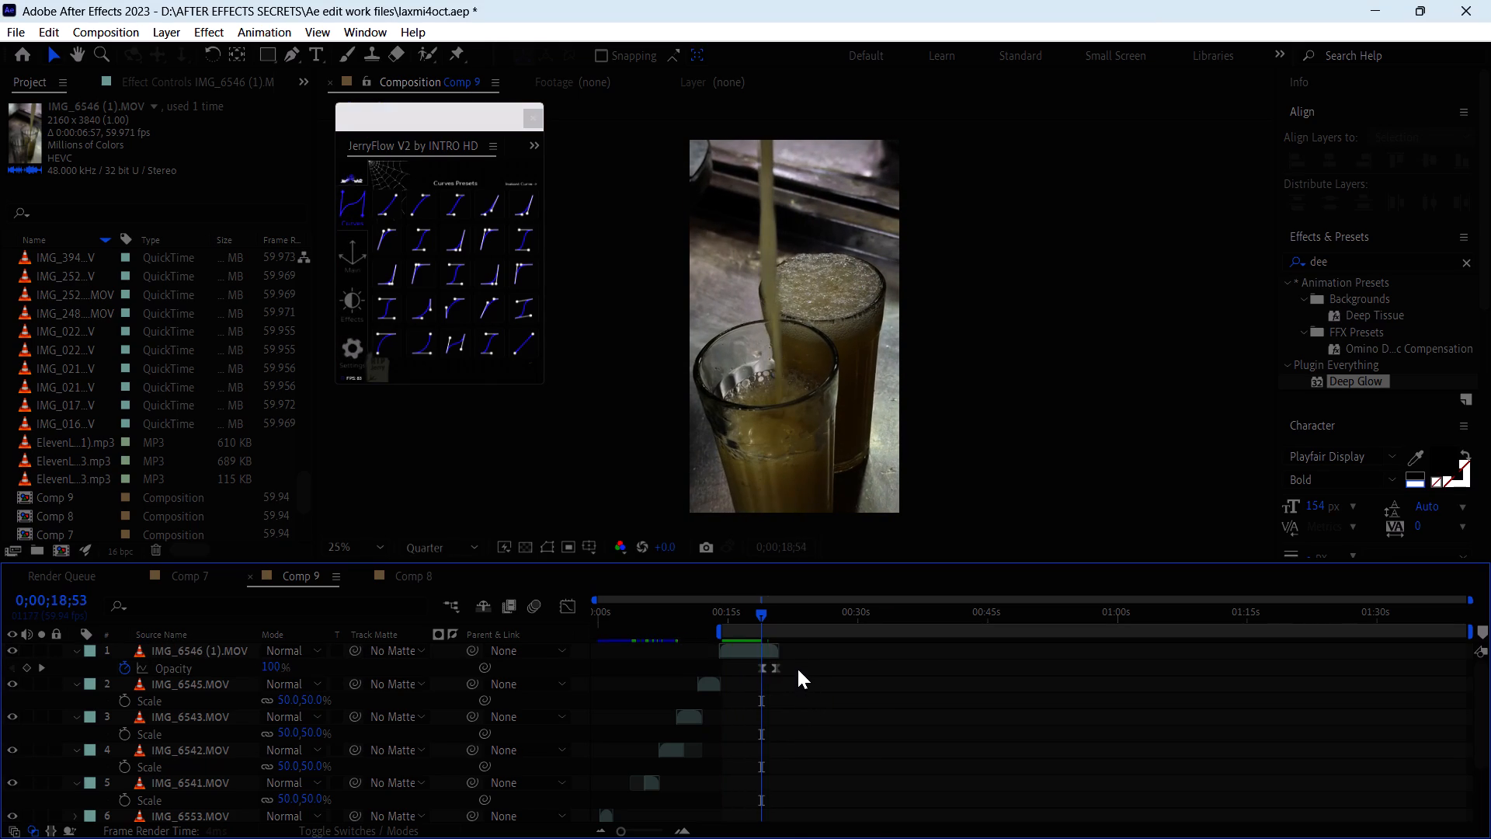
# Move the eased opacity keyframes earlier so the fade-out ends at about 0;00;19, and preview it.
pyautogui.moveTo(795, 664); pyautogui.dragTo(750, 677)
pyautogui.moveTo(777, 664); pyautogui.dragTo(770, 668)
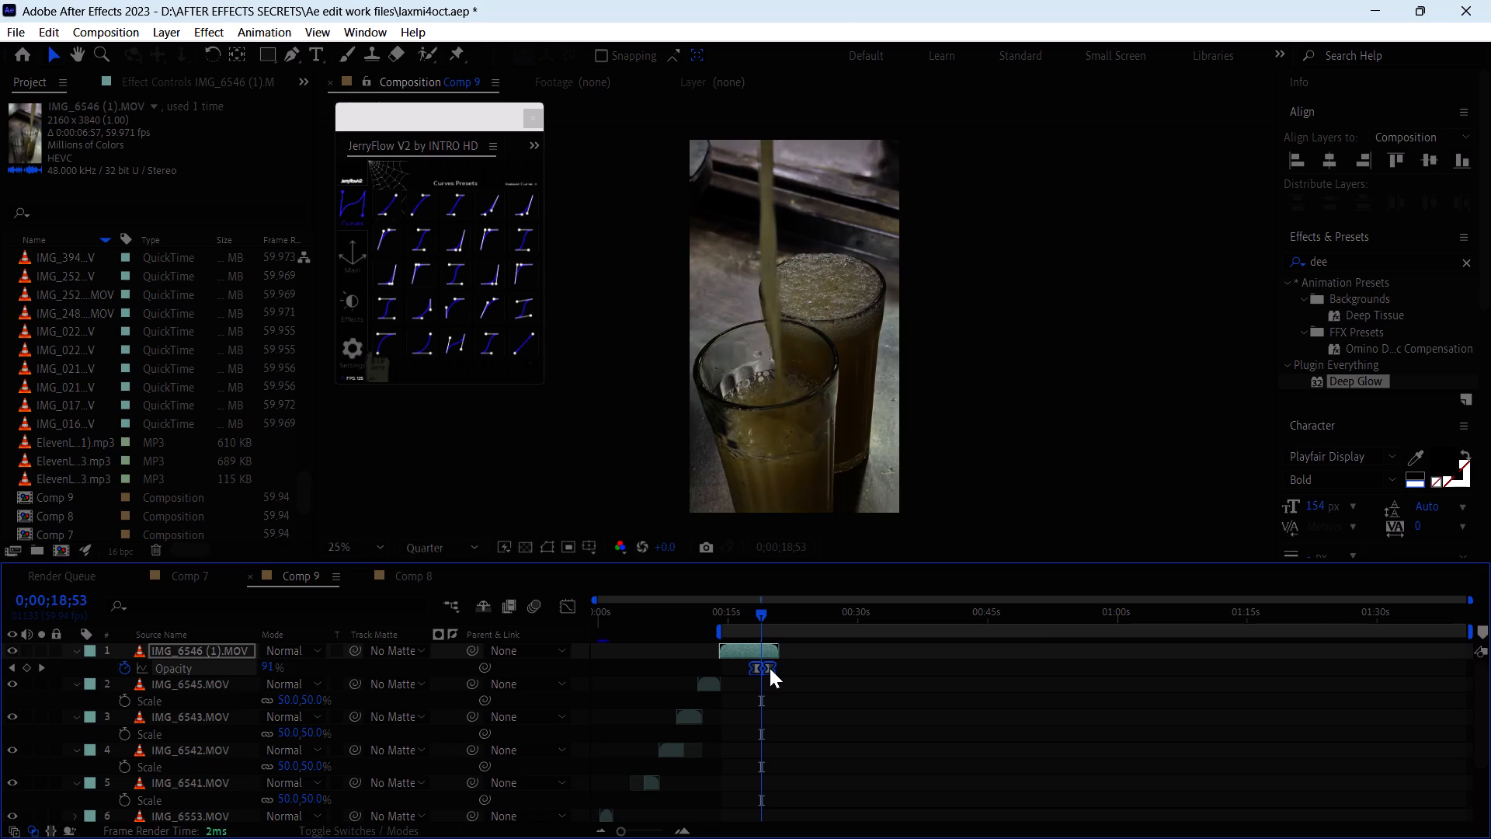
pyautogui.moveTo(770, 668); pyautogui.dragTo(765, 671)
pyautogui.press('space')
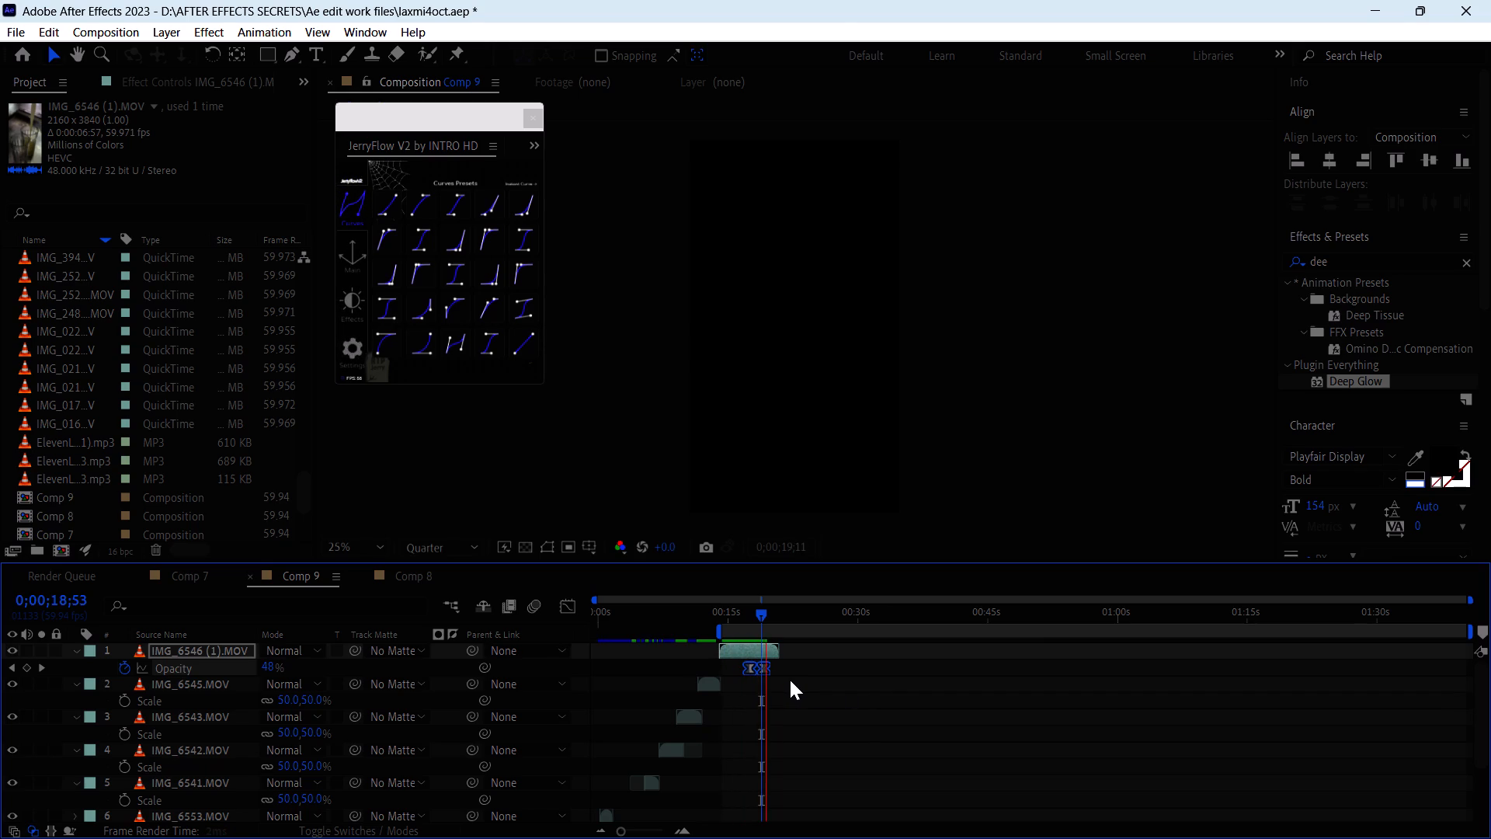
pyautogui.press('space')
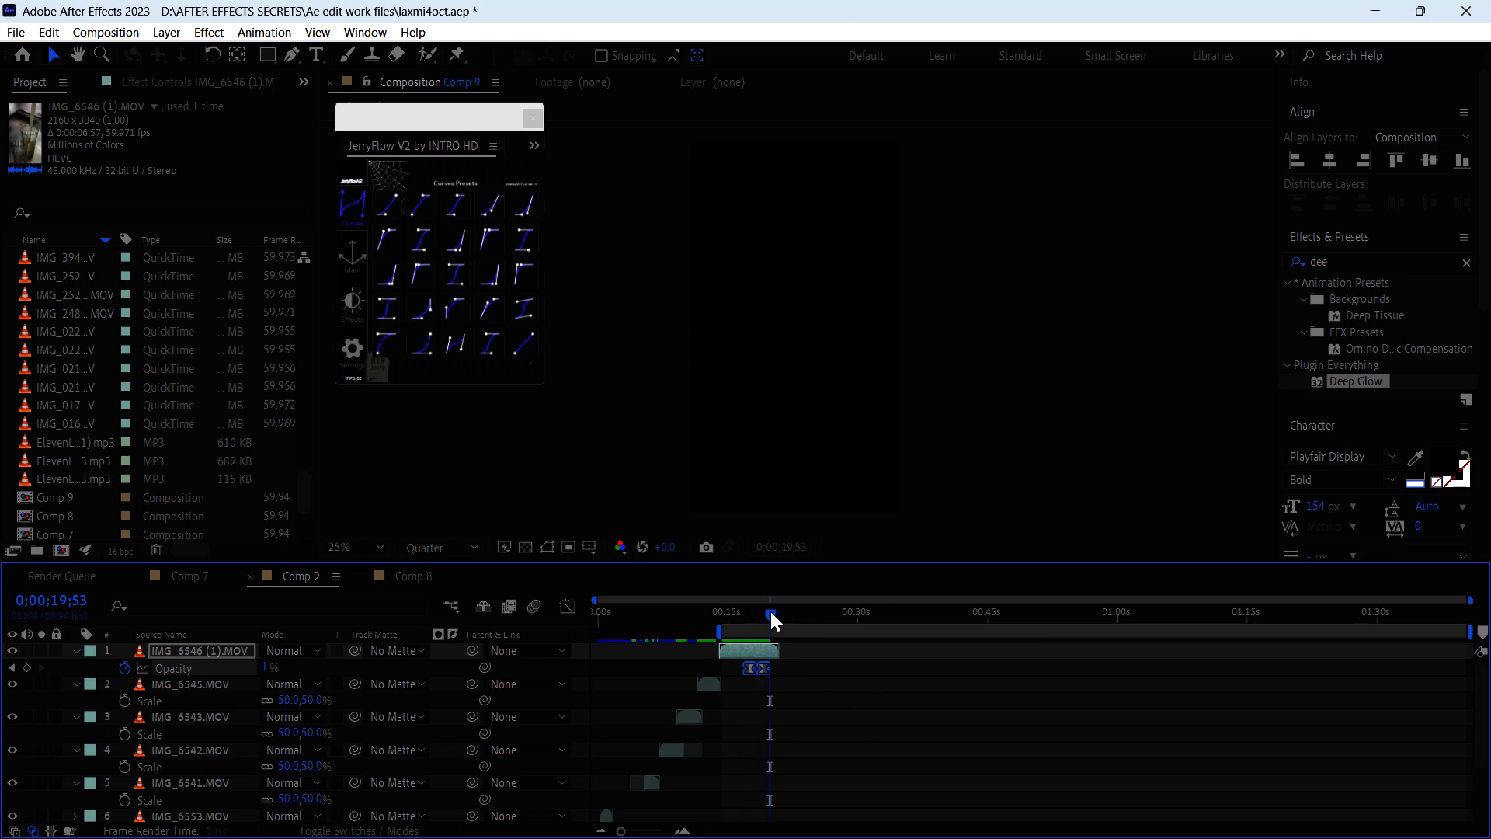
# Start the work area at the beginning of Comp 9 and play back the cut through the fade-out.
pyautogui.moveTo(766, 612); pyautogui.dragTo(773, 646)
pyautogui.moveTo(719, 629); pyautogui.dragTo(427, 624)
pyautogui.press('space')
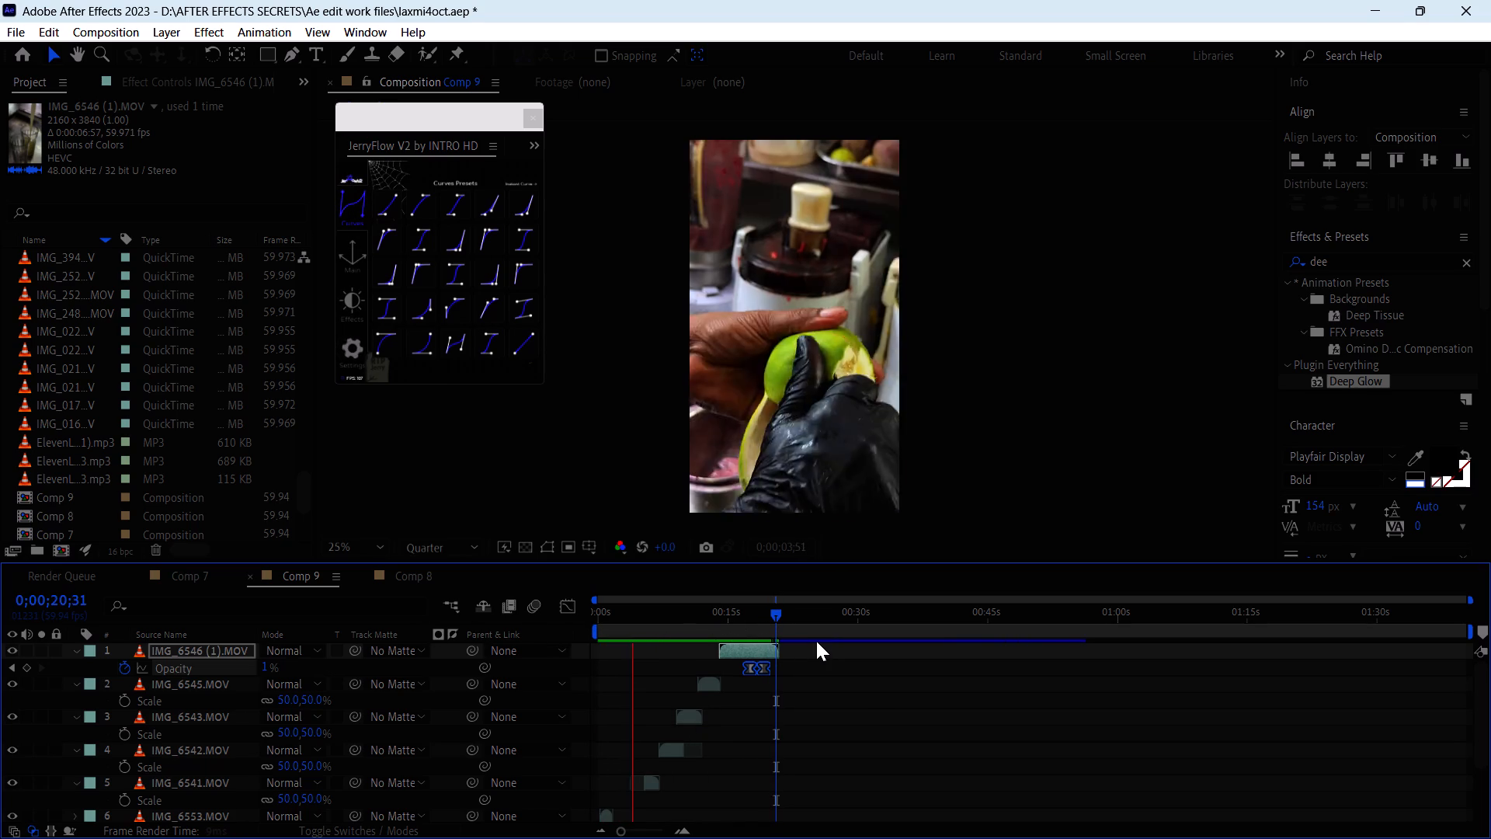
pyautogui.press('space')
pyautogui.press('space')
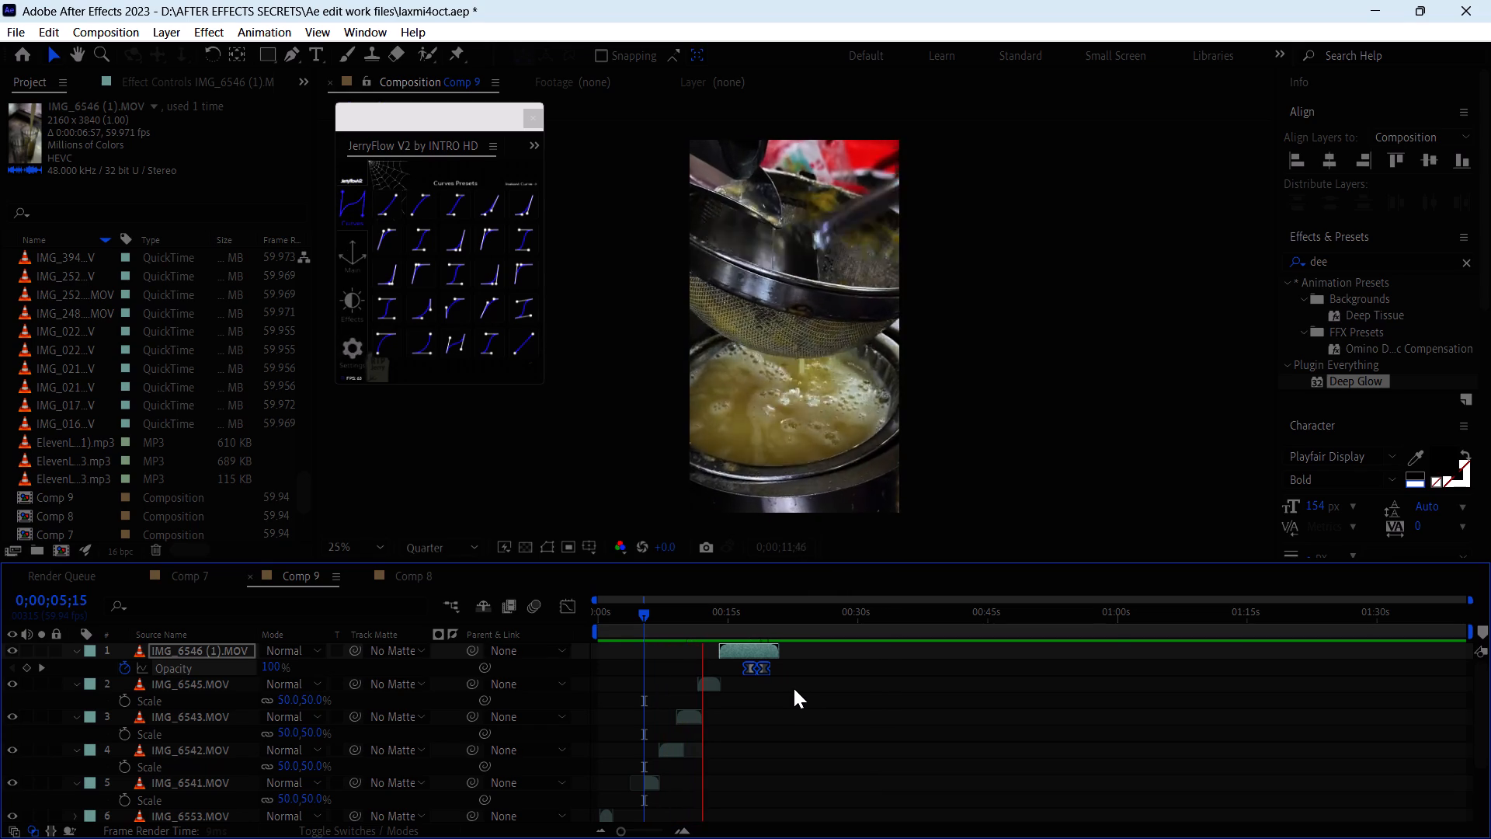
pyautogui.click(773, 731)
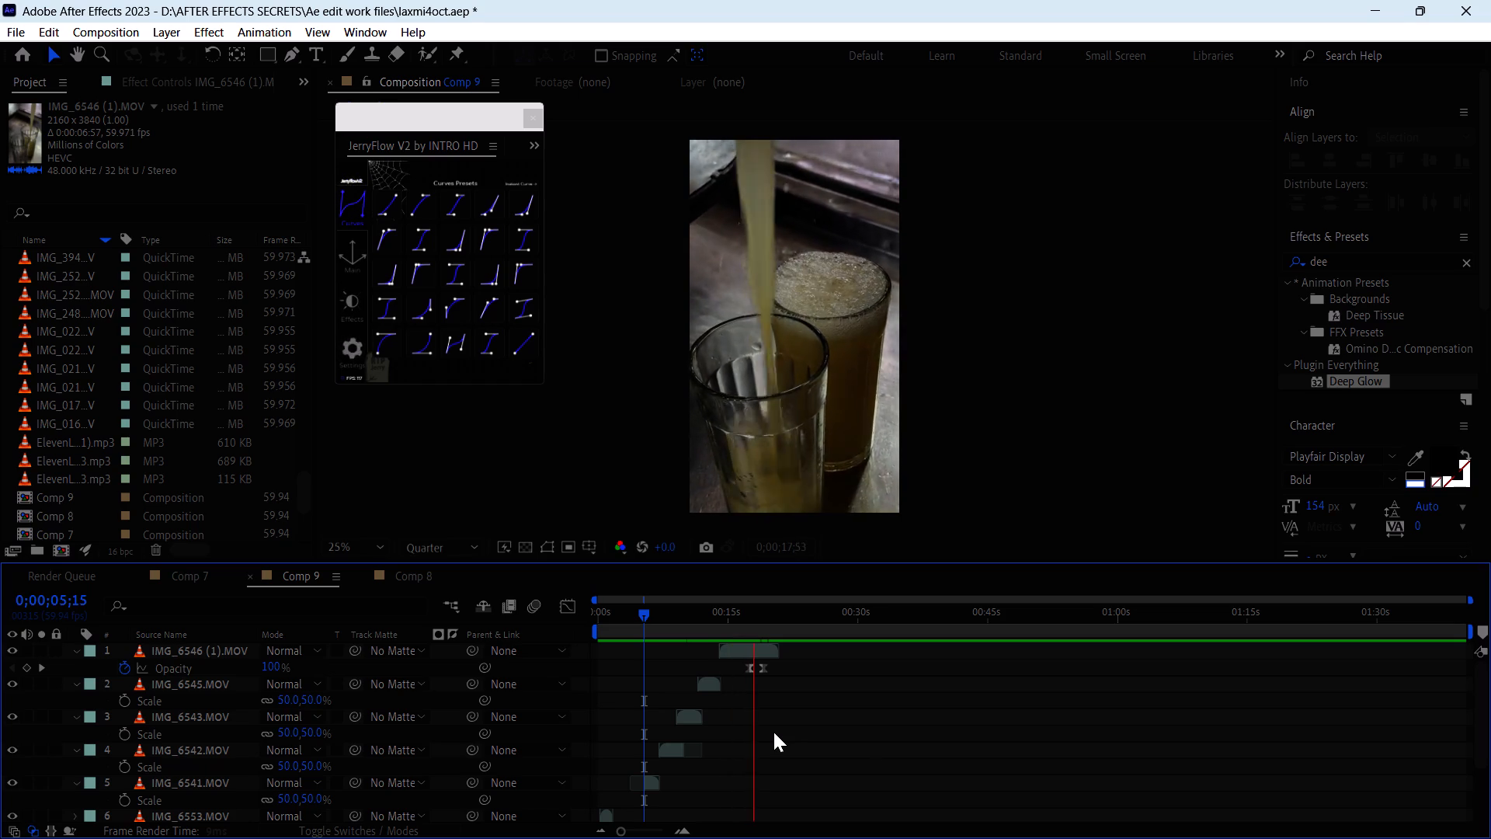
pyautogui.press('space')
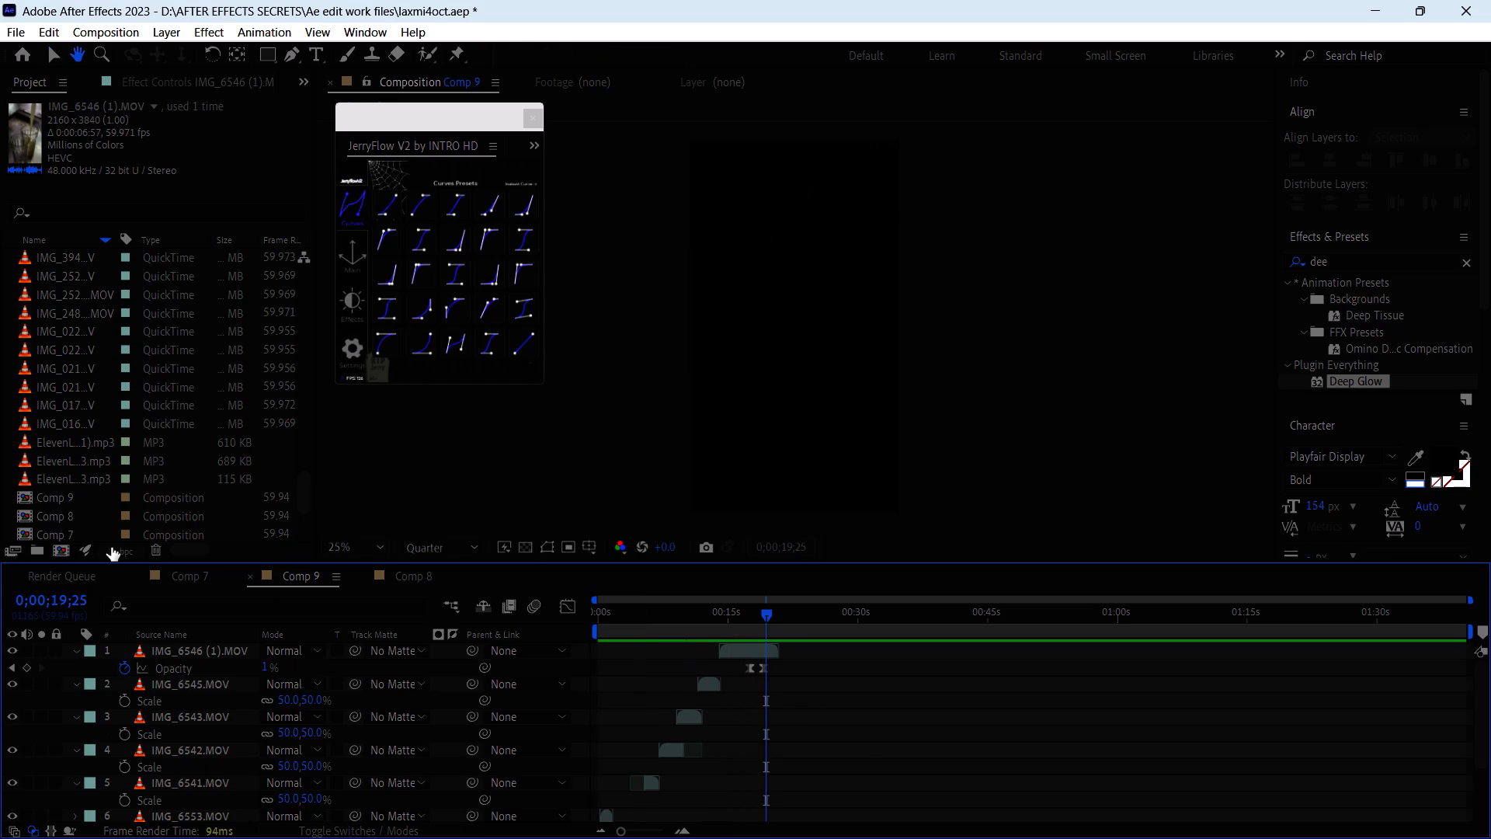
# Copy the address text layer and both WhatsApp logo comp layers from Comp 8 into Comp 9.
pyautogui.click(423, 581)
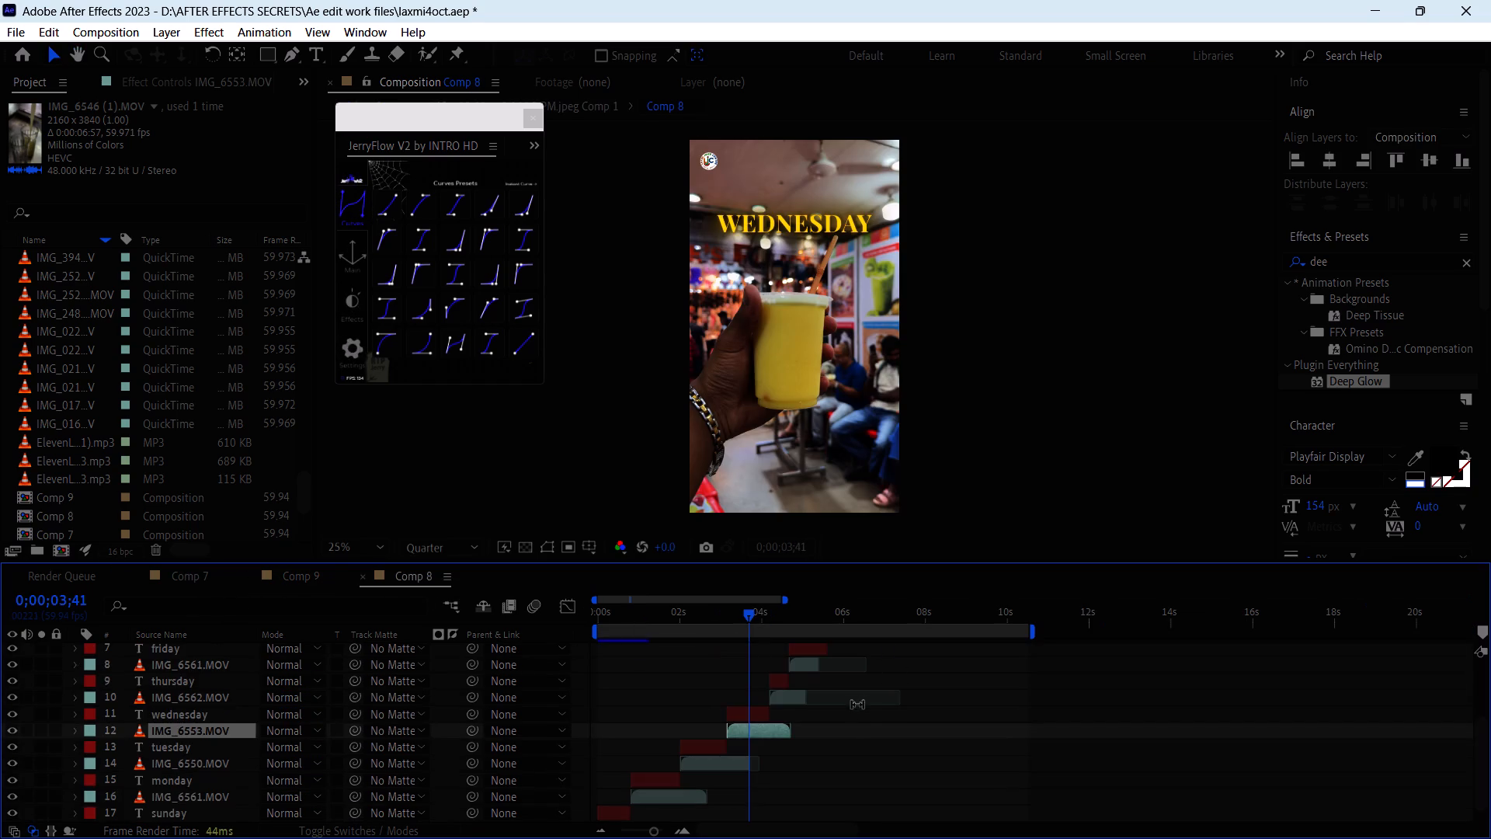
pyautogui.scroll(7, 851, 705)
pyautogui.click(881, 703)
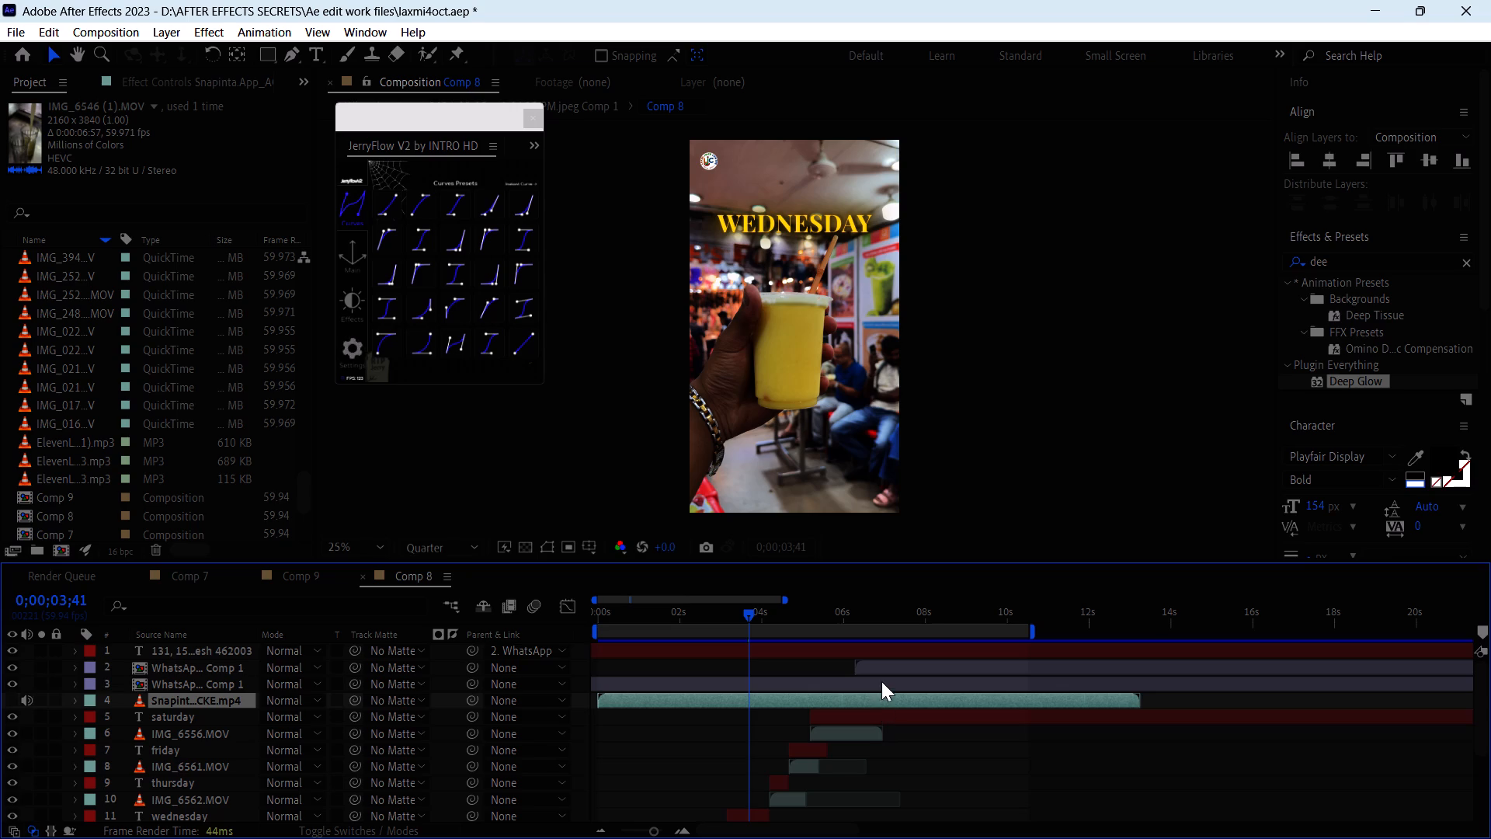
pyautogui.click(883, 681)
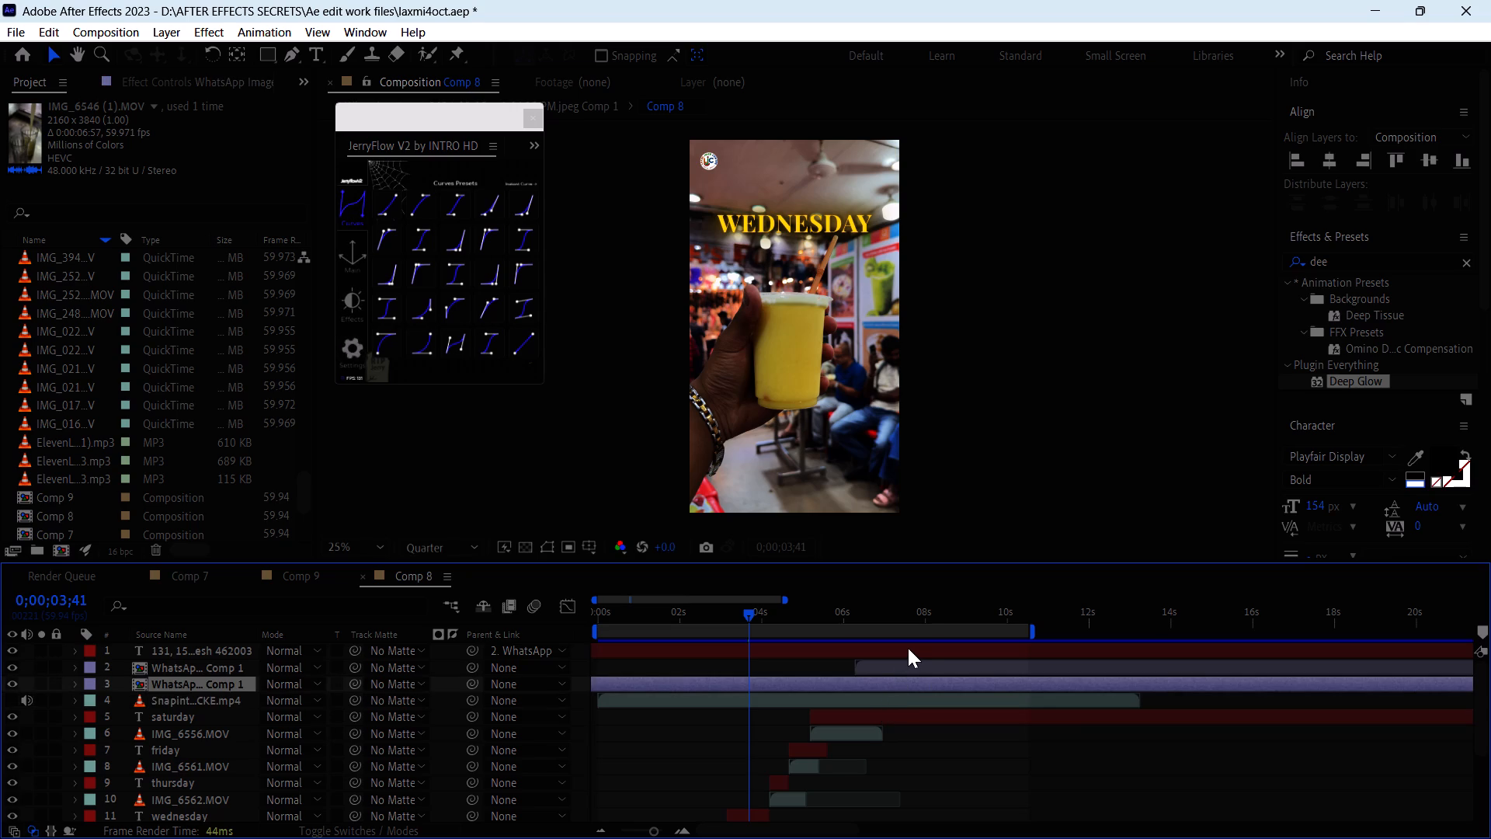
pyautogui.keyDown('shift'); pyautogui.click(908, 648); pyautogui.keyUp('shift')
pyautogui.hotkey('ctrl', 'c')
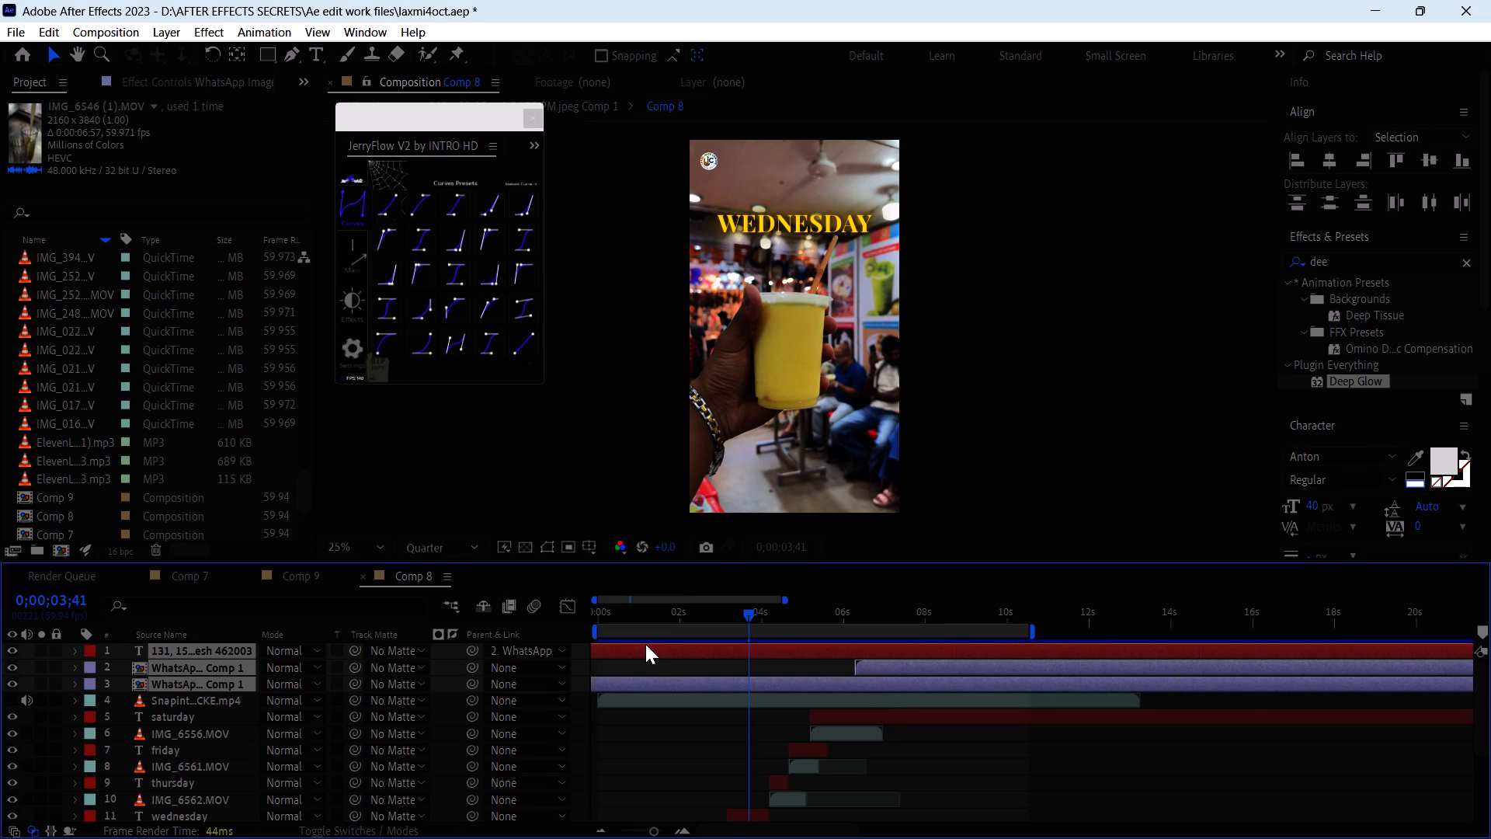
pyautogui.click(312, 574)
pyautogui.hotkey('ctrl', 'v')
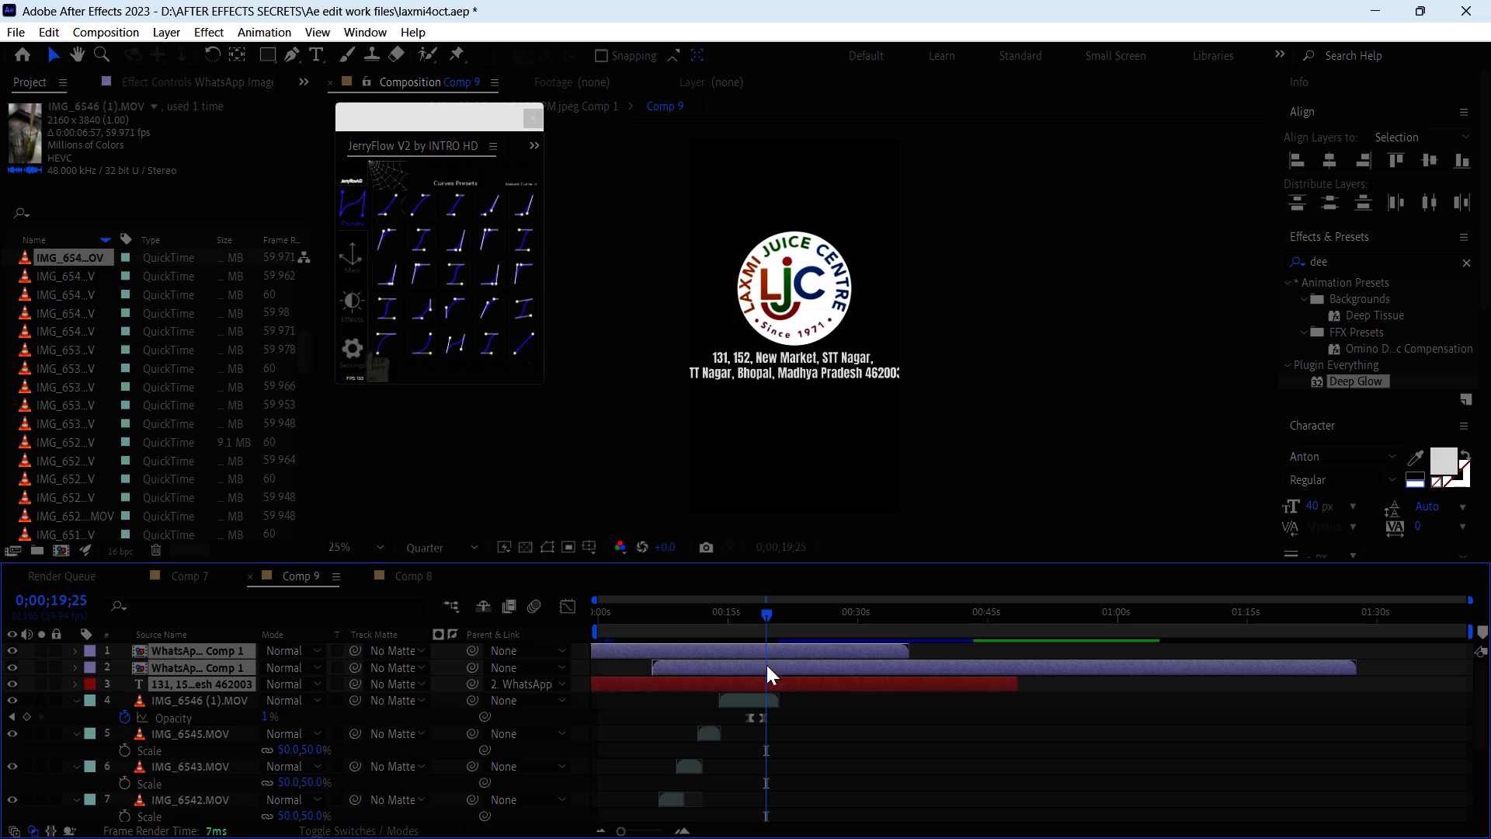
# Slide the three pasted layers later so the centred logo and address end card starts at about 0;00;18, and scrub through it.
pyautogui.moveTo(770, 685); pyautogui.dragTo(829, 726)
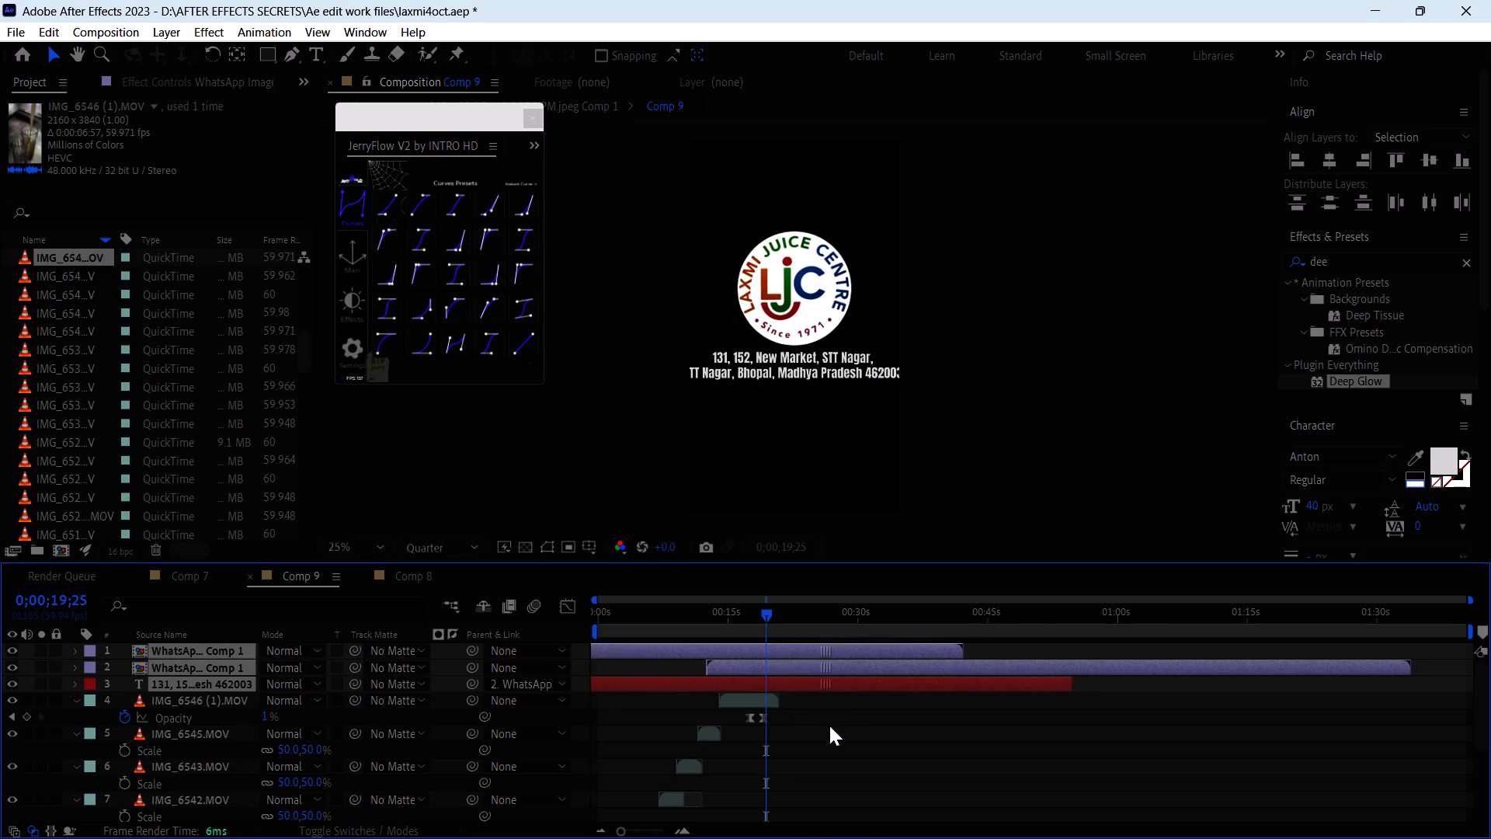
pyautogui.moveTo(829, 726); pyautogui.dragTo(855, 744)
pyautogui.moveTo(765, 615); pyautogui.dragTo(753, 634)
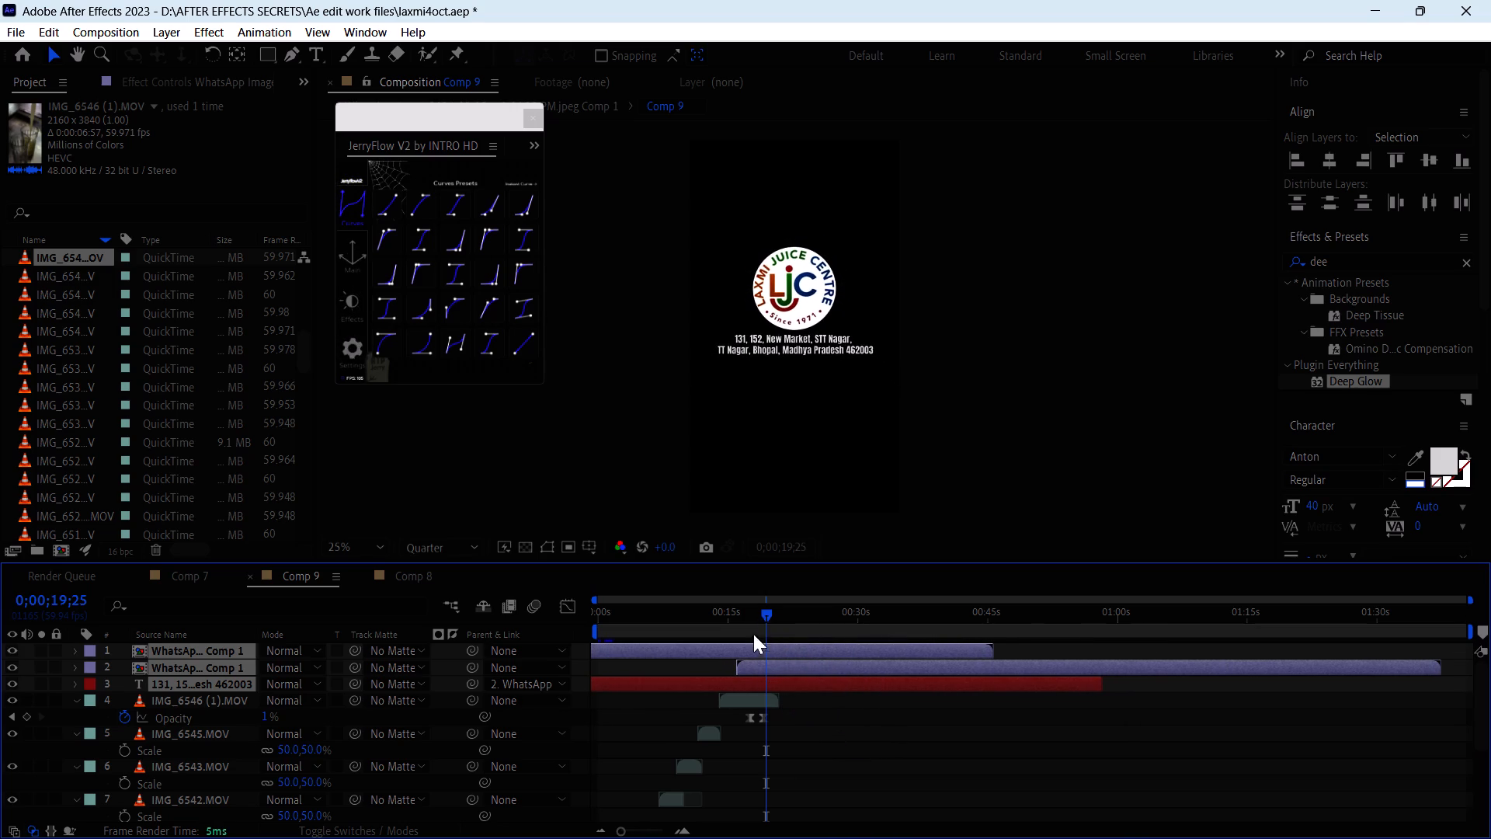
pyautogui.moveTo(753, 634); pyautogui.dragTo(752, 645)
pyautogui.moveTo(771, 686); pyautogui.dragTo(787, 705)
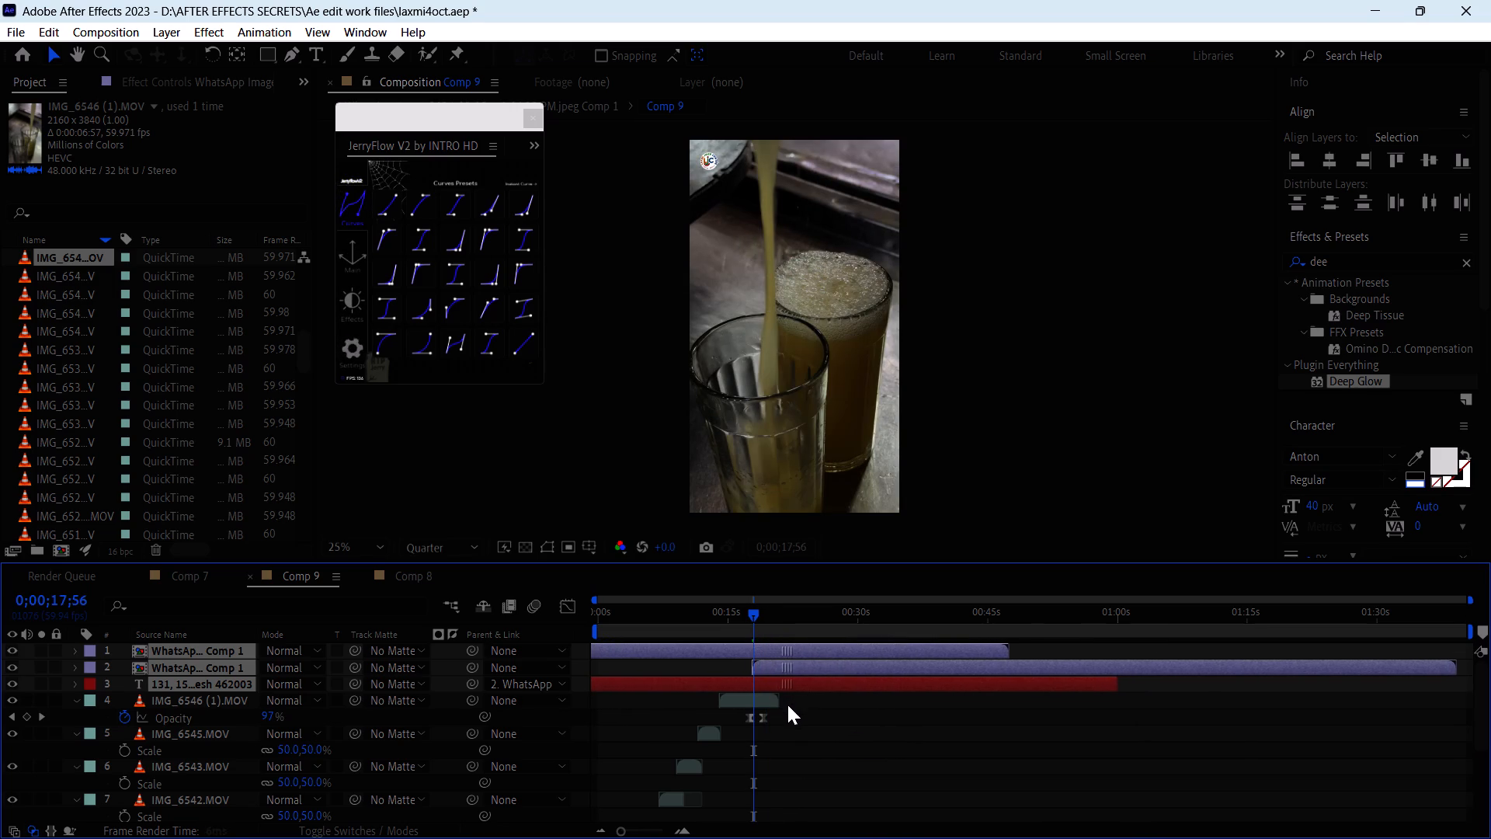
pyautogui.moveTo(787, 705); pyautogui.dragTo(788, 705)
pyautogui.moveTo(752, 614); pyautogui.dragTo(763, 629)
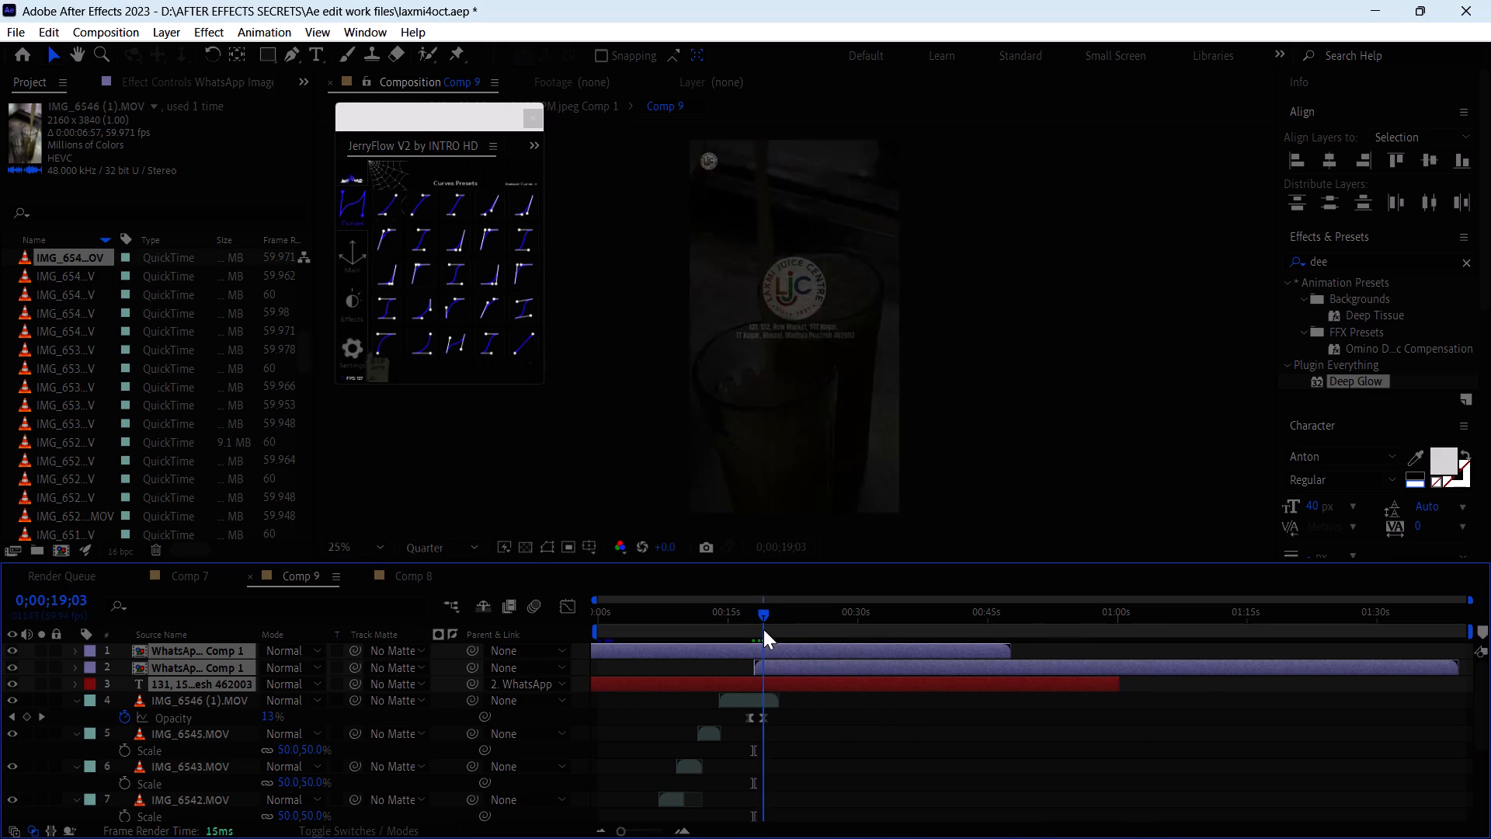
pyautogui.moveTo(763, 629); pyautogui.dragTo(780, 652)
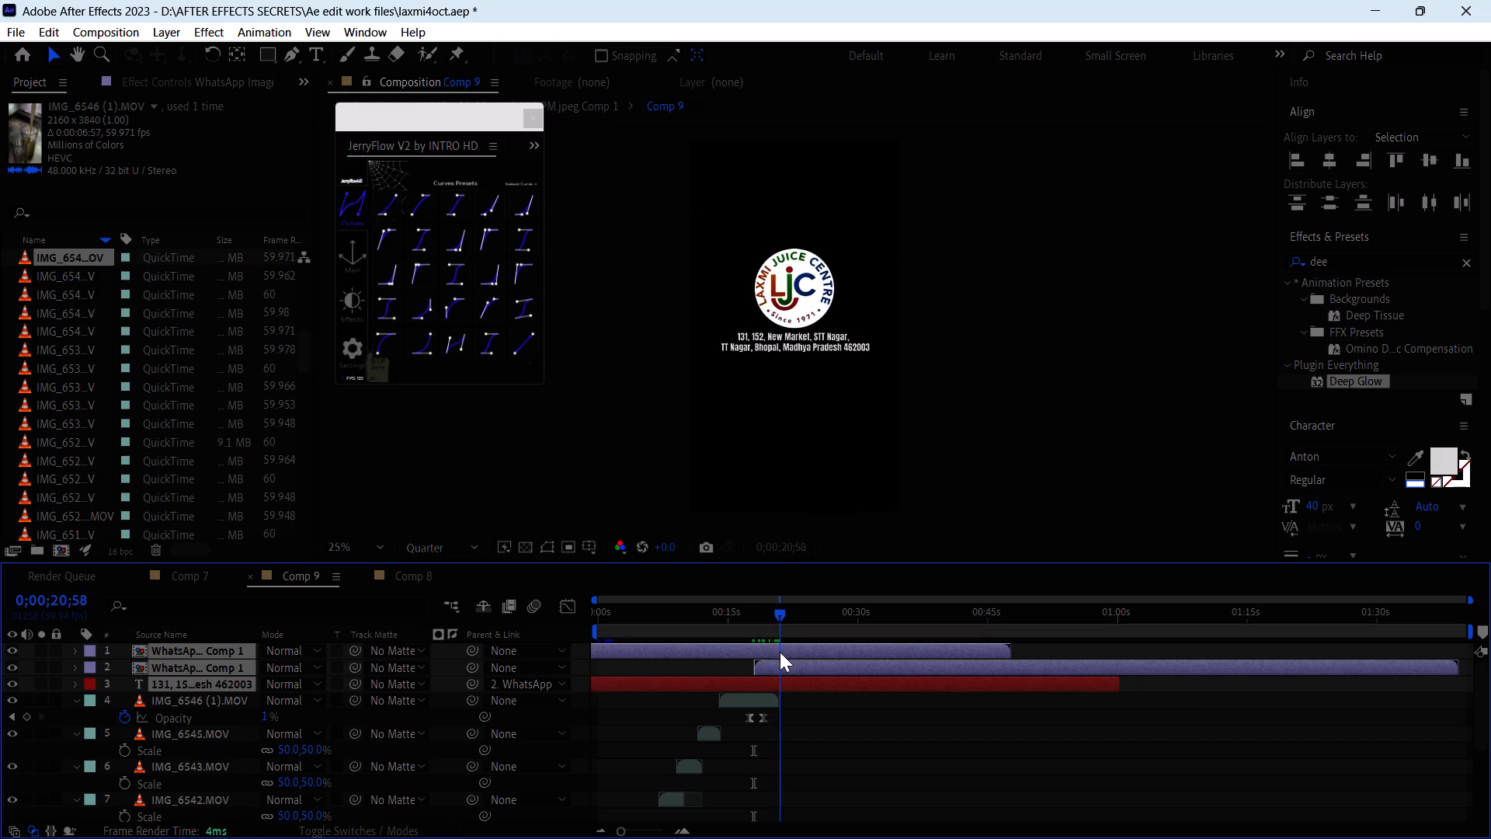
pyautogui.moveTo(780, 652); pyautogui.dragTo(798, 672)
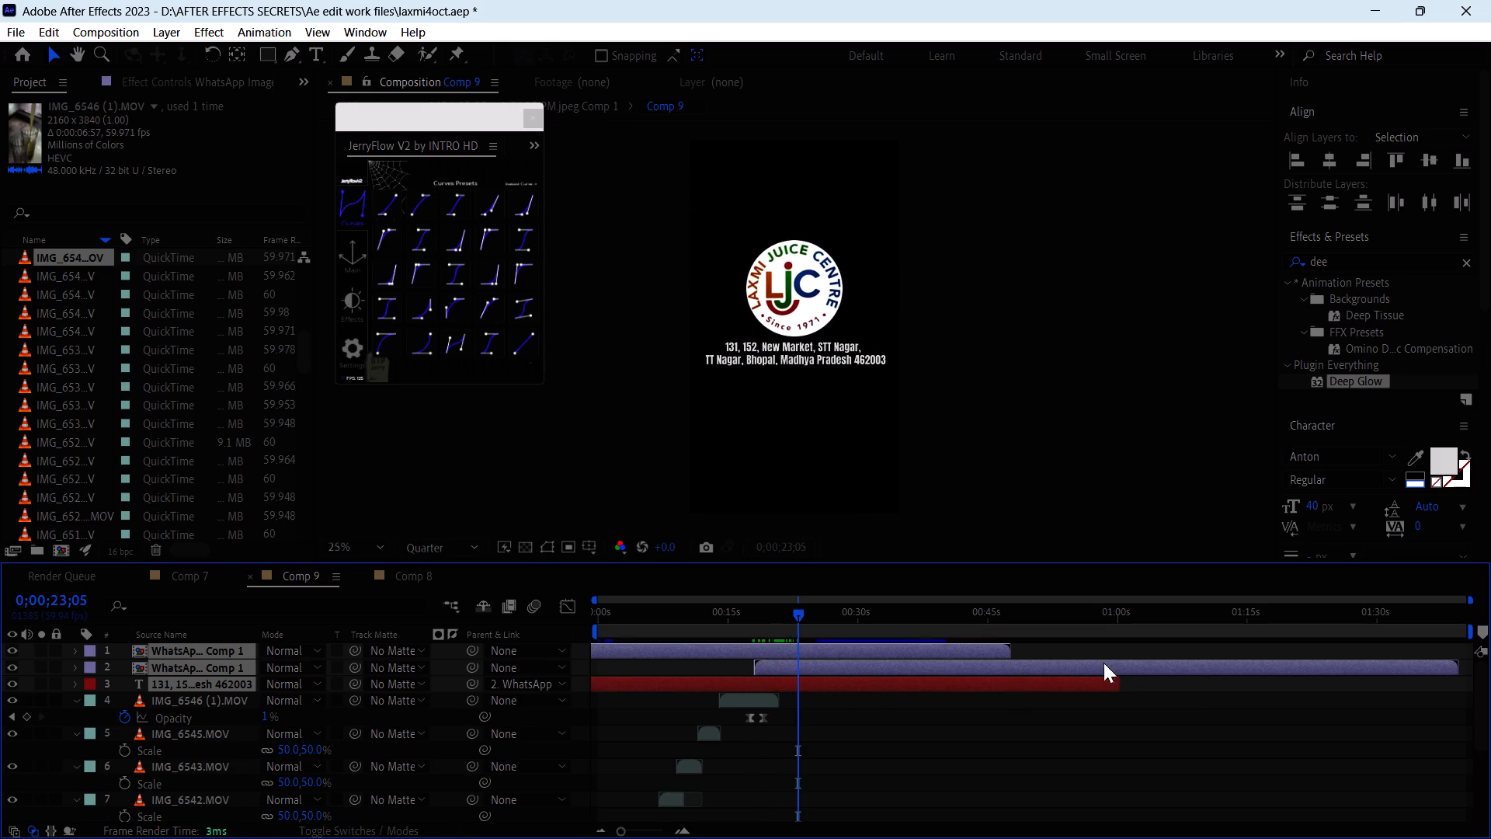
# End the Comp 9 work area at about 0;00;23 and play back the reel from the start.
pyautogui.moveTo(1472, 636); pyautogui.dragTo(986, 674)
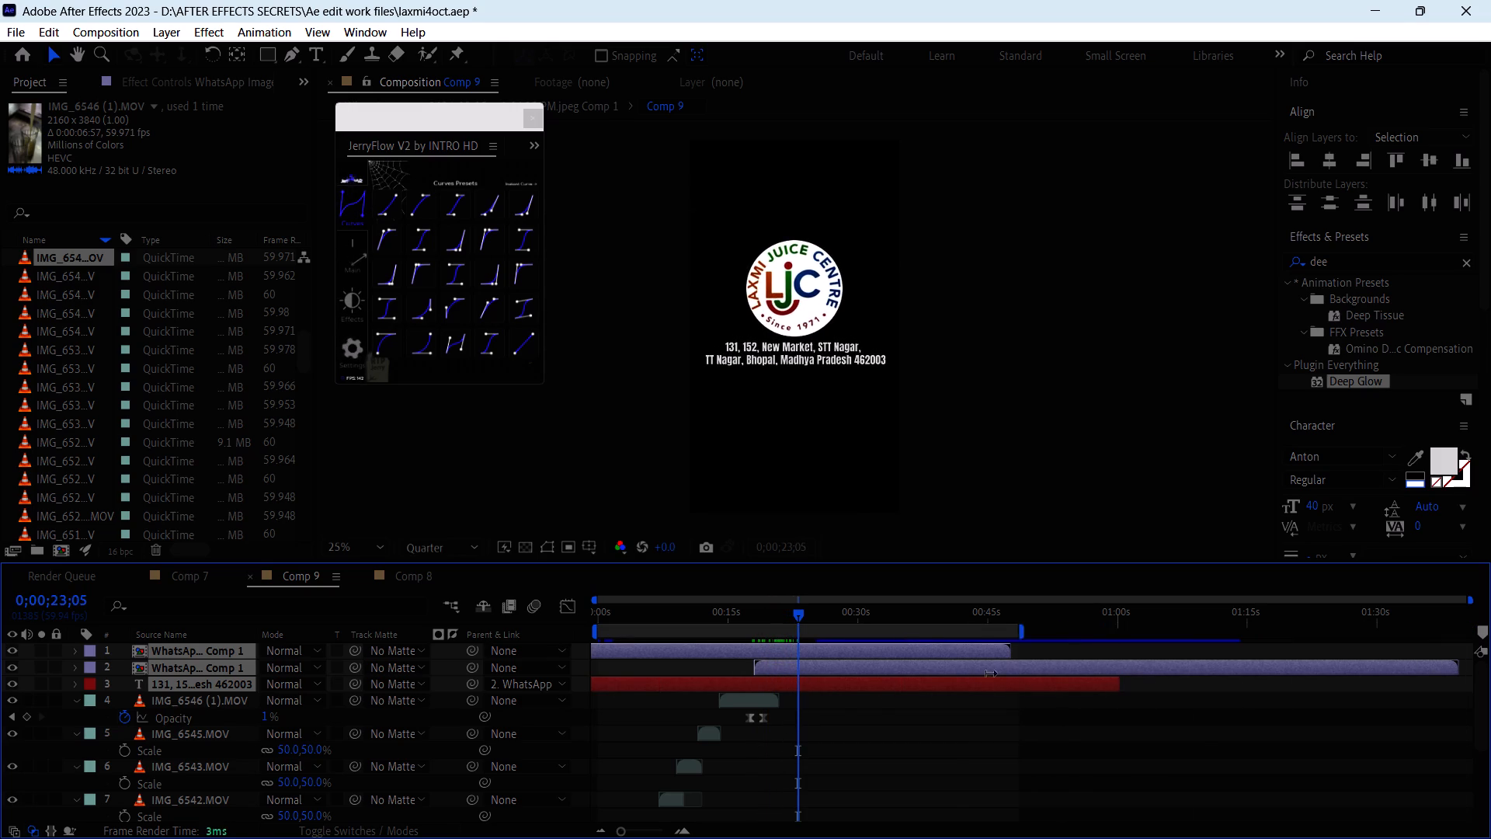
pyautogui.moveTo(986, 674); pyautogui.dragTo(806, 792)
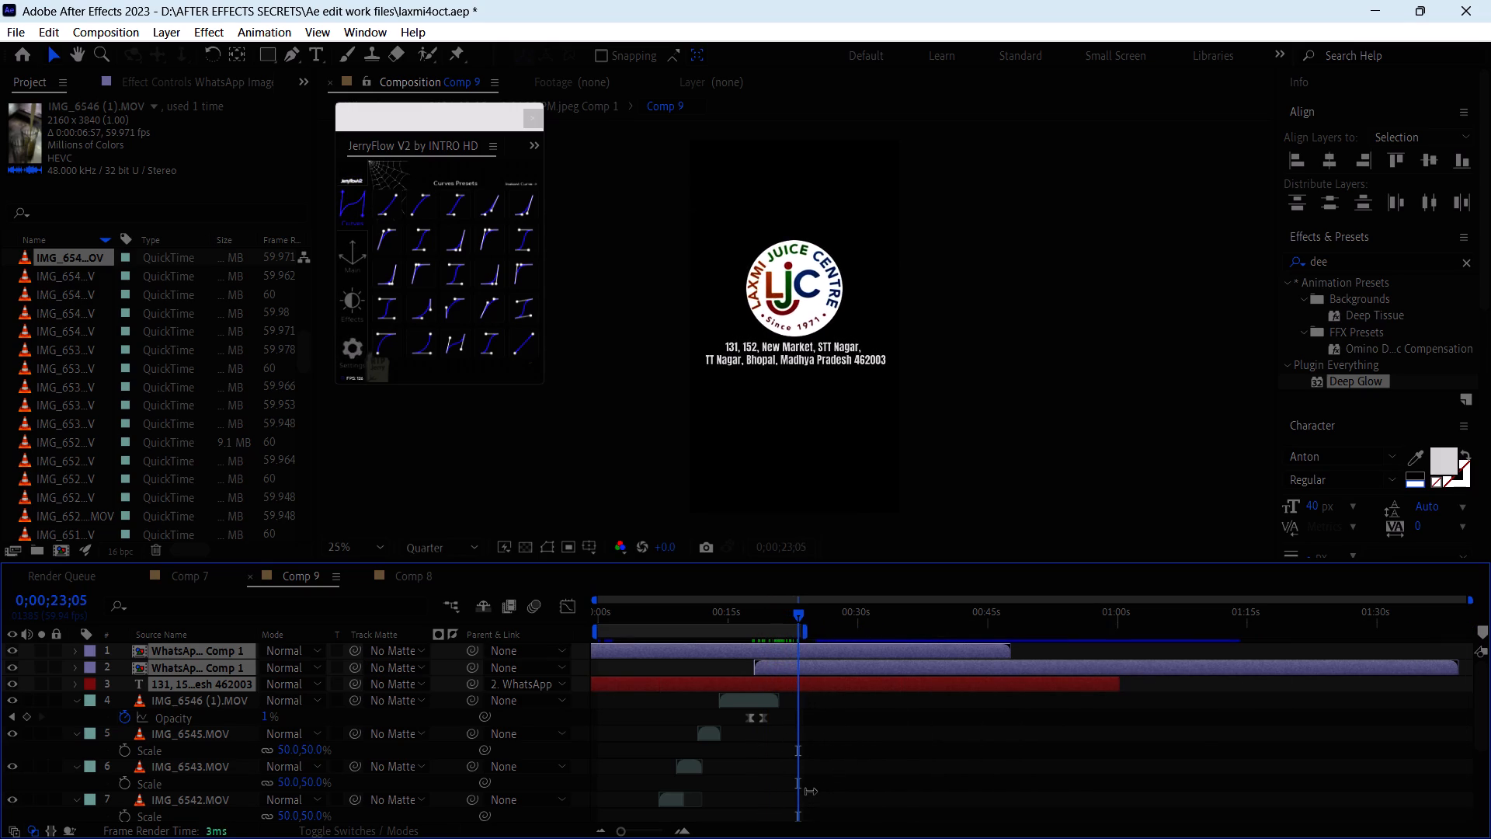
pyautogui.moveTo(806, 792); pyautogui.dragTo(803, 794)
pyautogui.click(829, 754)
pyautogui.press('space')
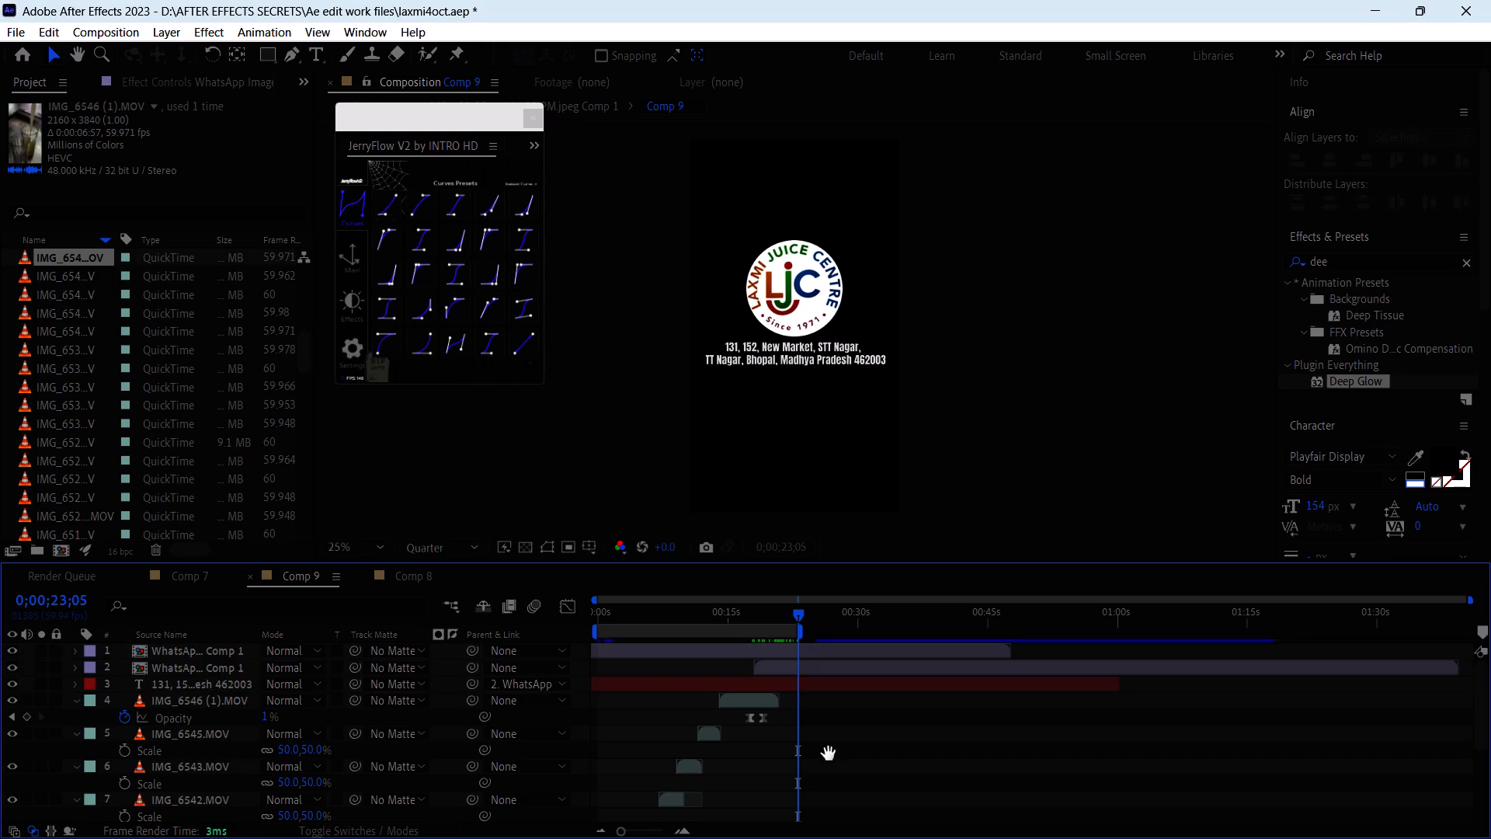
pyautogui.press('space')
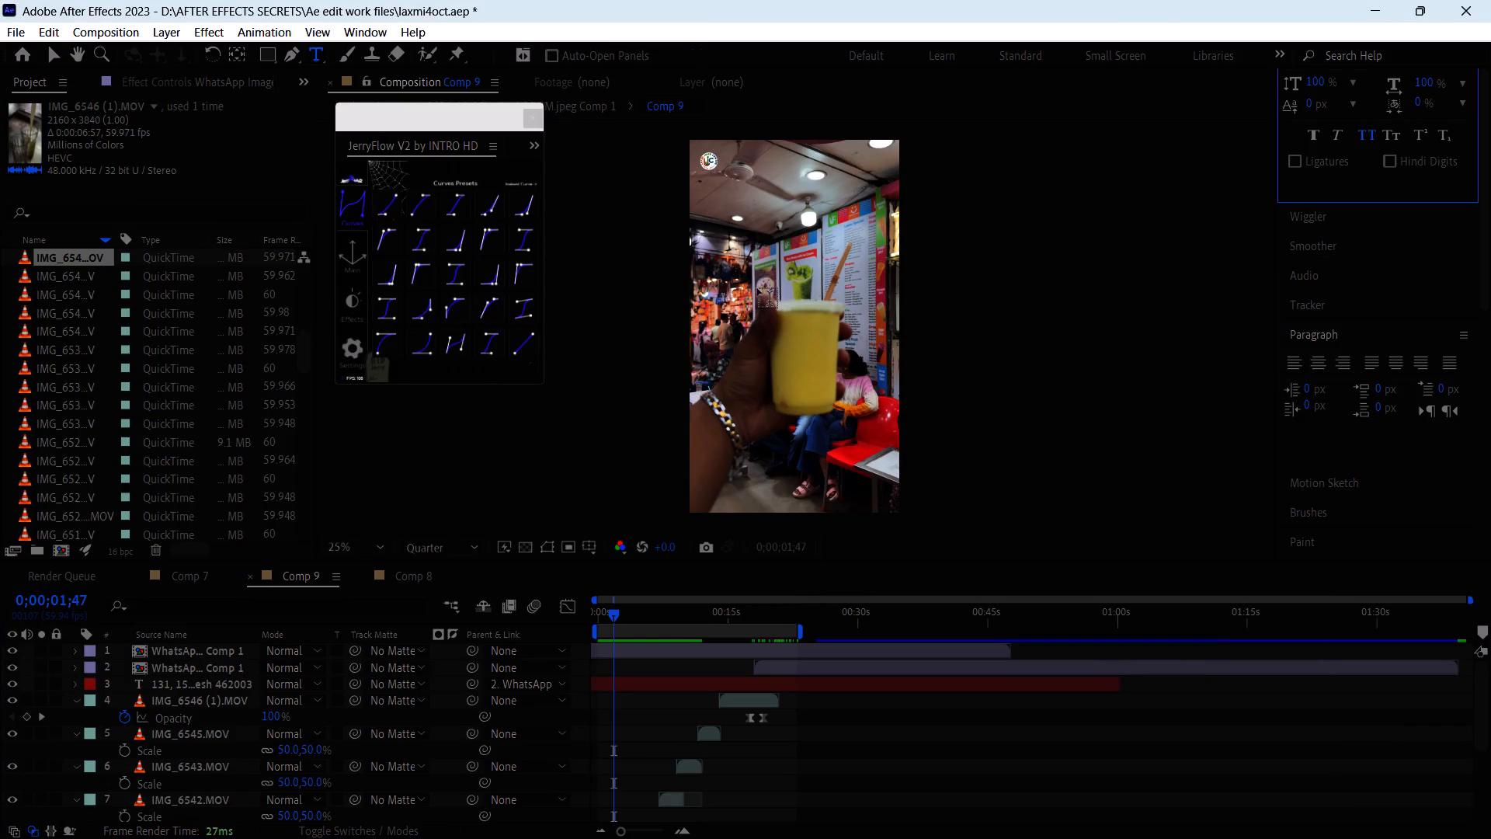
pyautogui.click(735, 339)
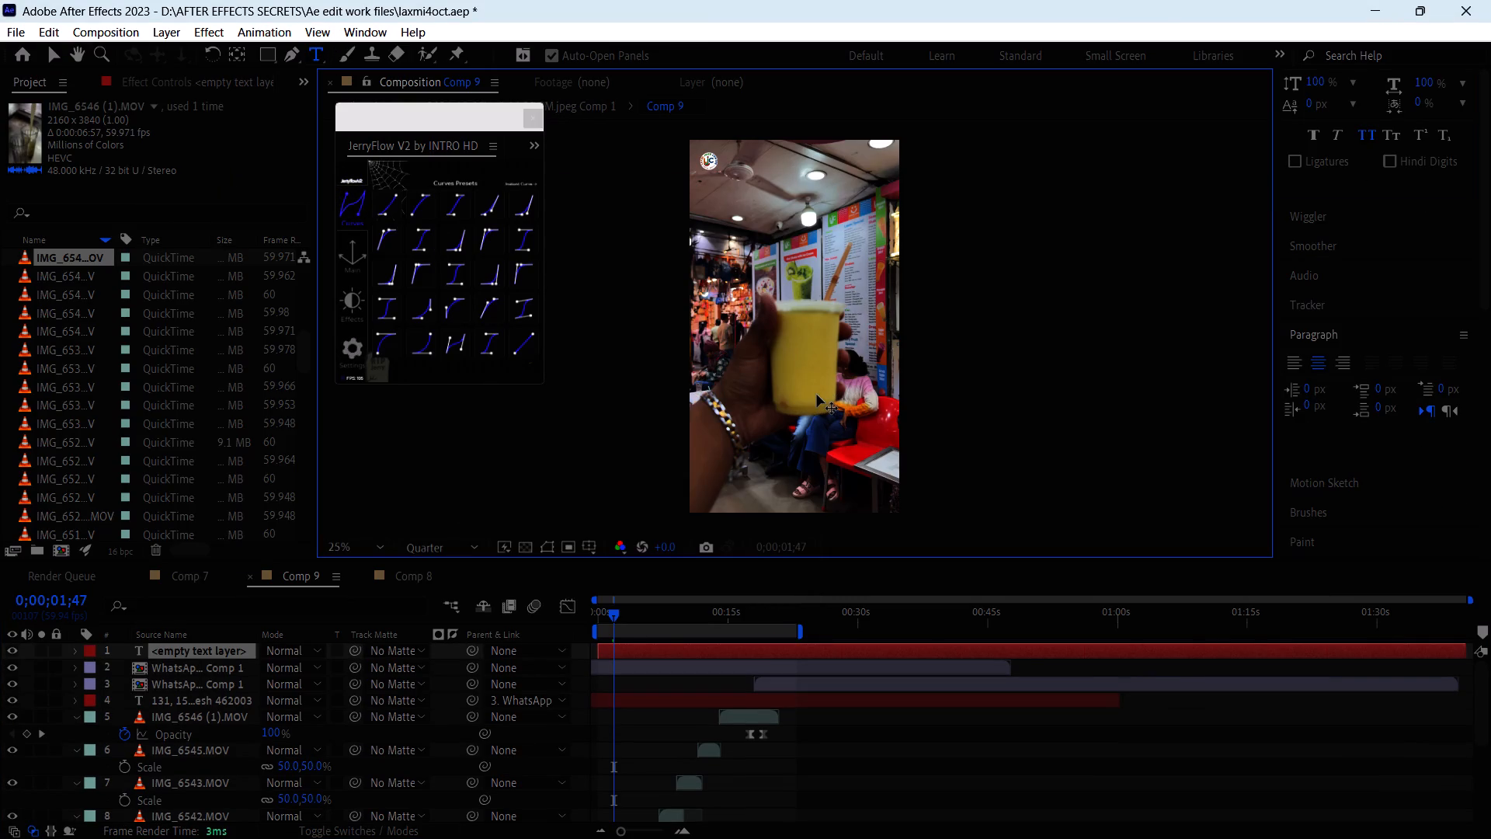
pyautogui.hotkey('ctrl', 'v')
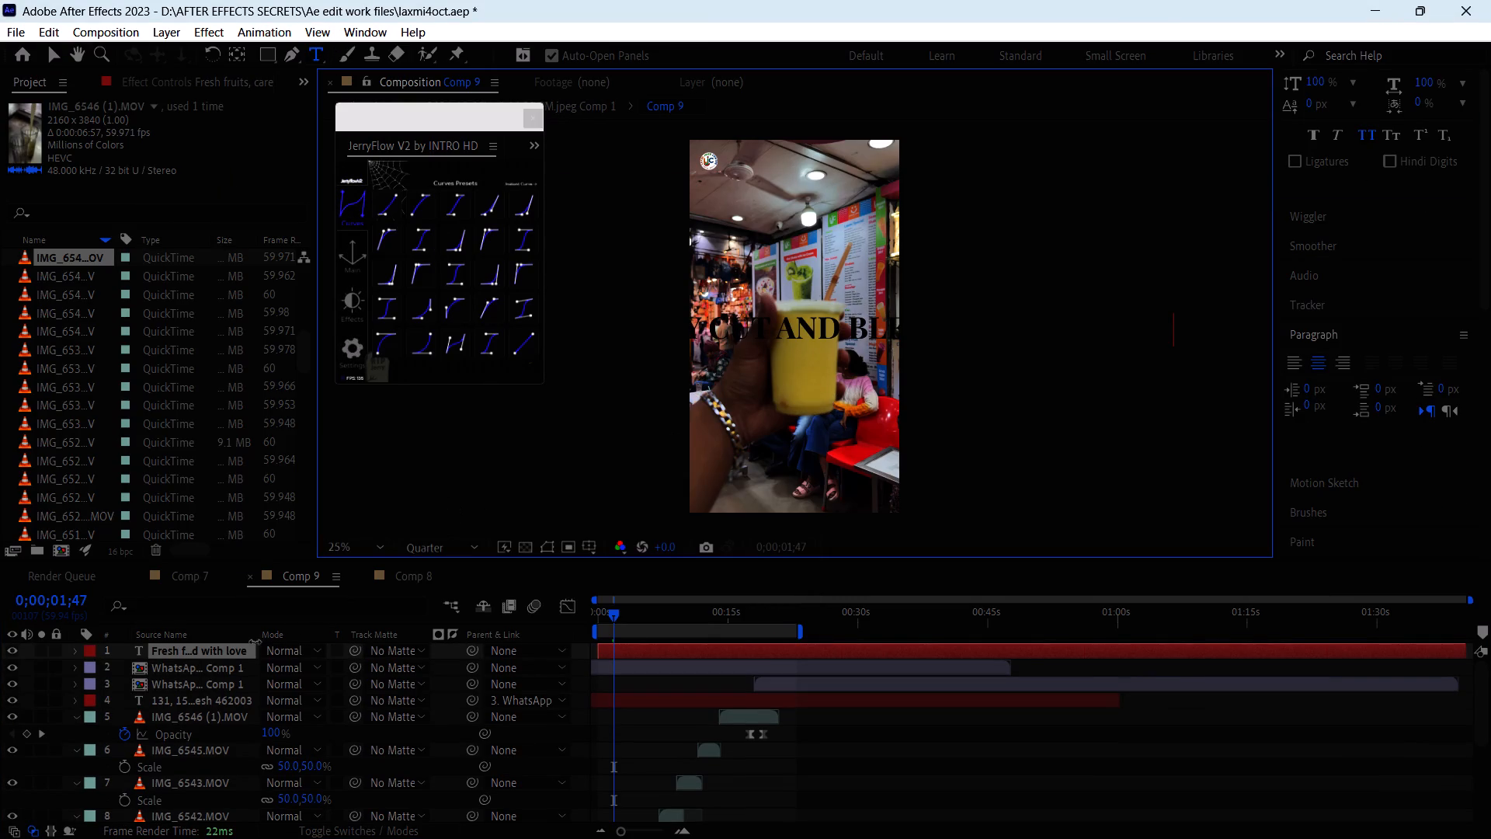
# Set the caption to 25 px, centre it horizontally in the composition and make its fill white.
pyautogui.doubleClick(244, 649)
pyautogui.scroll(2, 1333, 333)
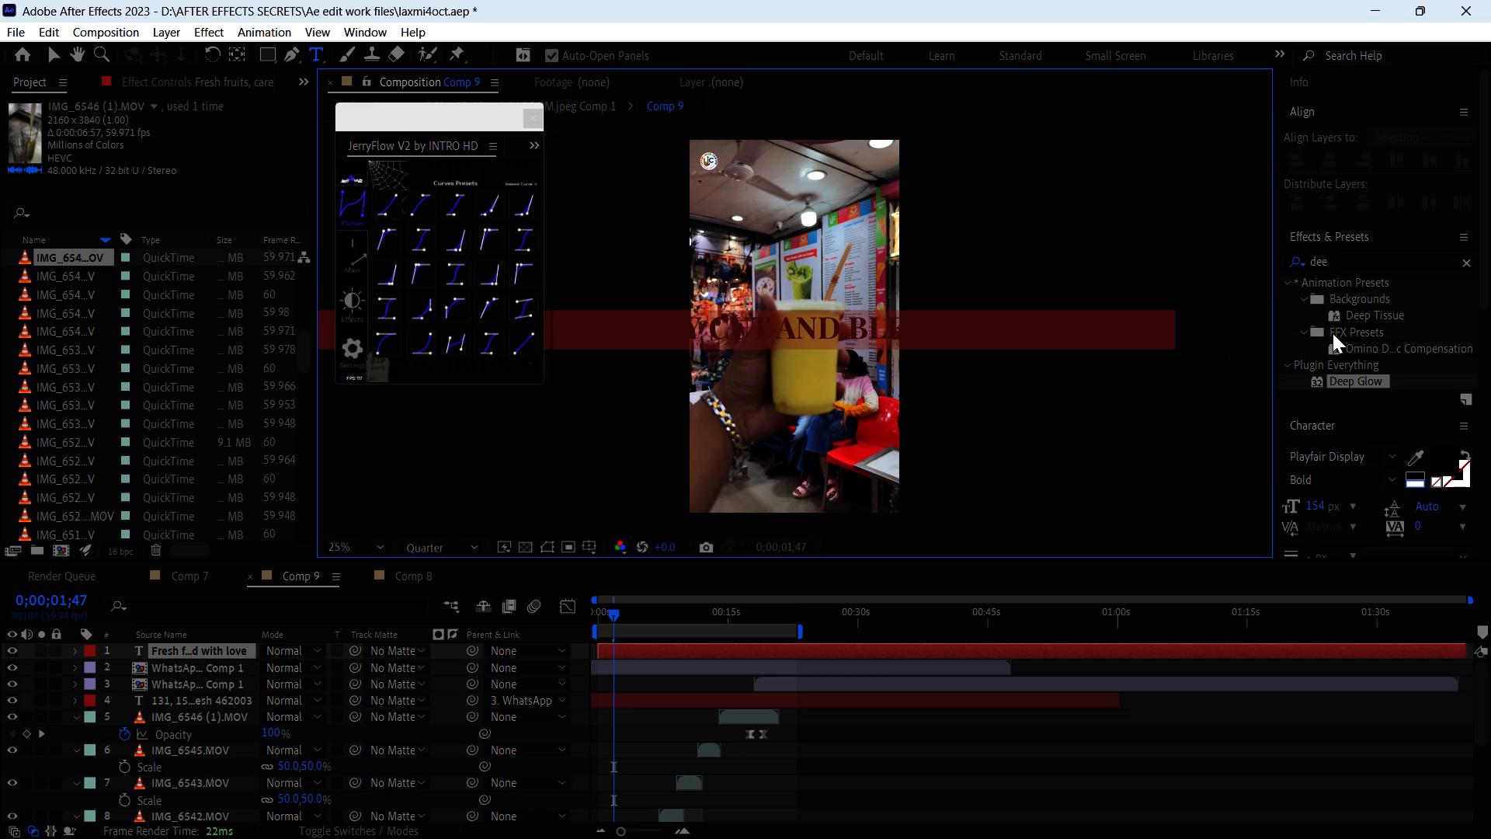
pyautogui.scroll(1, 1333, 333)
pyautogui.scroll(-1, 1349, 344)
pyautogui.moveTo(1328, 466); pyautogui.dragTo(1318, 466)
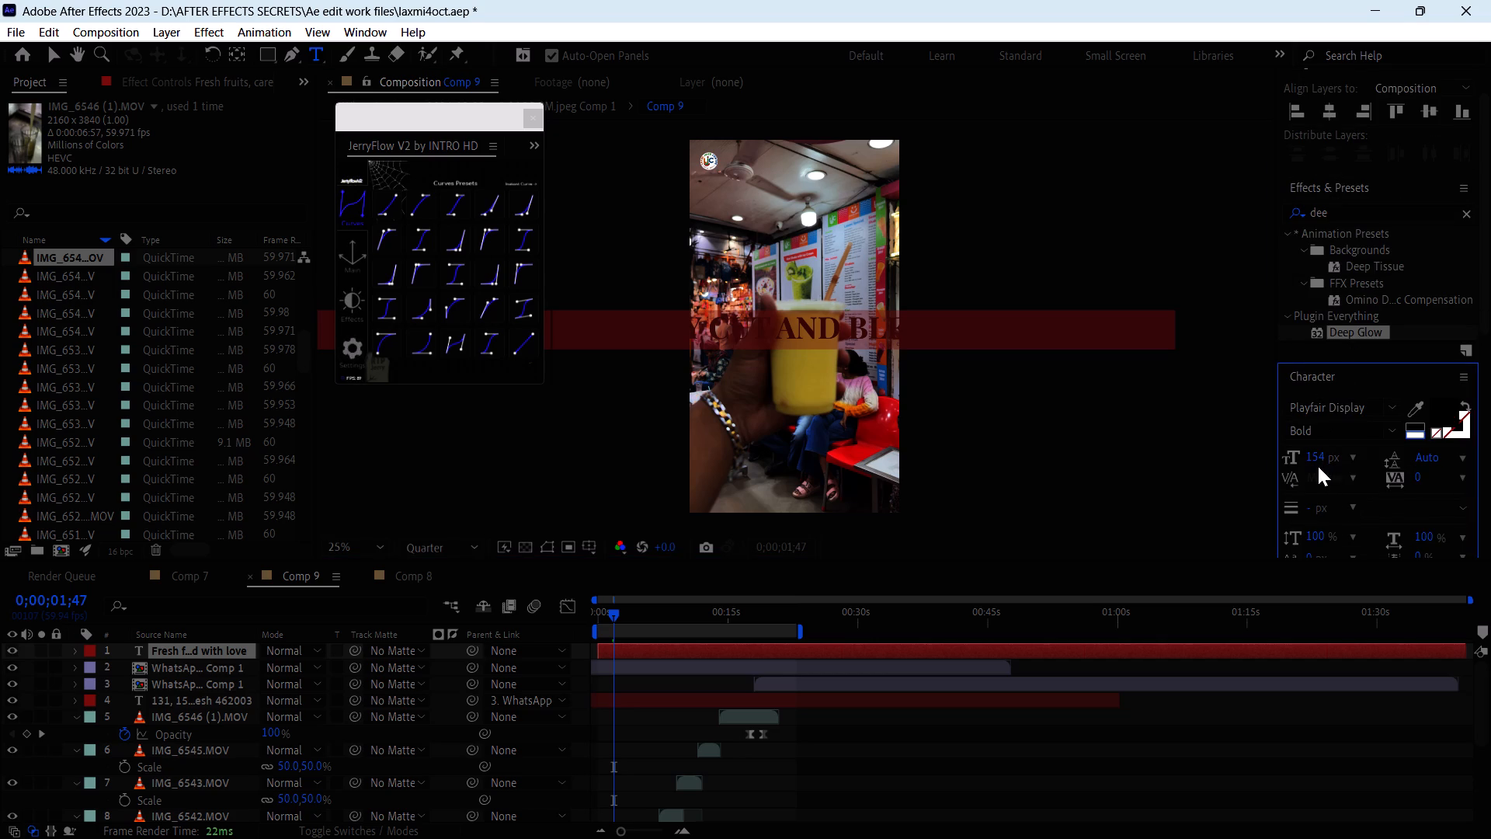
pyautogui.moveTo(1321, 464); pyautogui.dragTo(1199, 469)
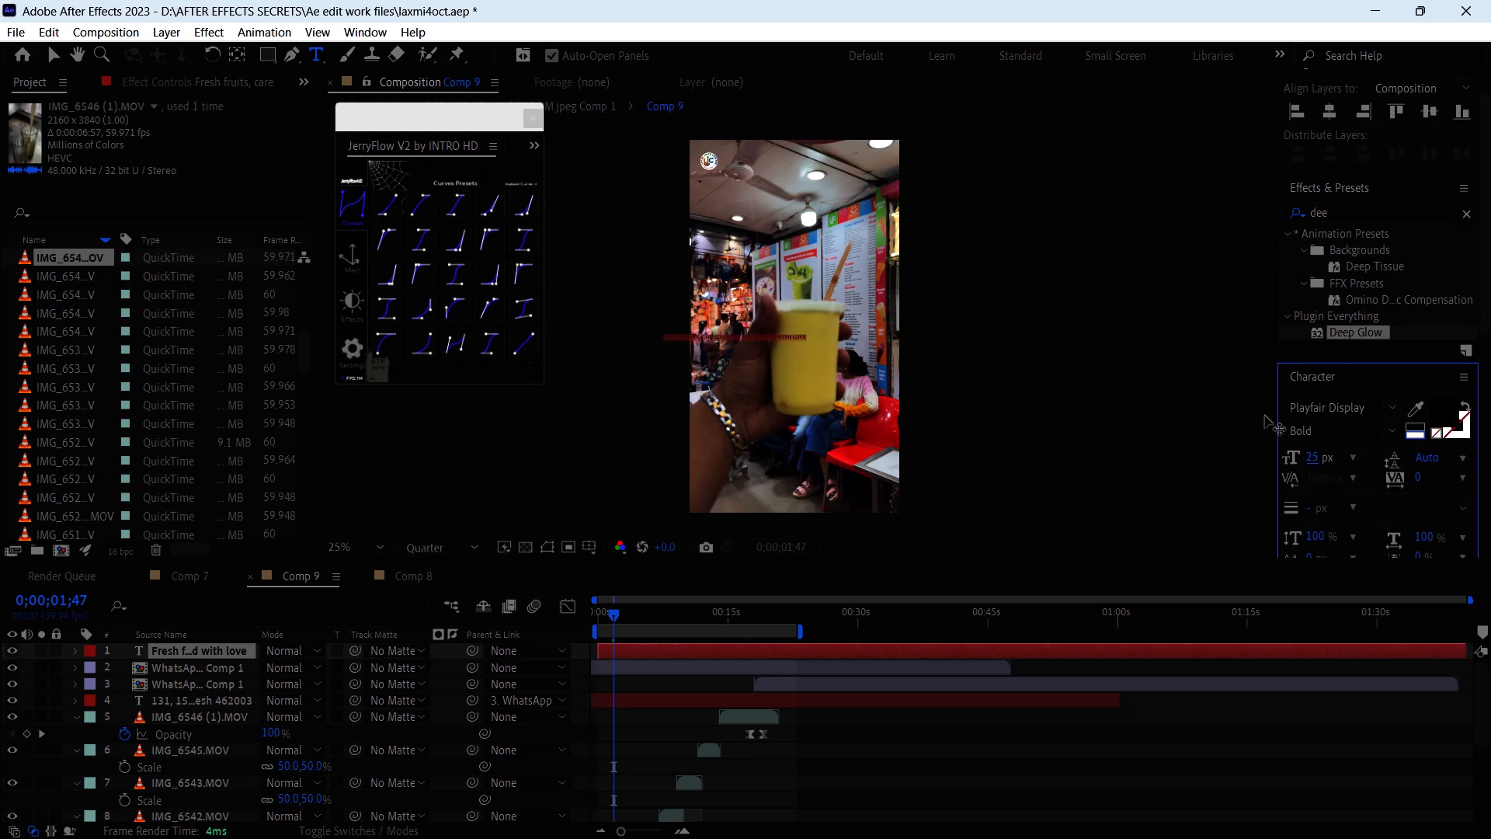
pyautogui.click(1334, 120)
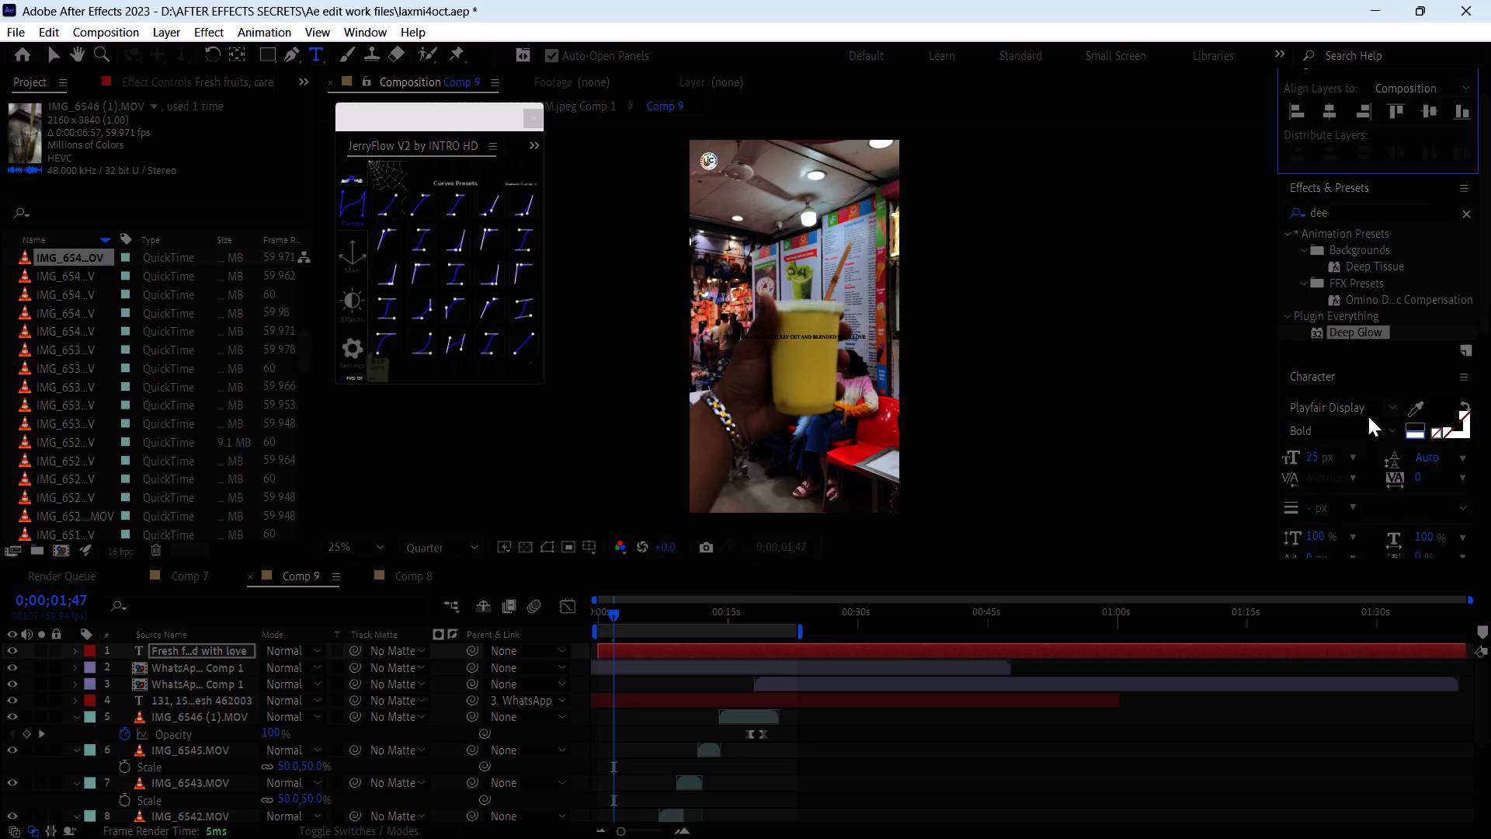
pyautogui.click(1420, 433)
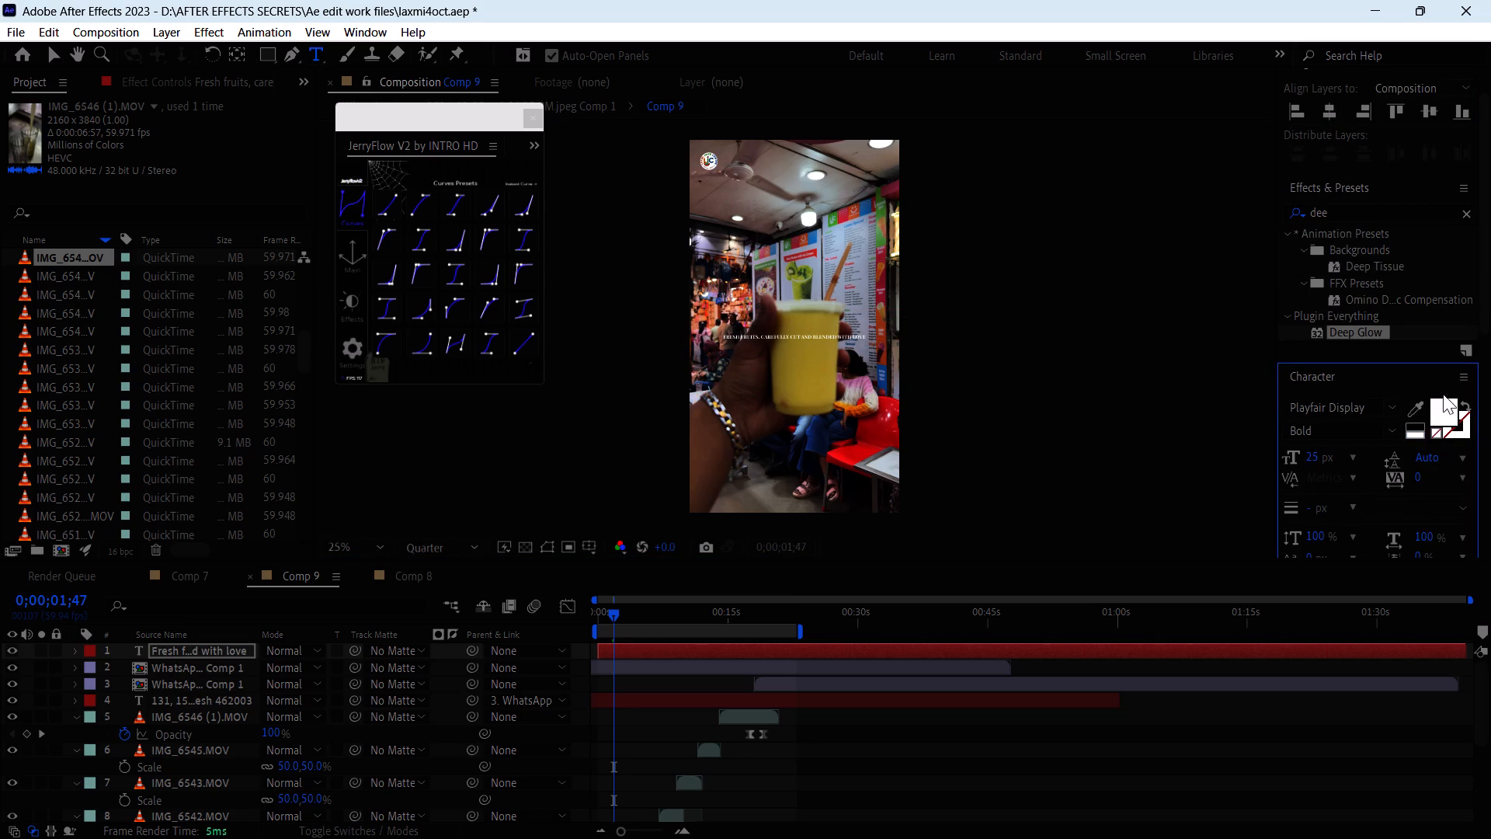
# Enlarge the caption text to 30 px and change its font to Helvetica Bold.
pyautogui.scroll(2, 786, 340)
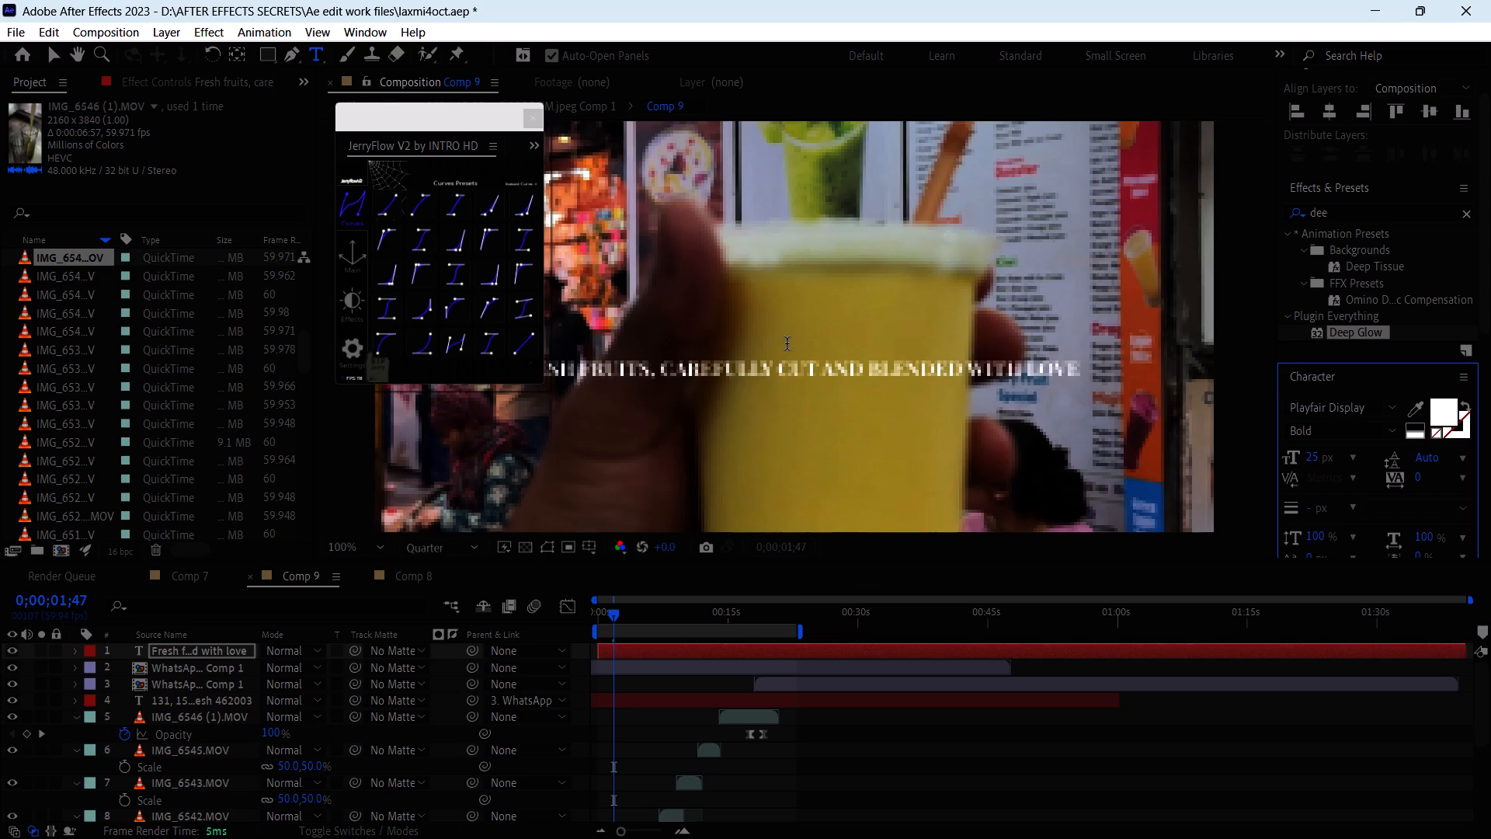
pyautogui.scroll(-1, 787, 343)
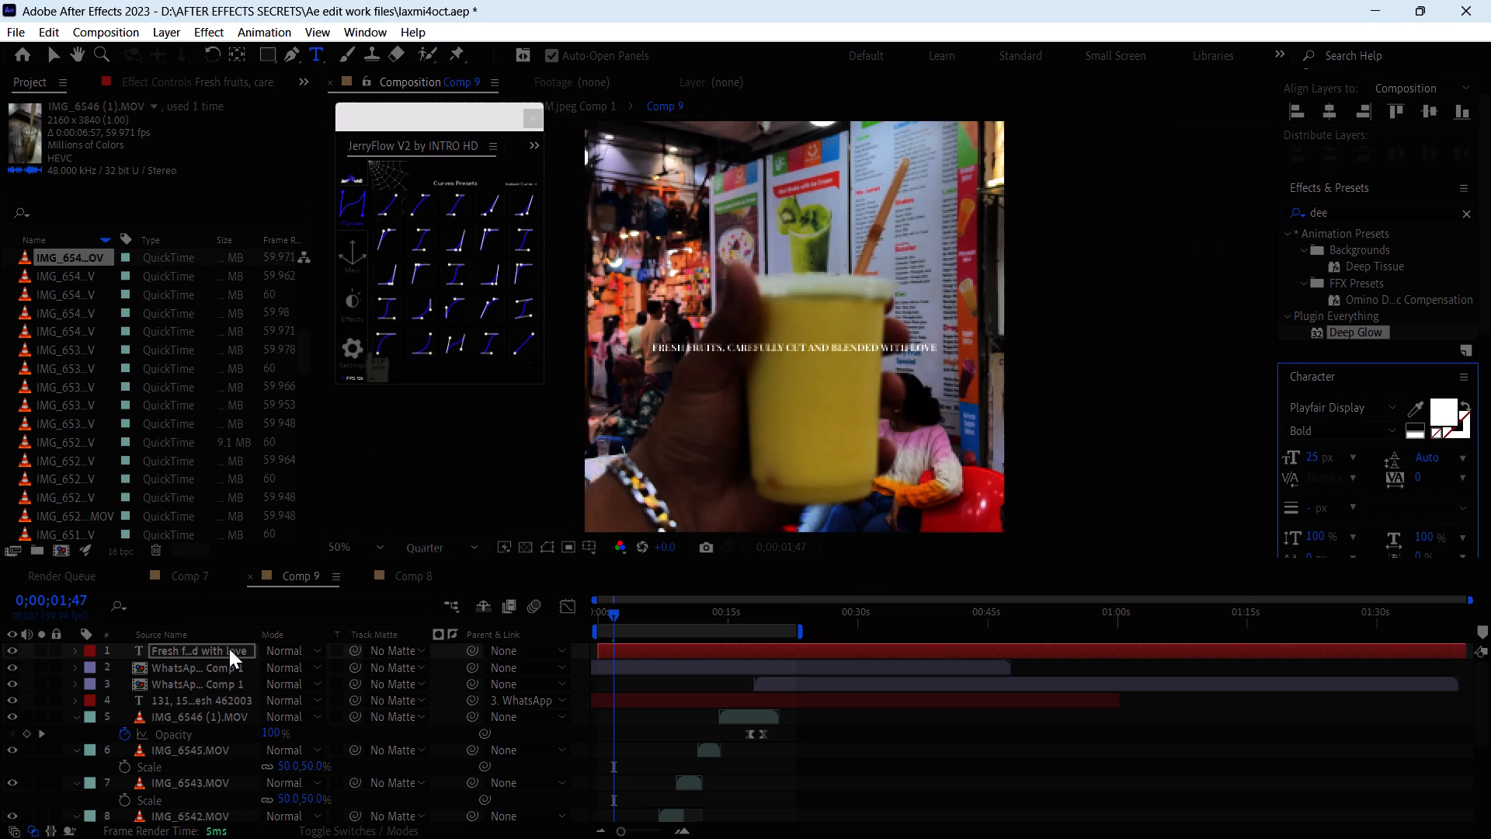
pyautogui.doubleClick(228, 651)
pyautogui.moveTo(1311, 459); pyautogui.dragTo(1322, 462)
pyautogui.click(1392, 408)
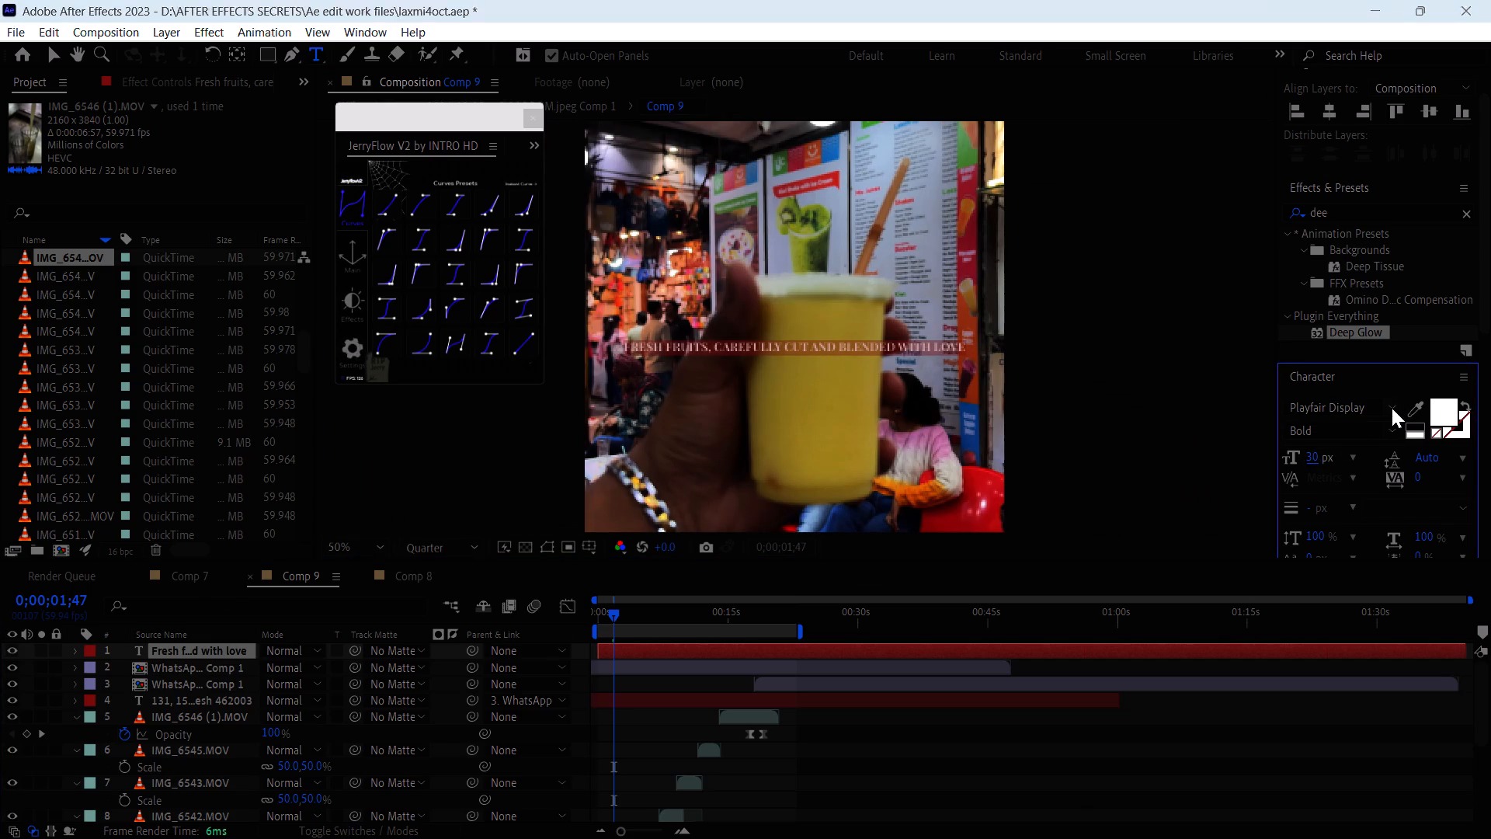
pyautogui.scroll(-6, 1149, 569)
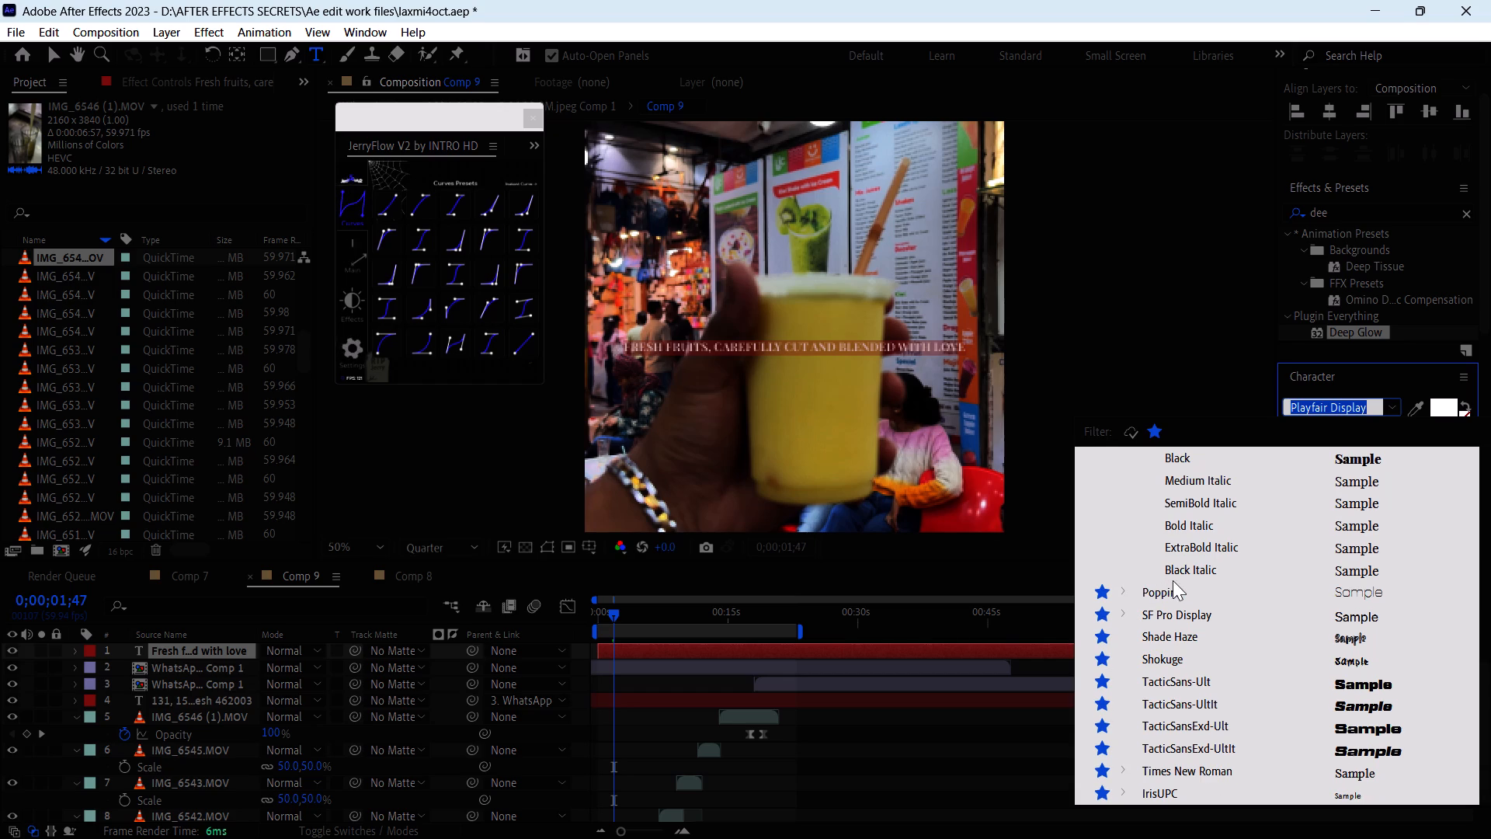
pyautogui.scroll(5, 1177, 606)
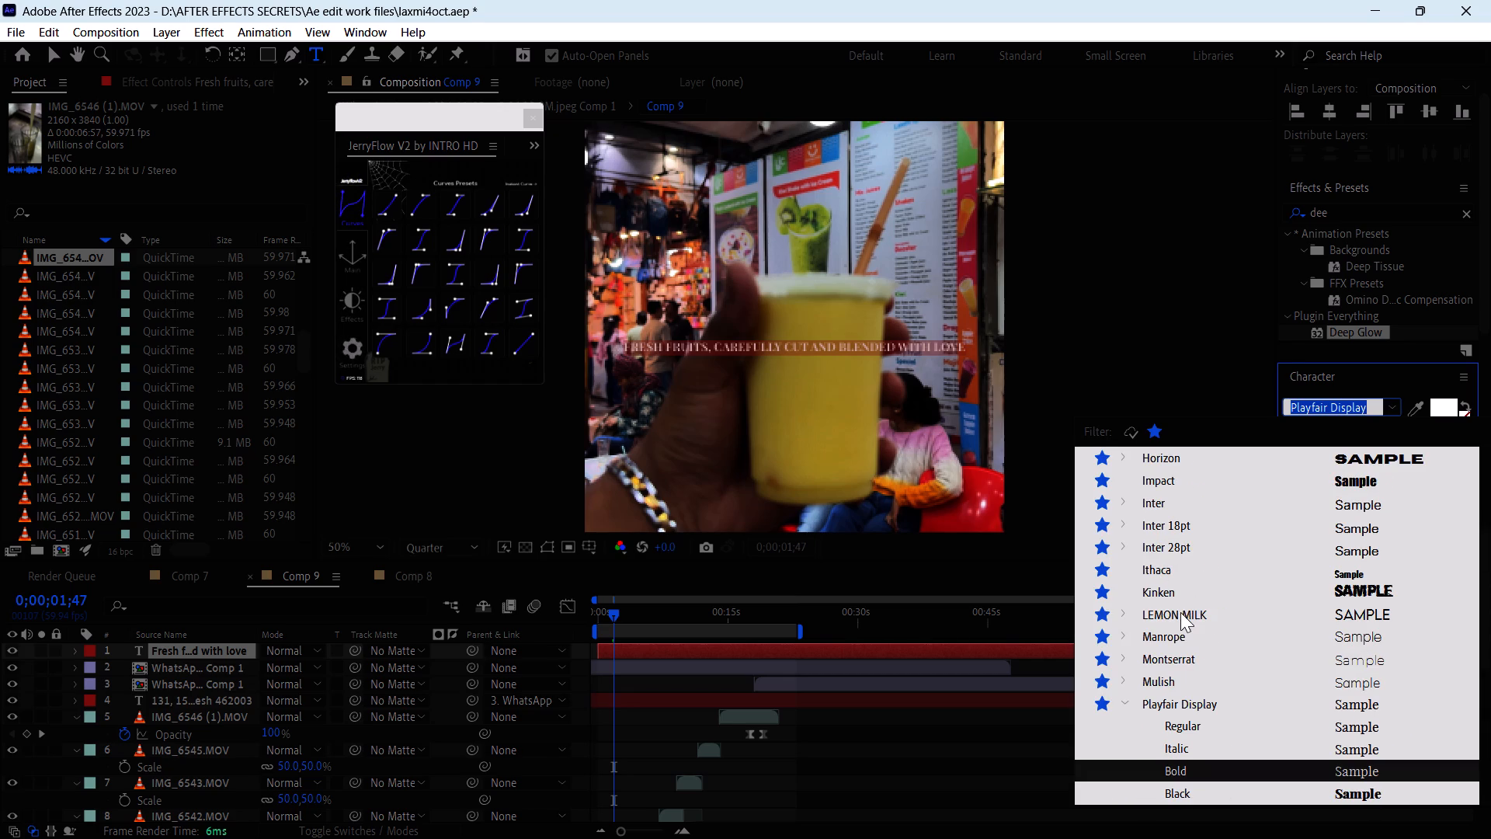
pyautogui.scroll(1, 1180, 613)
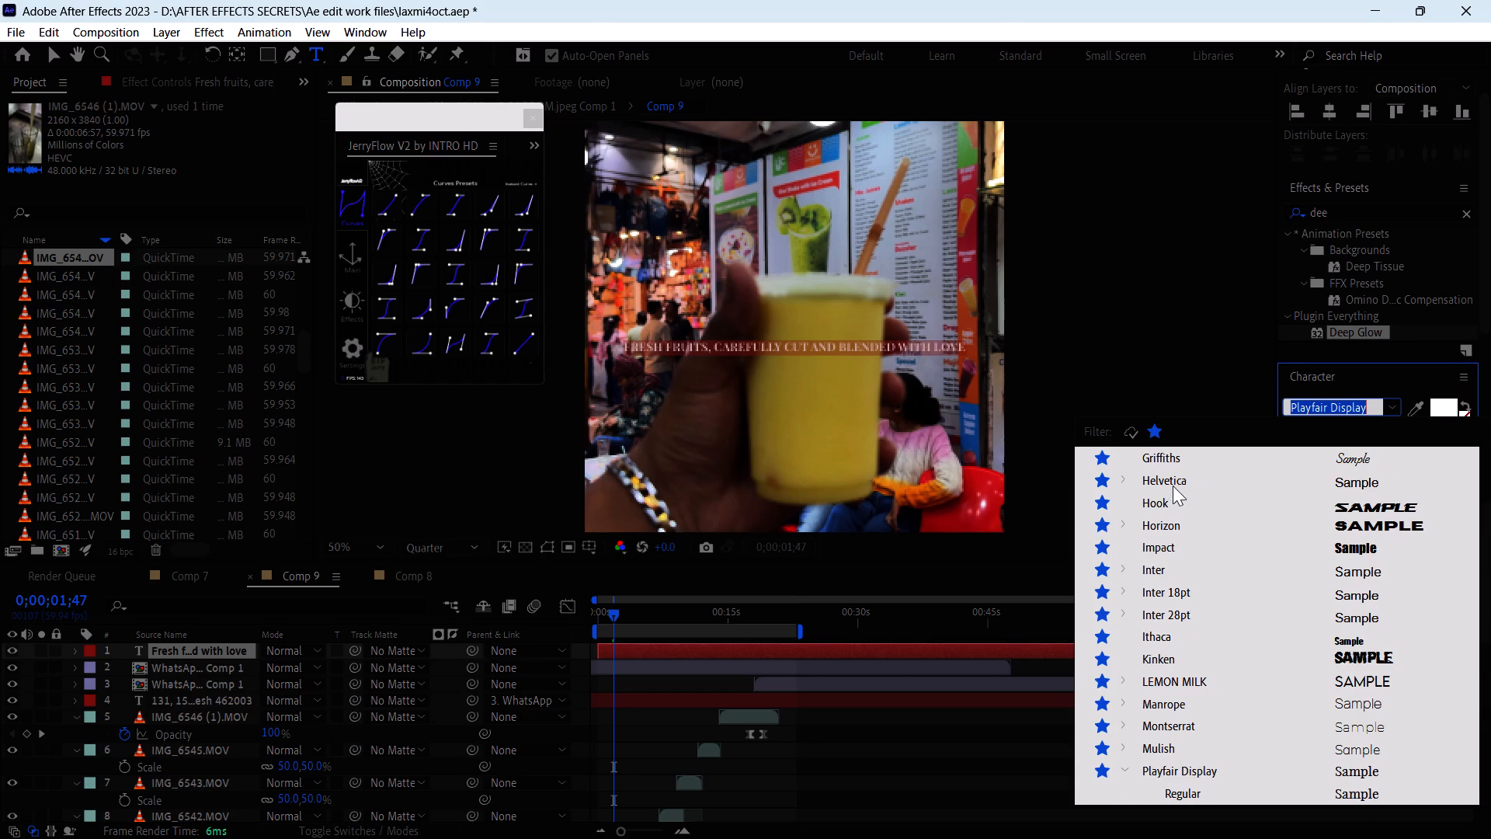
pyautogui.click(1177, 479)
pyautogui.click(1388, 433)
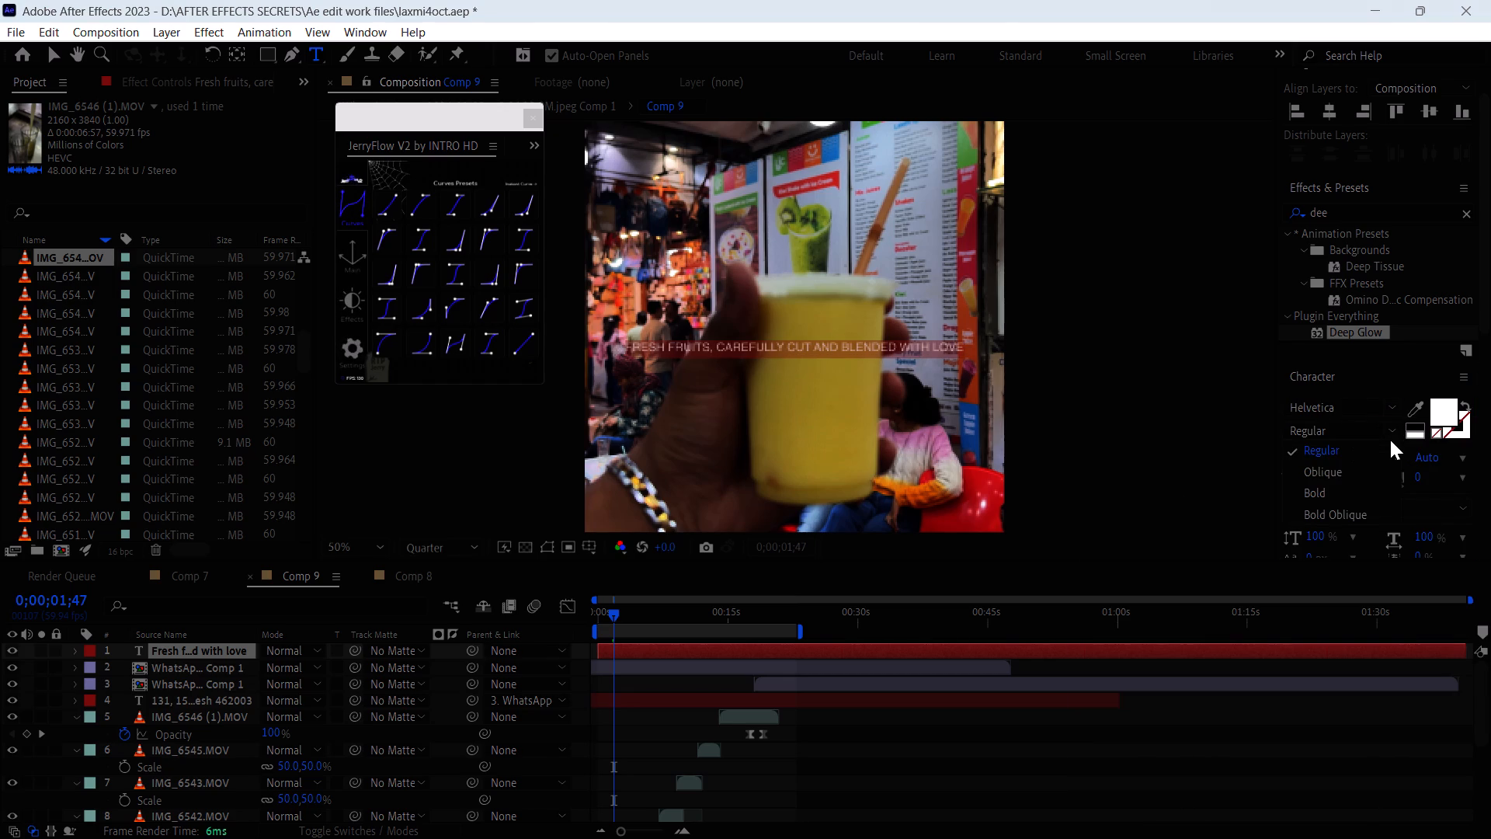
pyautogui.click(1342, 497)
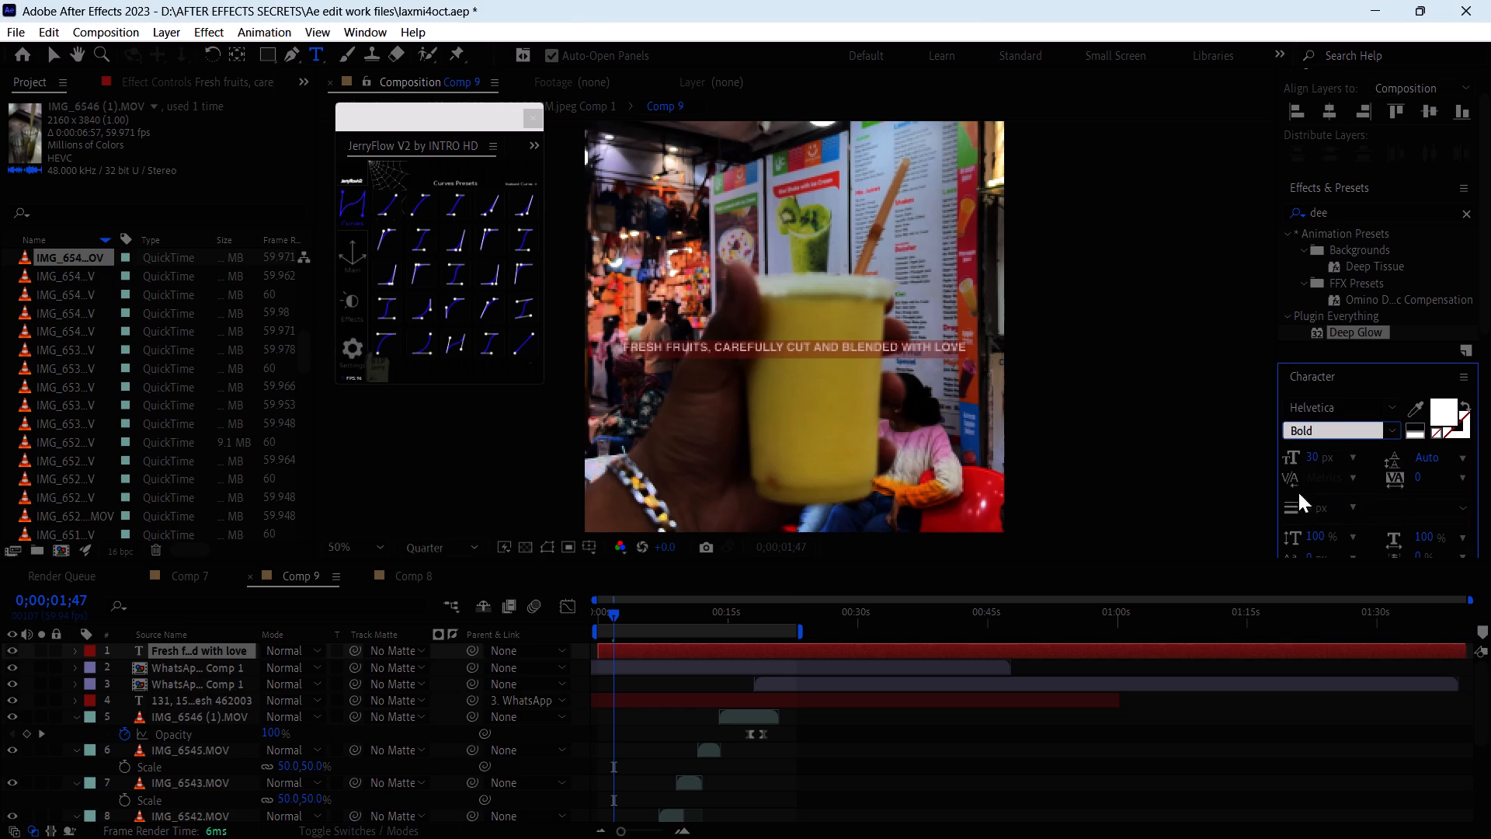
# Turn off All Caps for the caption and enlarge it to 38 px.
pyautogui.click(1072, 778)
pyautogui.scroll(-1, 1302, 500)
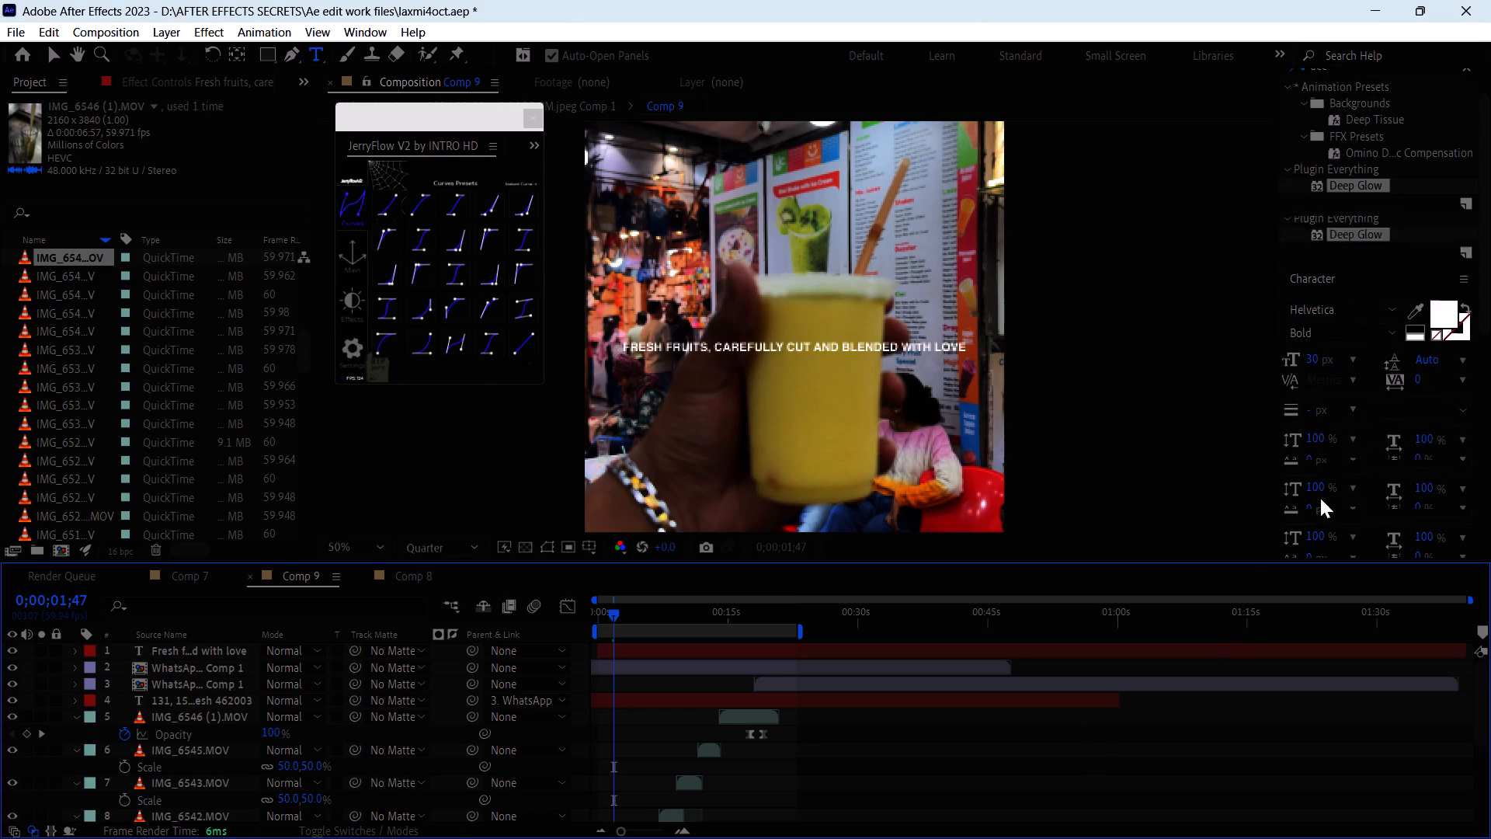
pyautogui.click(1368, 446)
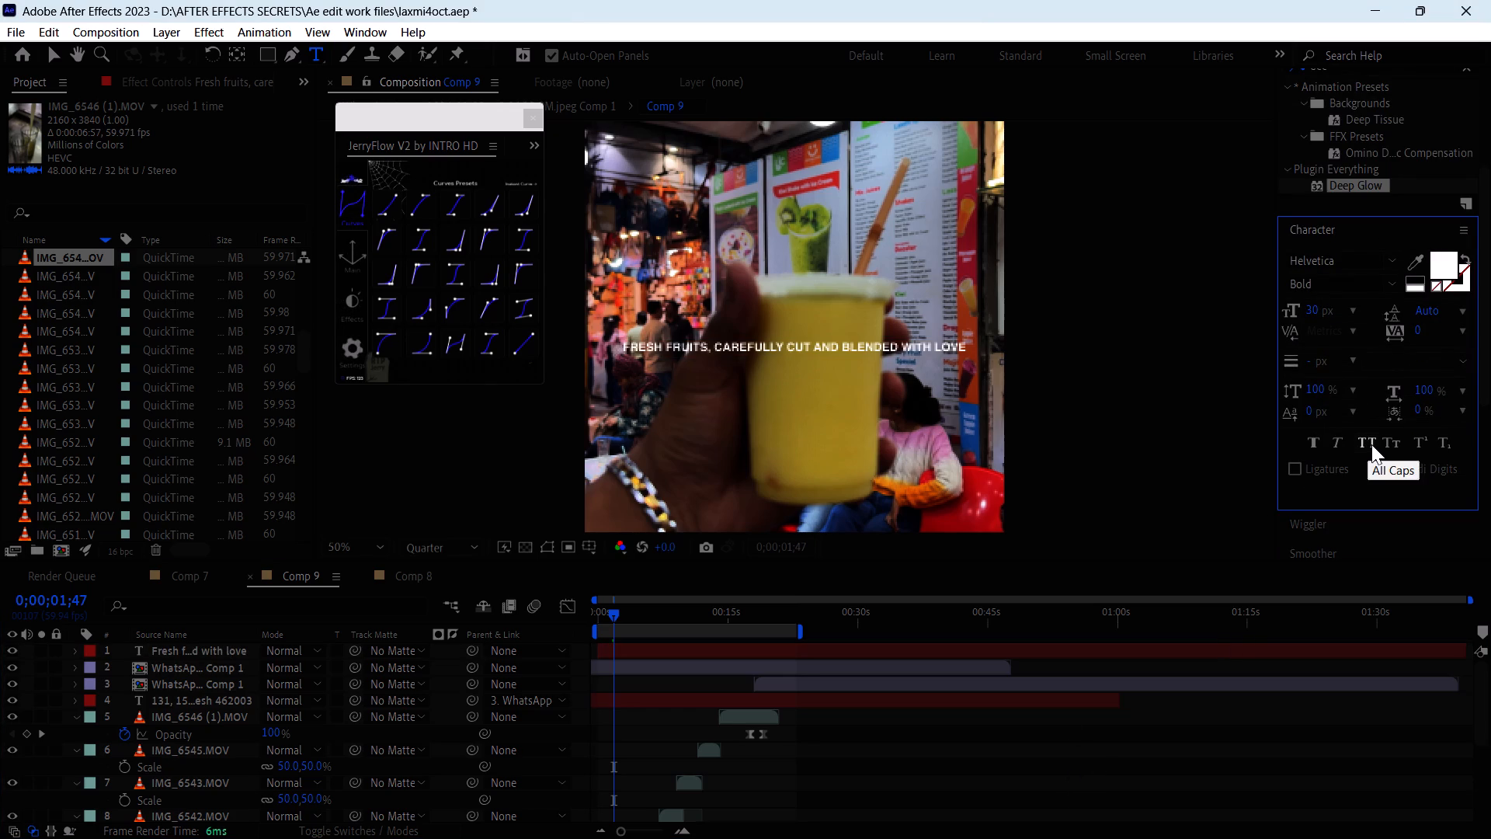
pyautogui.doubleClick(832, 650)
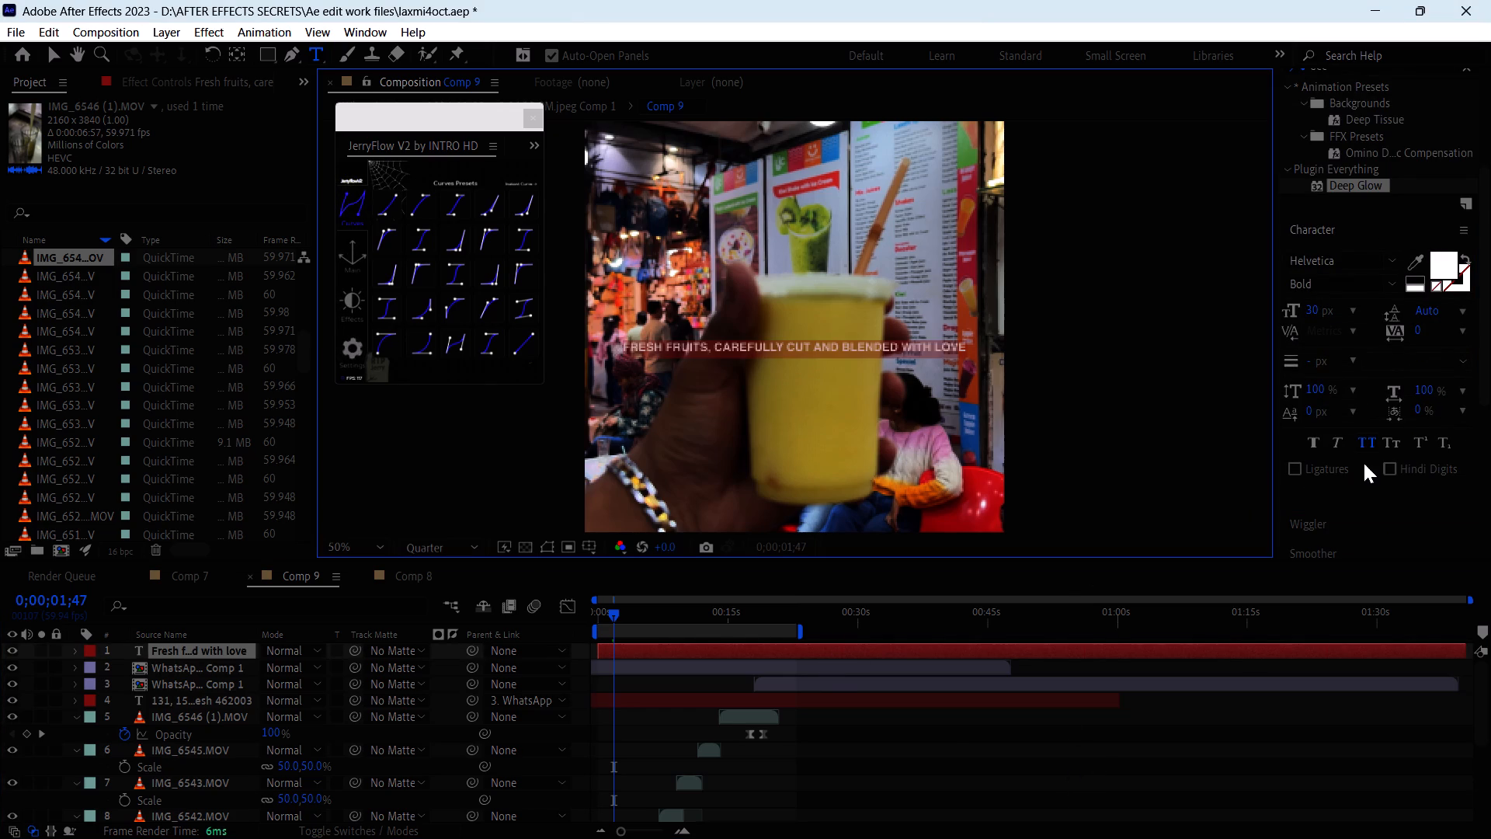
pyautogui.click(1367, 445)
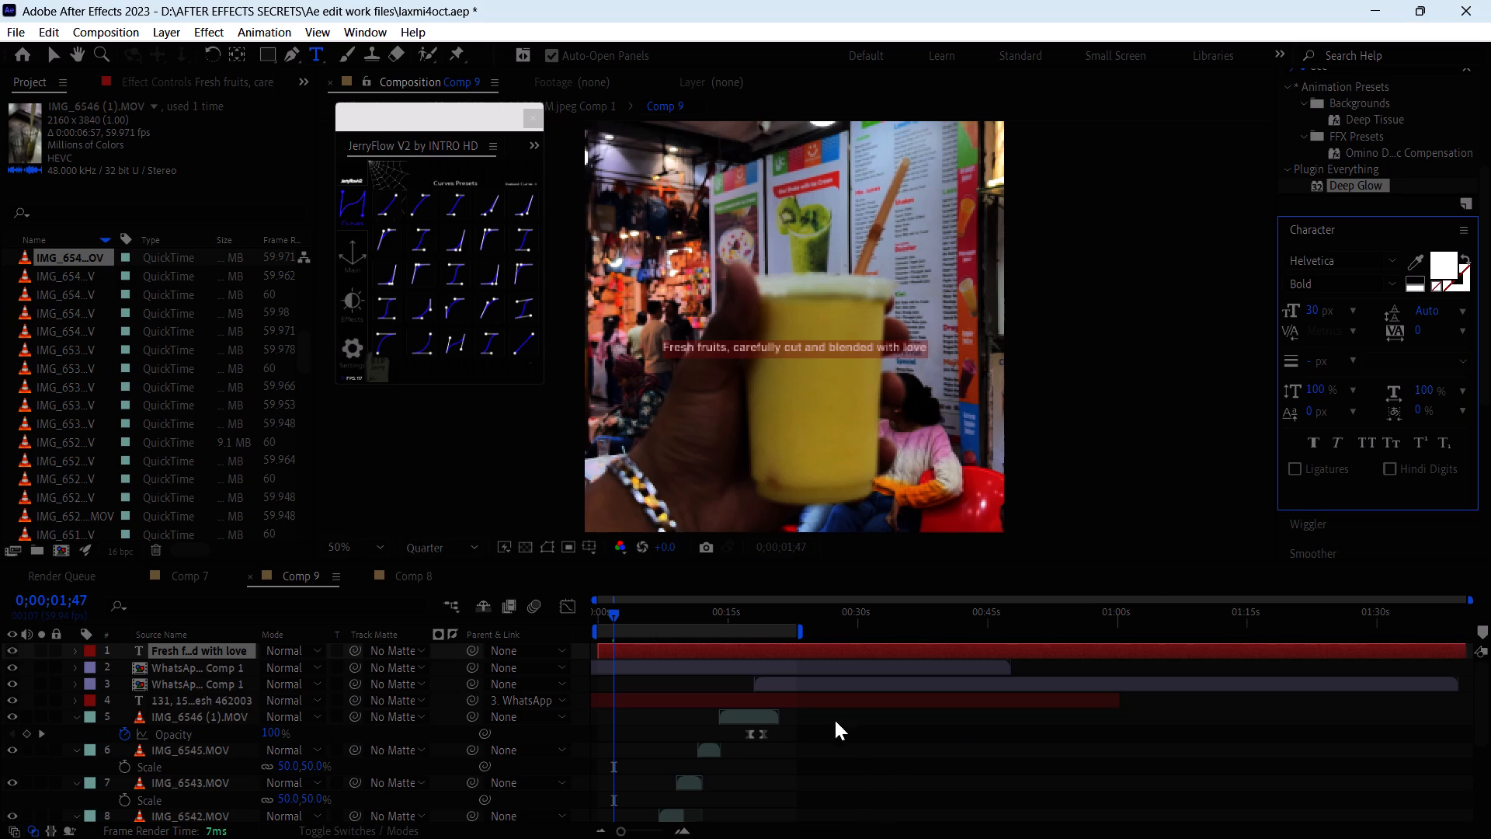
pyautogui.moveTo(1316, 311); pyautogui.dragTo(1323, 307)
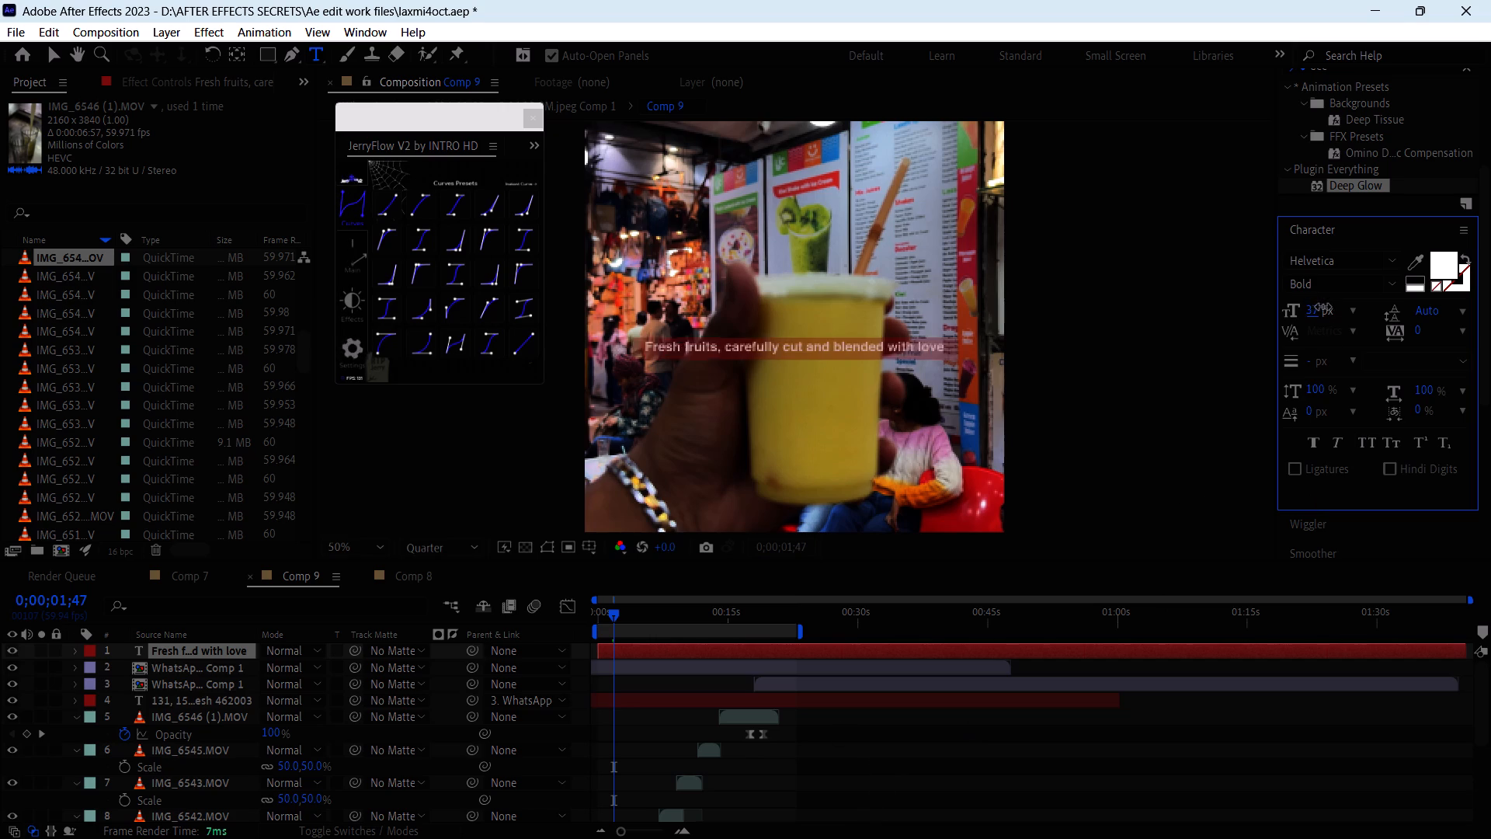
pyautogui.moveTo(1323, 307); pyautogui.dragTo(1325, 308)
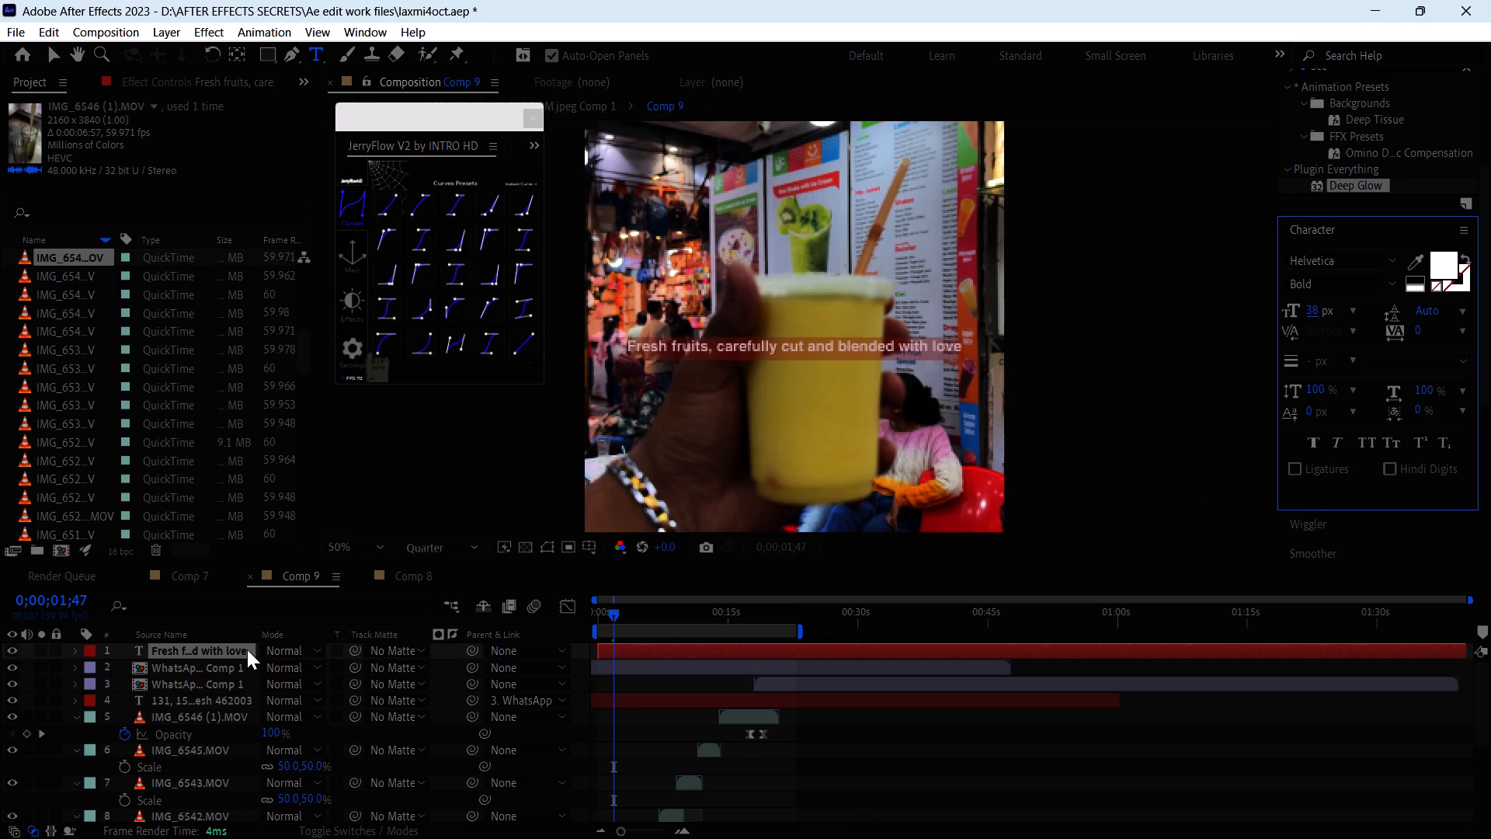
# Add a Drop Shadow layer style to the caption text layer.
pyautogui.rightClick(243, 651)
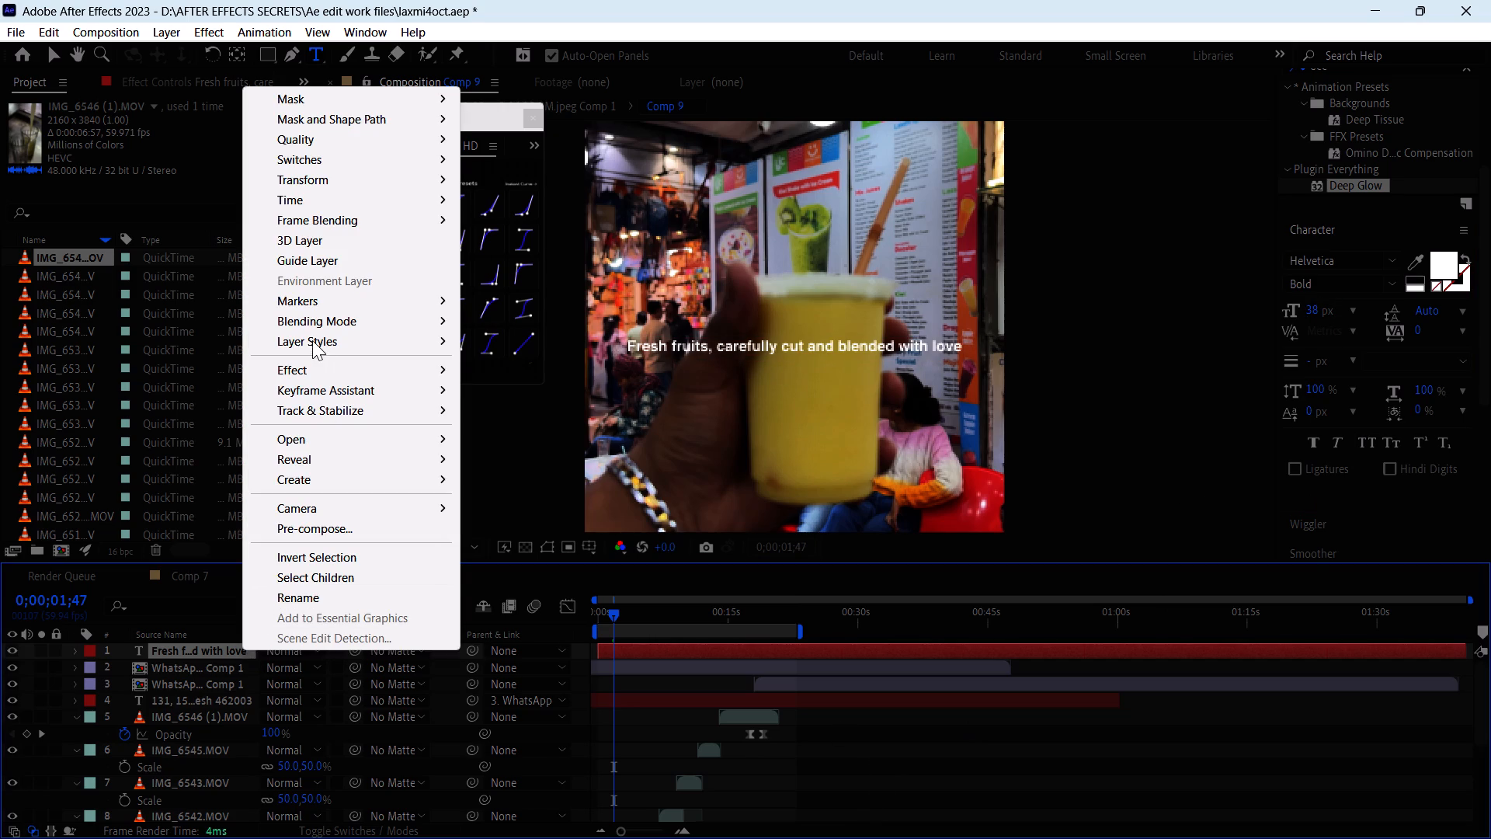
pyautogui.click(312, 340)
pyautogui.click(499, 402)
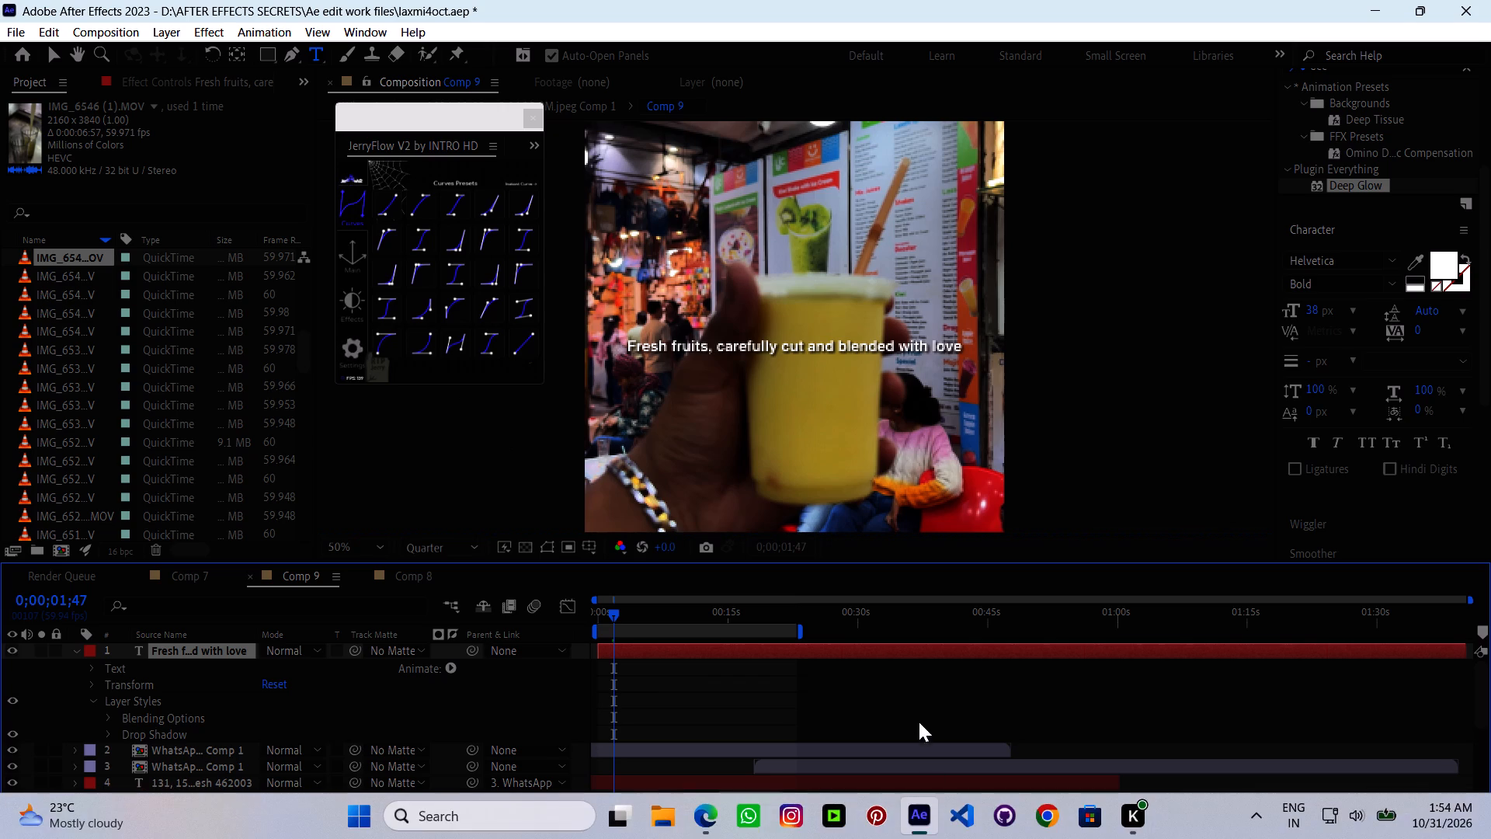
# Play back the opening of Comp 9 to check the caption over the juice glass in the full frame.
pyautogui.click(945, 691)
pyautogui.press('space')
pyautogui.press('space')
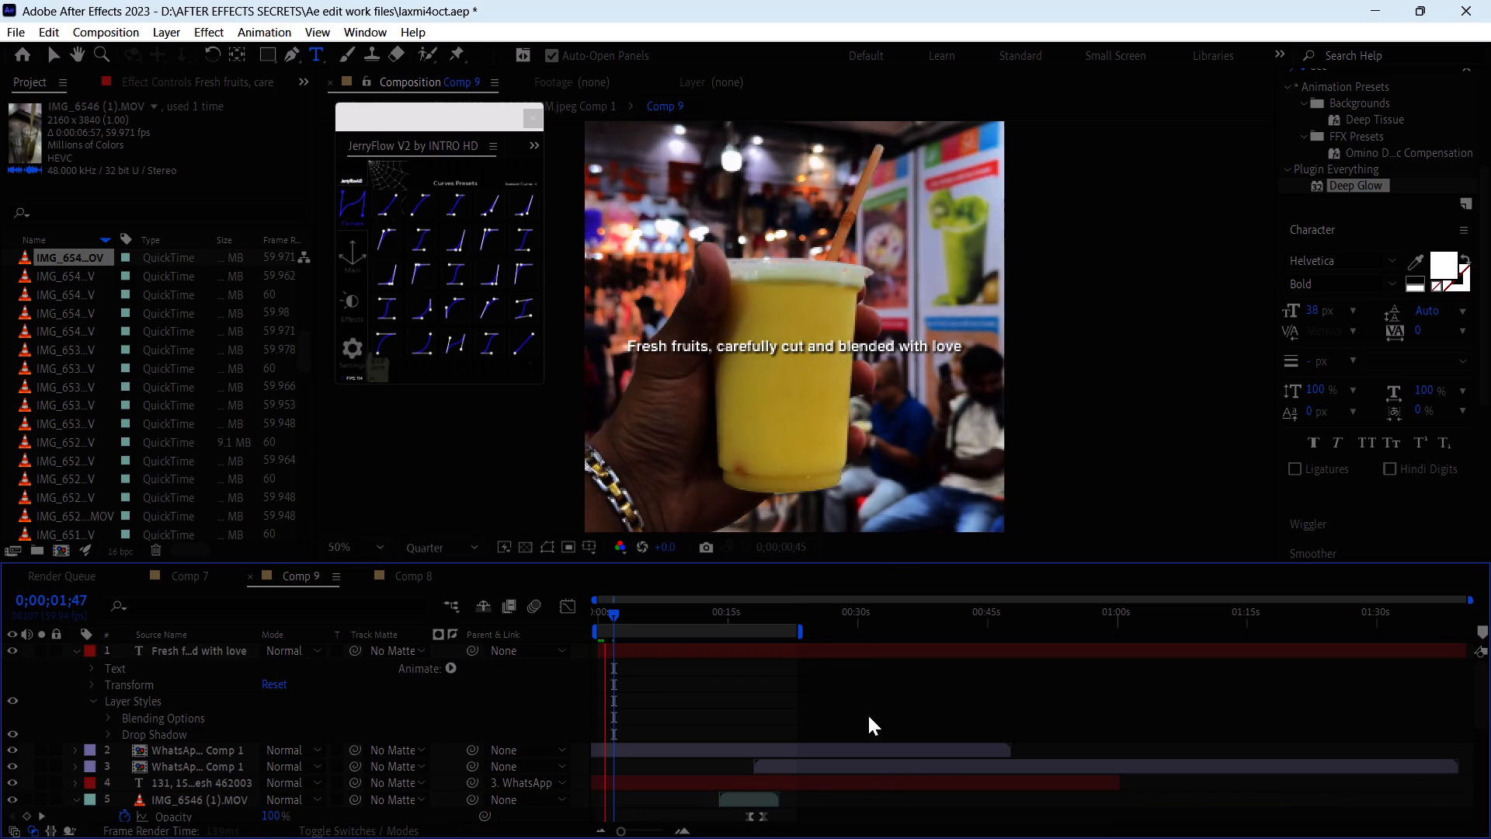
pyautogui.press('space')
pyautogui.press('space')
pyautogui.scroll(-1, 759, 445)
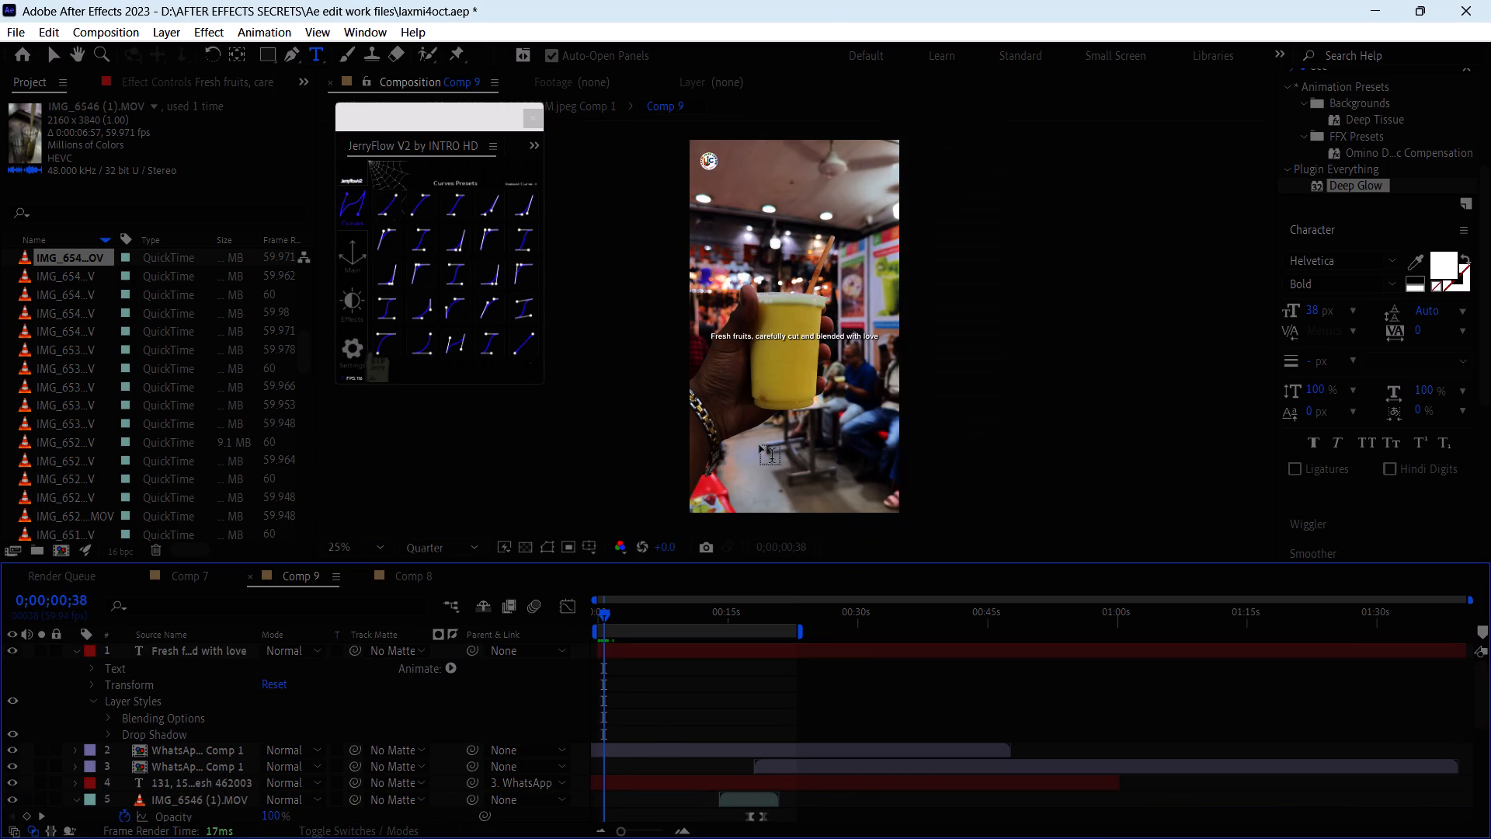
# Move the Comp 9 work area's start to the beginning of the IMG_6553 clip.
pyautogui.scroll(-2, 645, 740)
pyautogui.moveTo(625, 834); pyautogui.dragTo(613, 836)
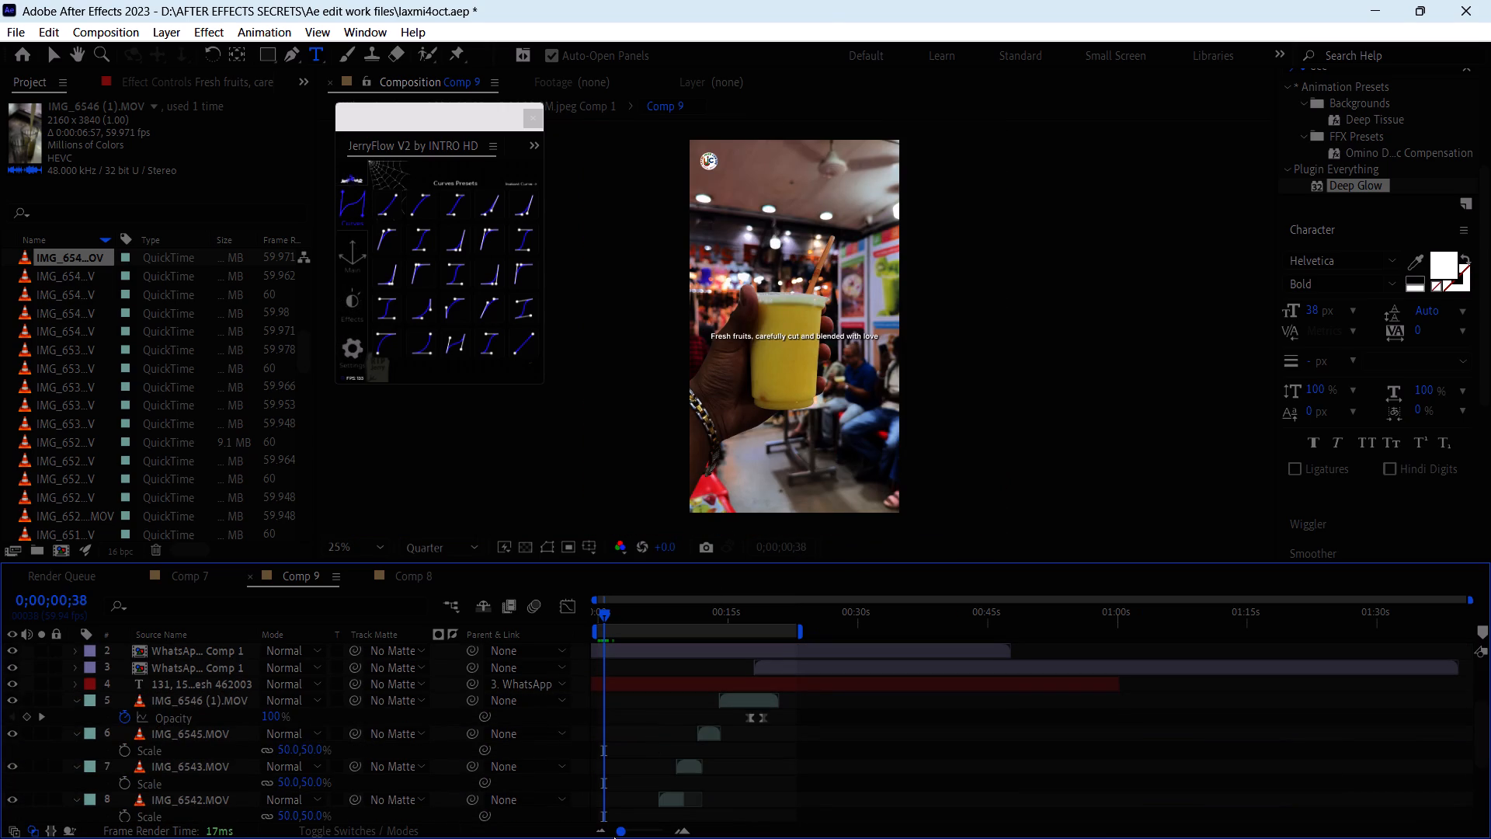
pyautogui.moveTo(613, 836); pyautogui.dragTo(613, 837)
pyautogui.scroll(-3, 704, 748)
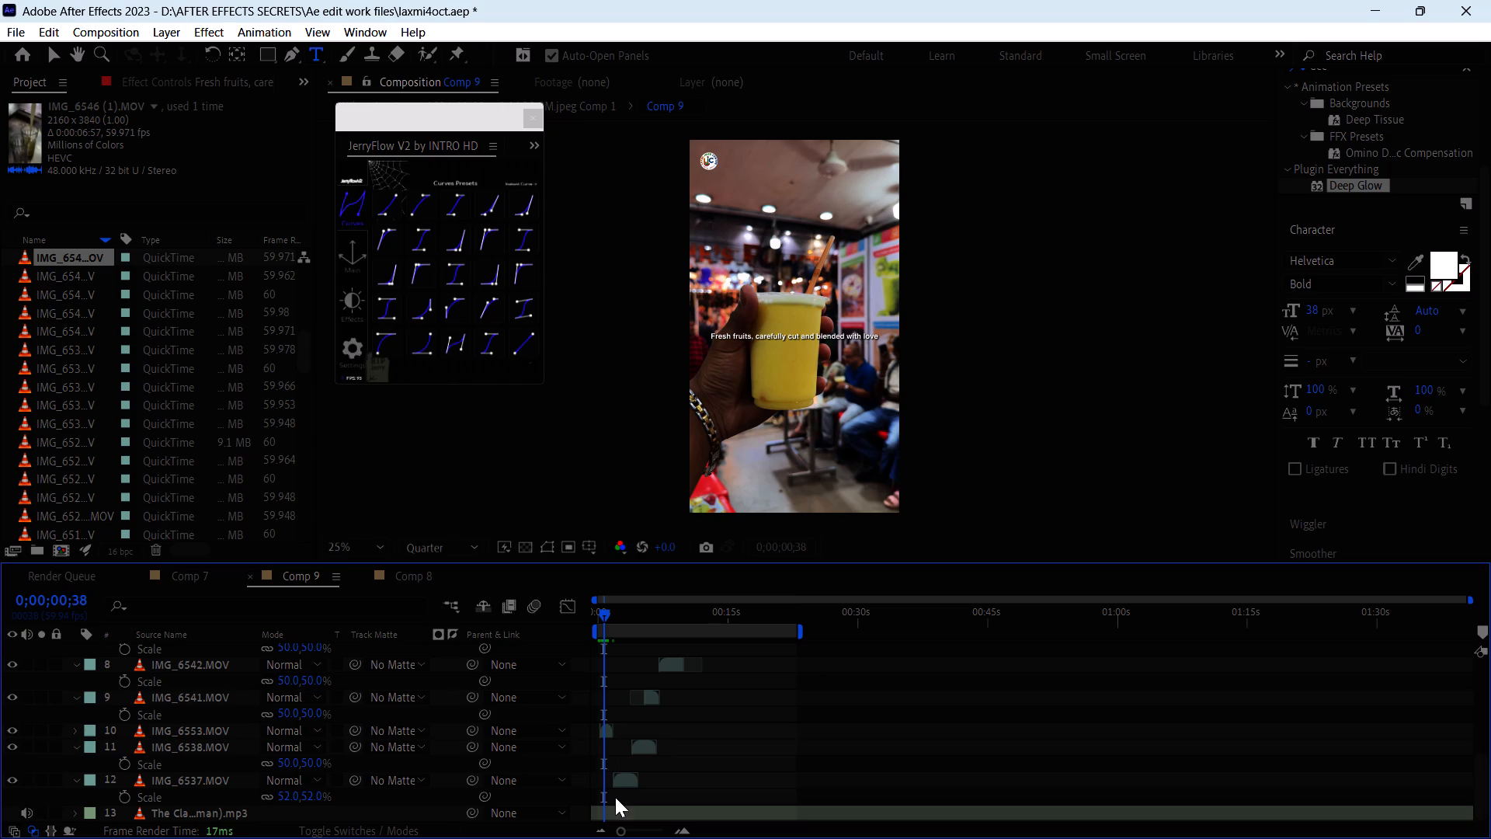
pyautogui.moveTo(624, 827); pyautogui.dragTo(652, 838)
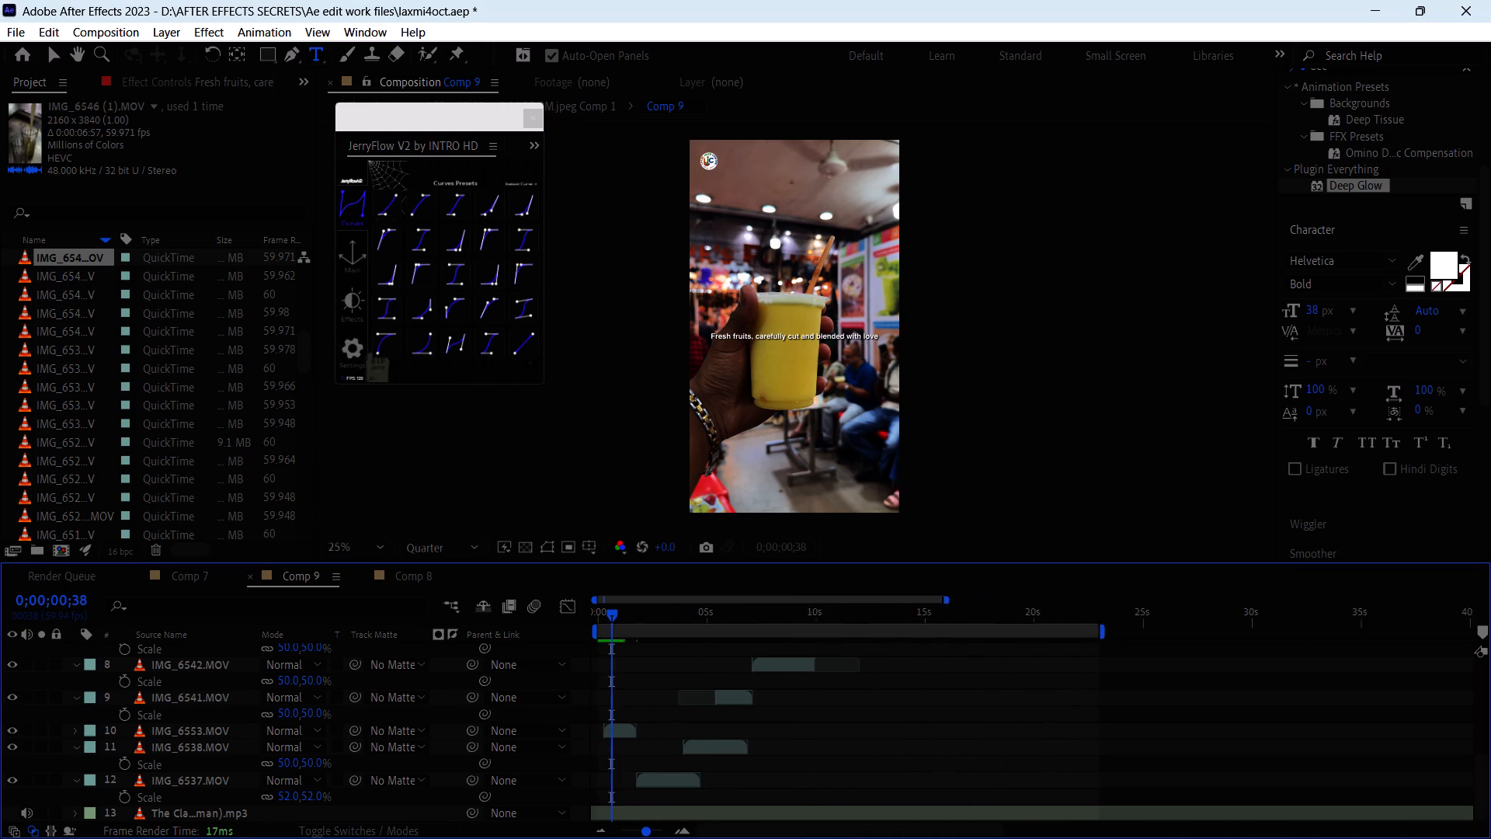
pyautogui.moveTo(652, 838); pyautogui.dragTo(660, 829)
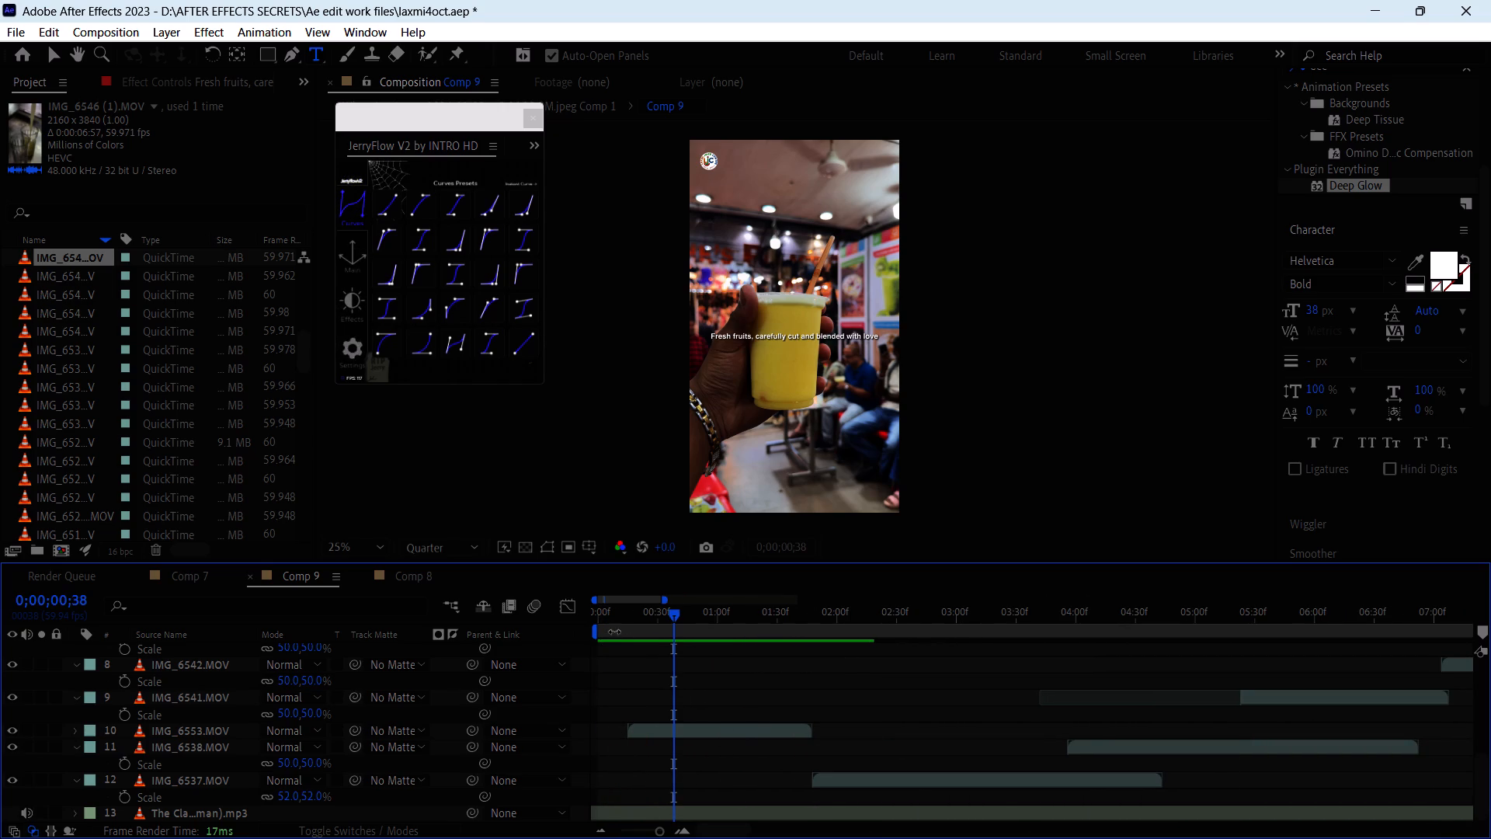
pyautogui.moveTo(595, 628); pyautogui.dragTo(624, 665)
# Play back the opening seconds of Comp 9 from the new work area start to check the caption.
pyautogui.press('space')
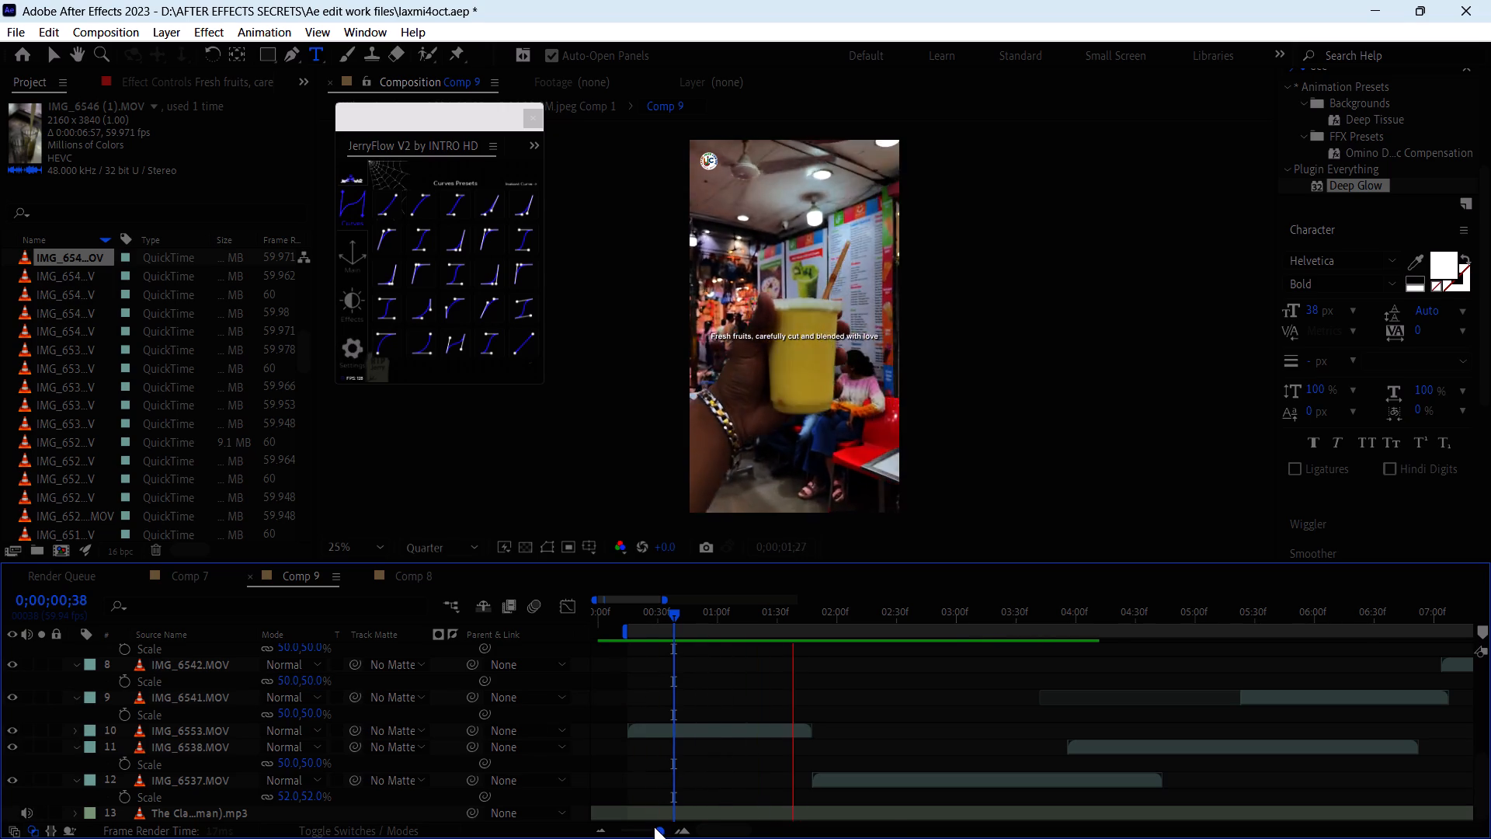
pyautogui.moveTo(654, 827); pyautogui.dragTo(640, 831)
pyautogui.press('space')
pyautogui.press('space')
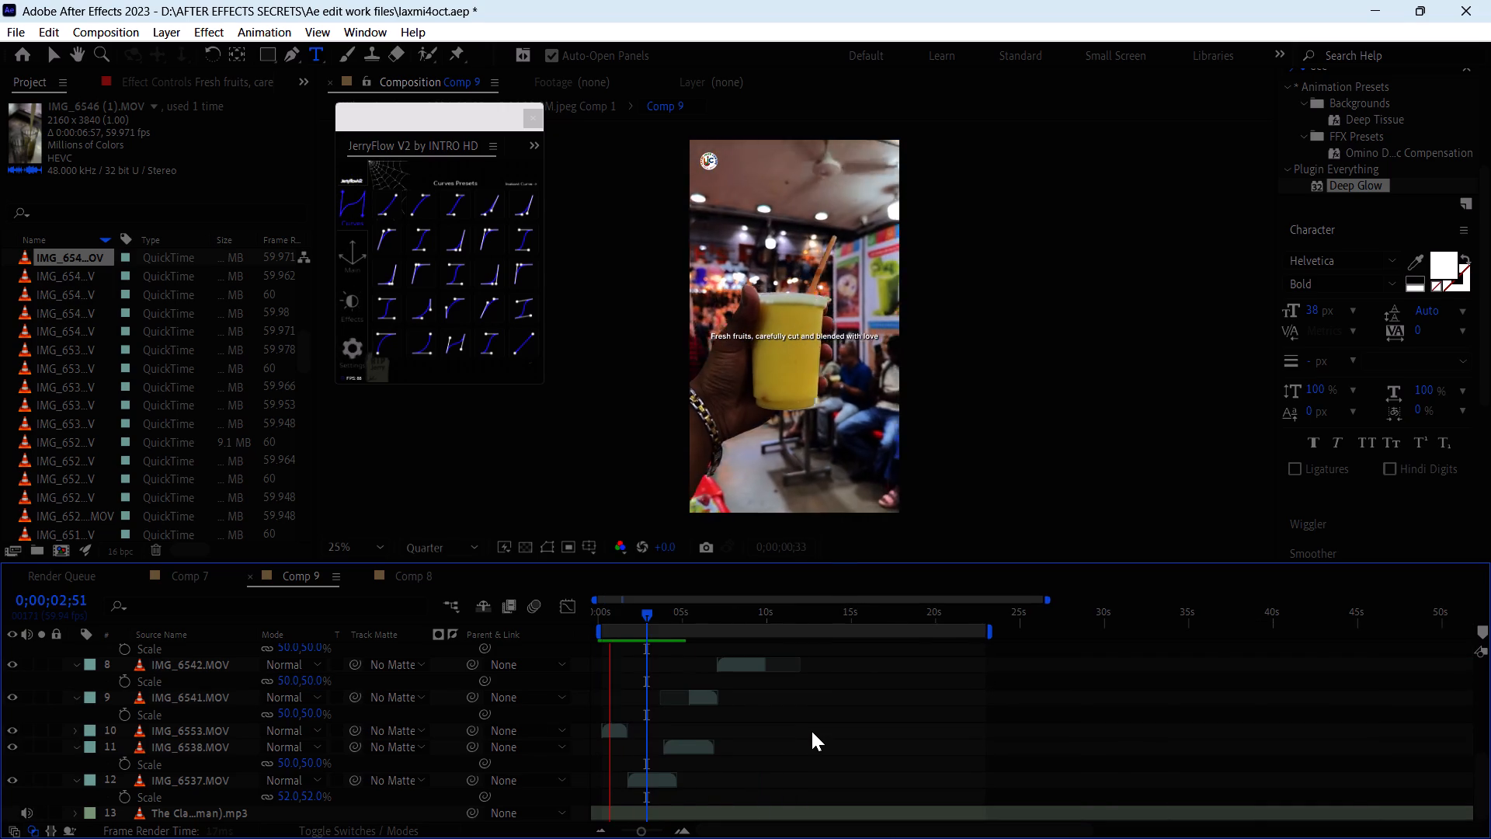
pyautogui.press('space')
pyautogui.press('space')
pyautogui.press('space')
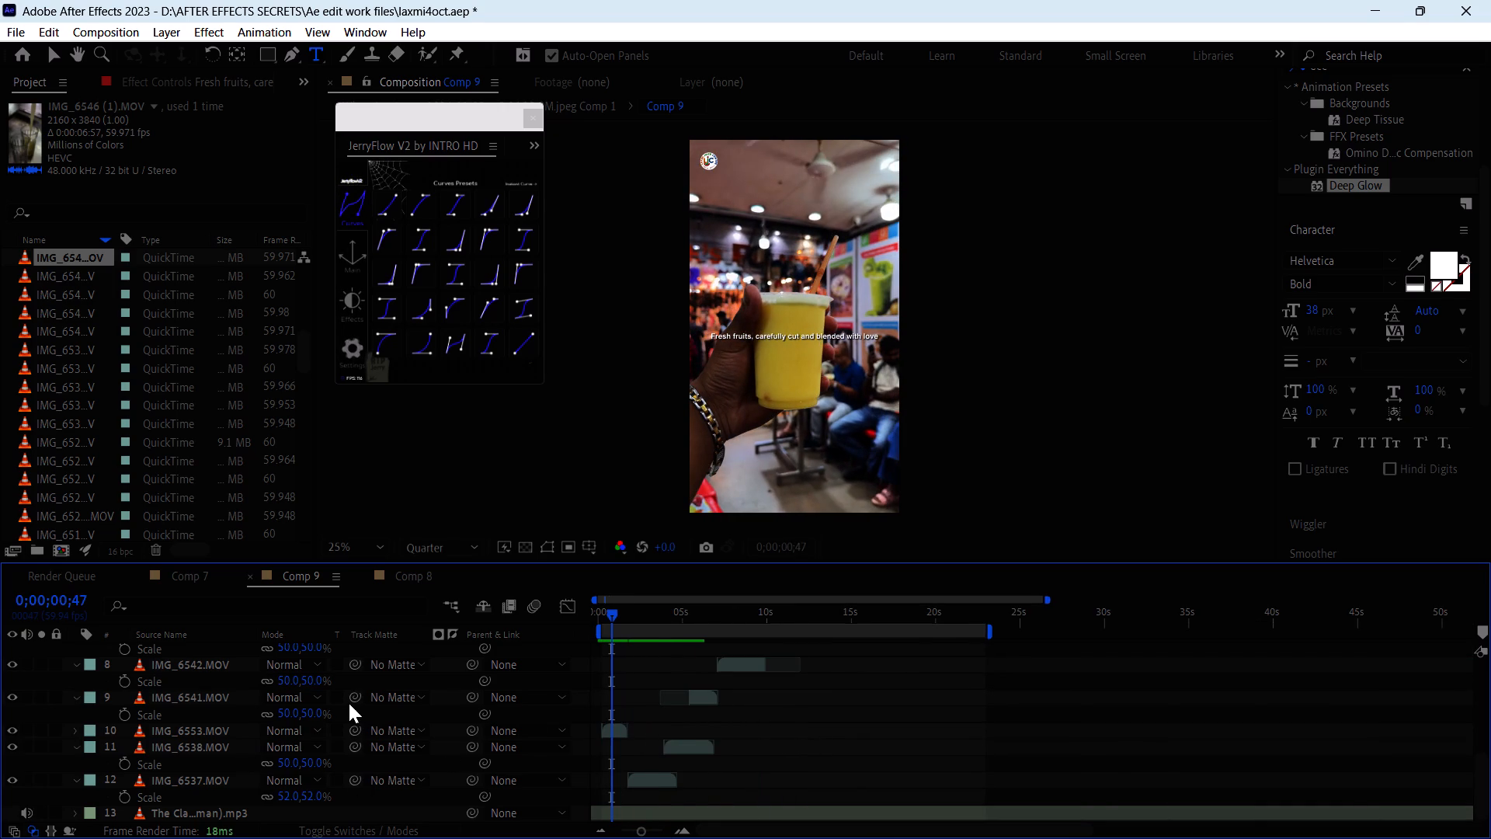
# Centre the caption text layer vertically and horizontally in the composition.
pyautogui.scroll(13, 223, 711)
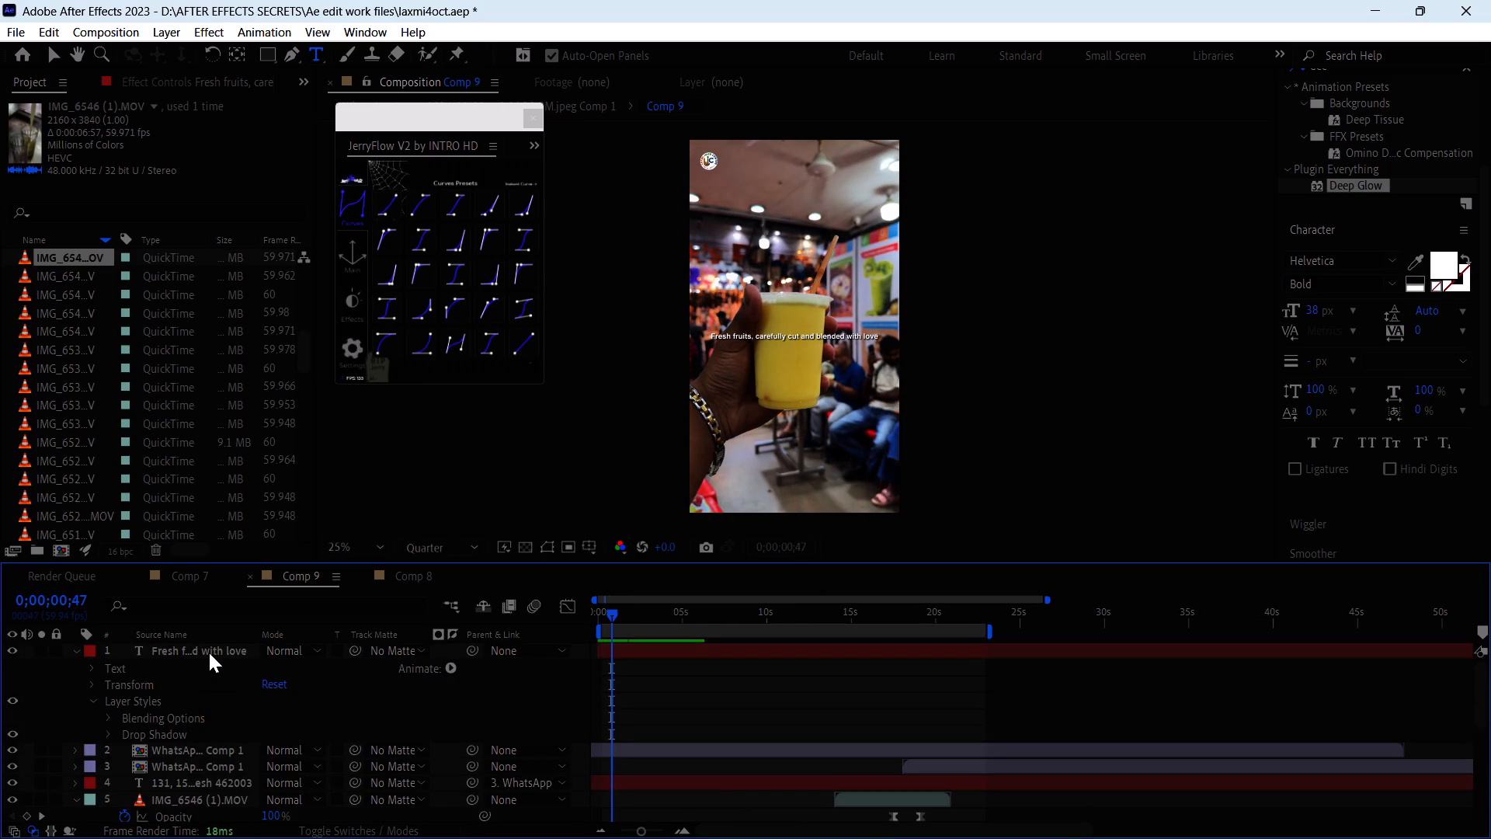
pyautogui.doubleClick(209, 653)
pyautogui.scroll(3, 1345, 246)
pyautogui.click(1430, 158)
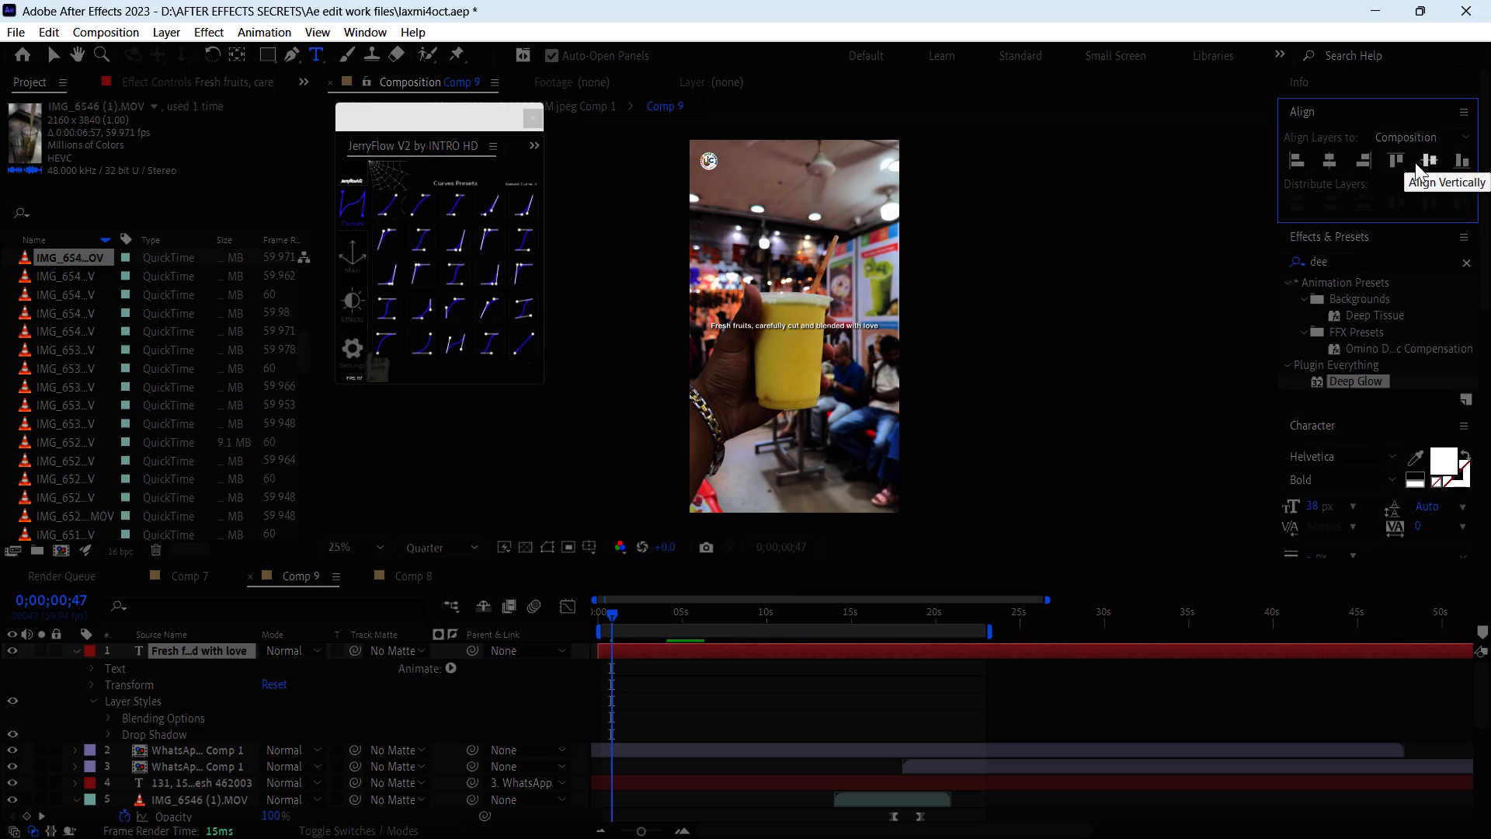
pyautogui.click(1340, 154)
# Play back the opening to check the centred caption over the juice glass.
pyautogui.click(881, 710)
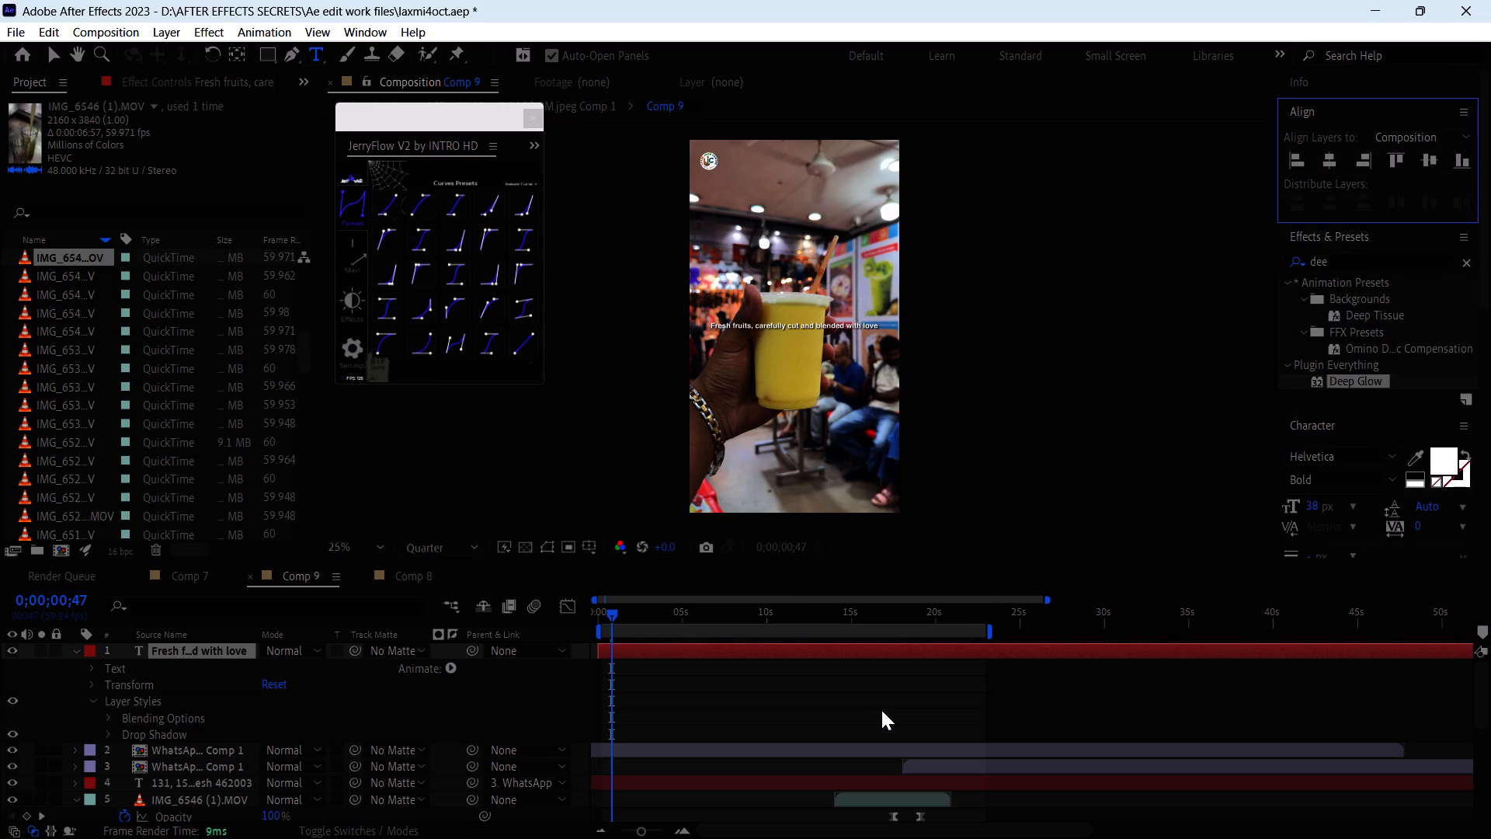
pyautogui.press('space')
pyautogui.press('space')
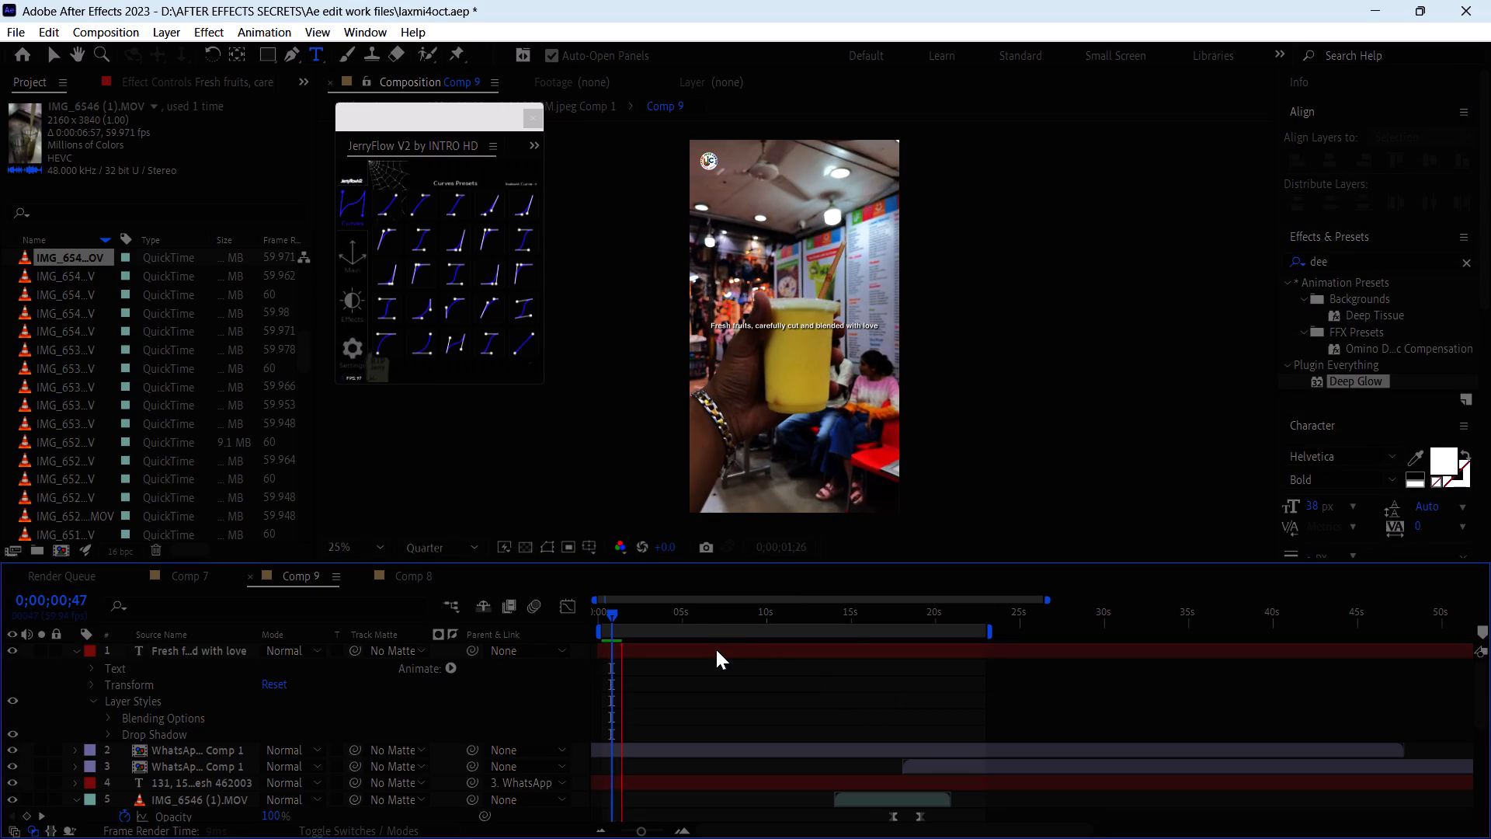
# Add the Deep Glow effect to the caption text layer with Unmult enabled and Exposure set to 0.48.
pyautogui.click(714, 652)
pyautogui.moveTo(1359, 383); pyautogui.dragTo(1118, 500)
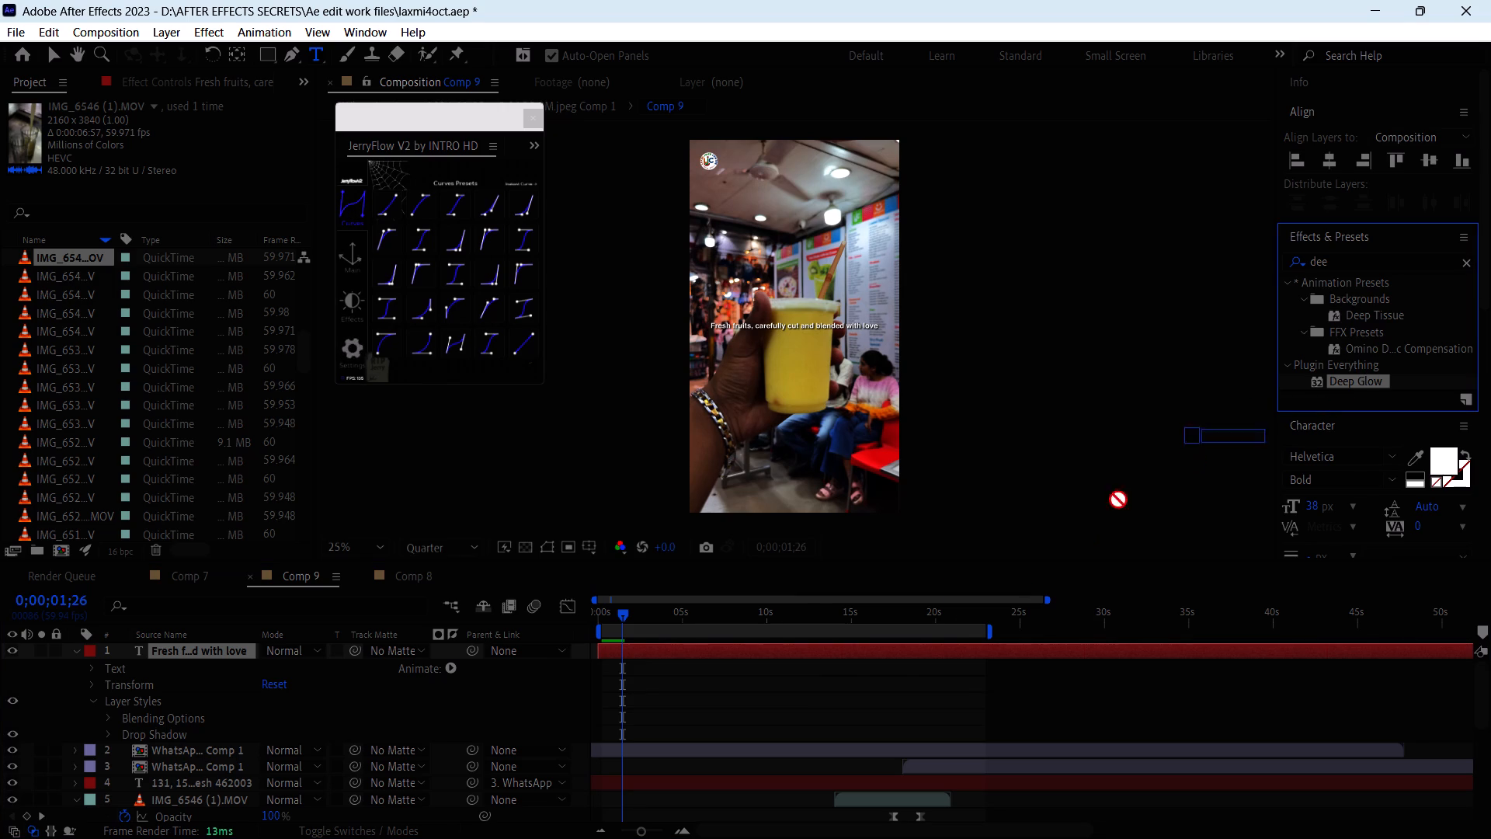
pyautogui.moveTo(1118, 500); pyautogui.dragTo(868, 651)
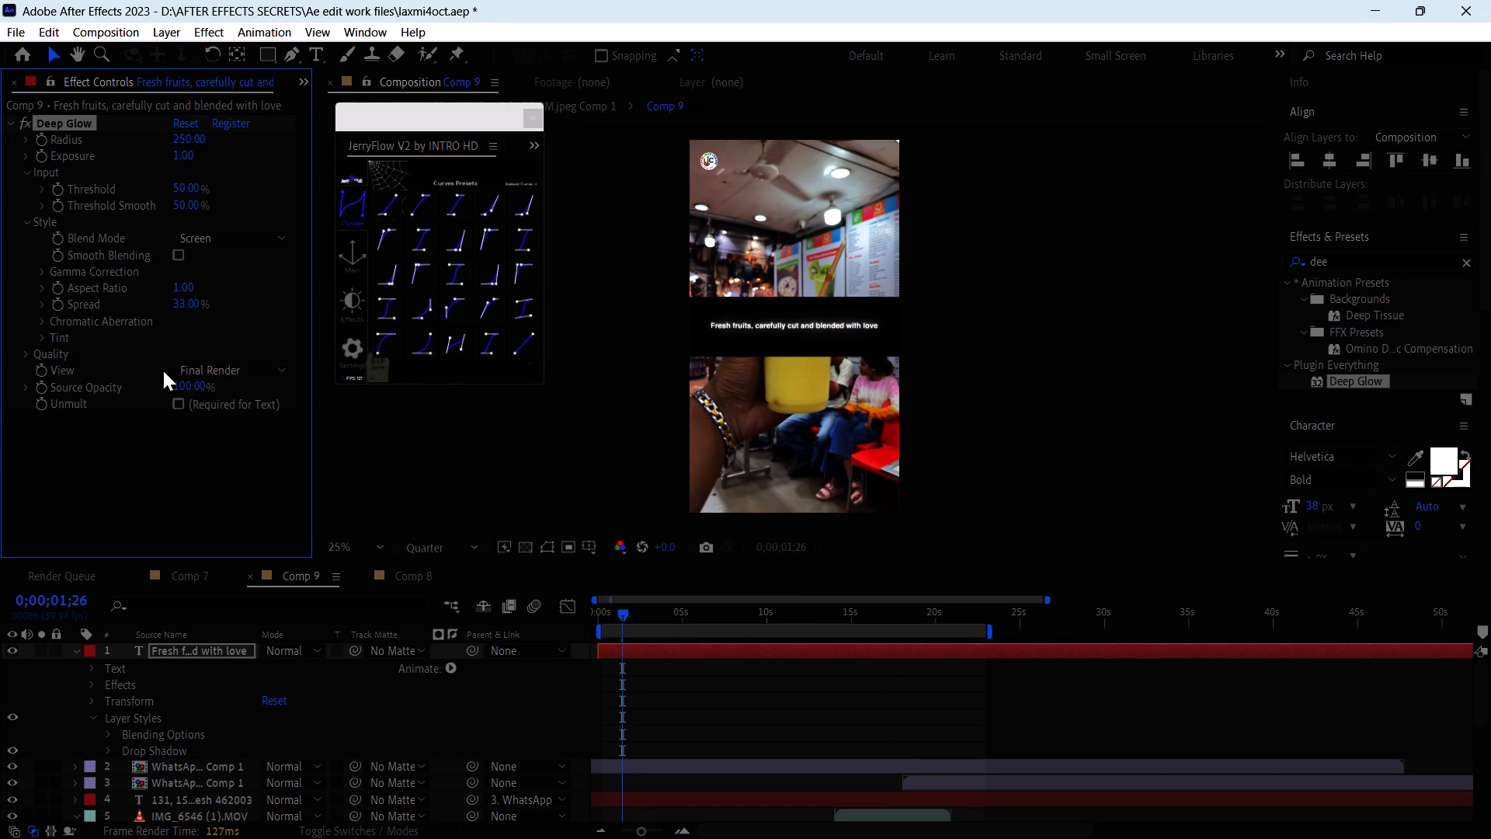
pyautogui.click(176, 406)
pyautogui.moveTo(192, 159); pyautogui.dragTo(189, 159)
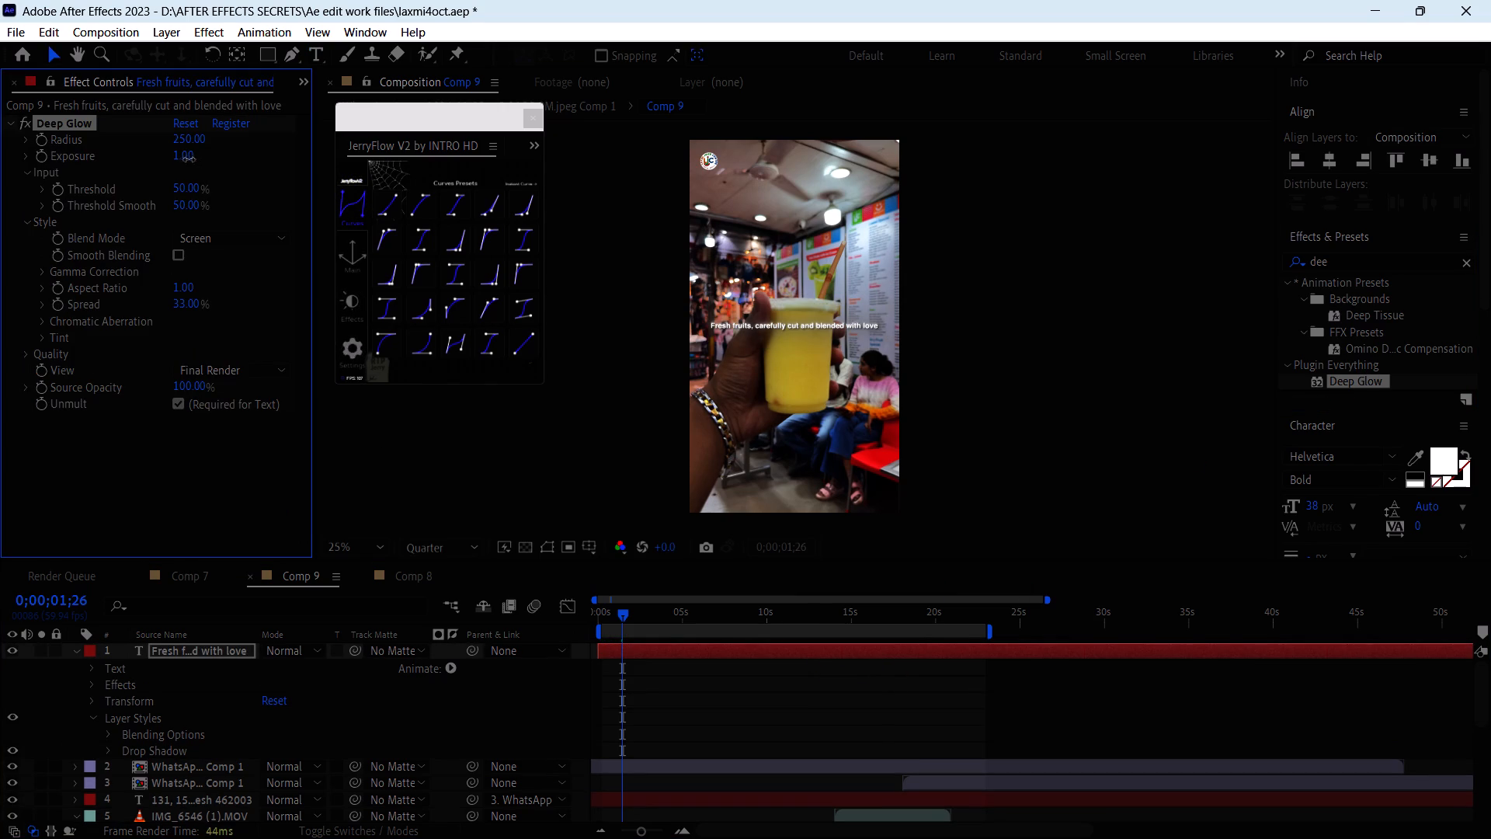
pyautogui.moveTo(189, 159); pyautogui.dragTo(162, 174)
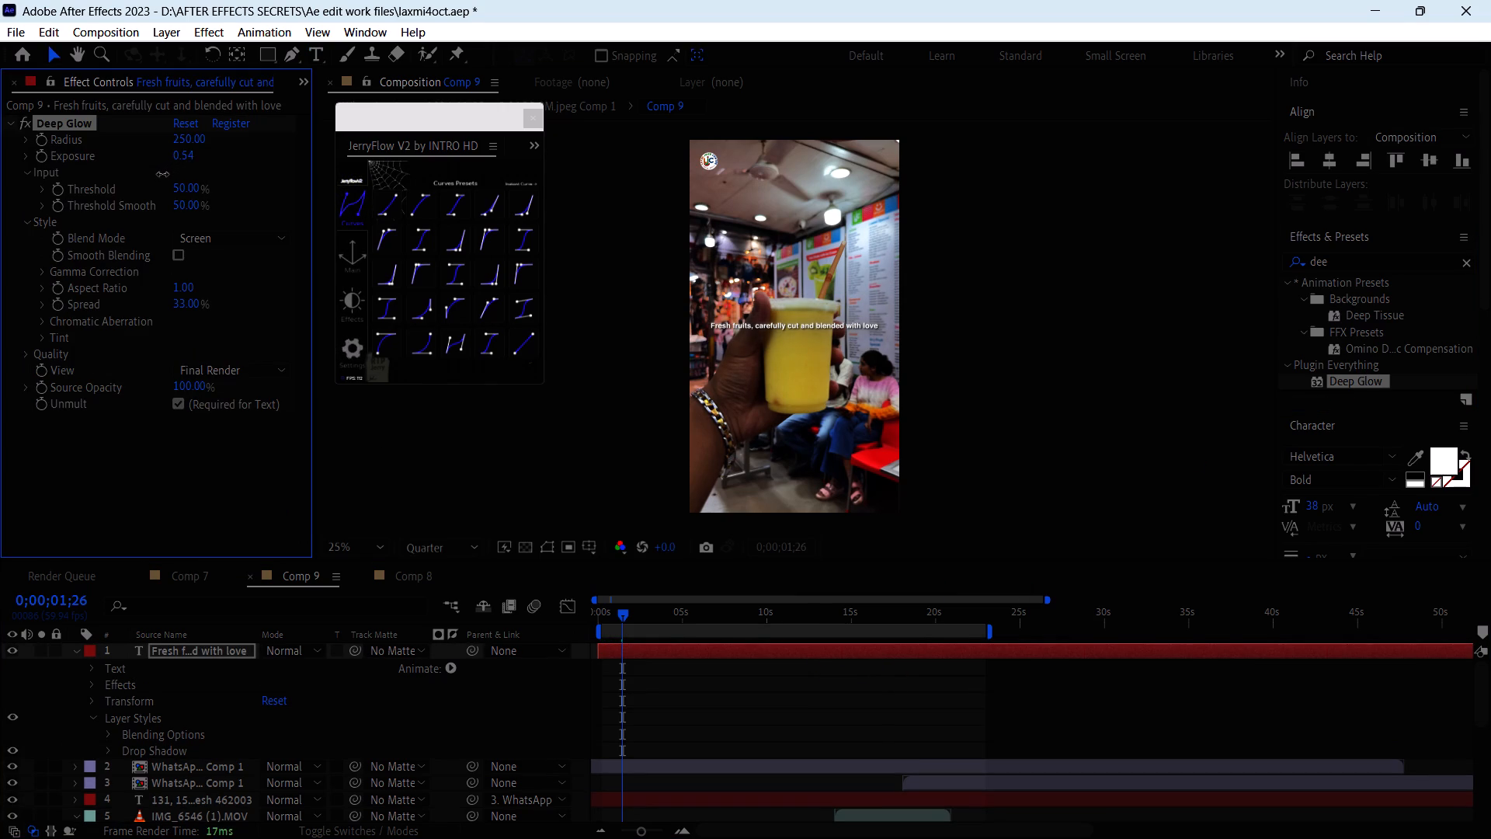
pyautogui.moveTo(162, 174); pyautogui.dragTo(160, 178)
# Preview the glowing caption, then examine it up close at Full resolution.
pyautogui.press('space')
pyautogui.press('space')
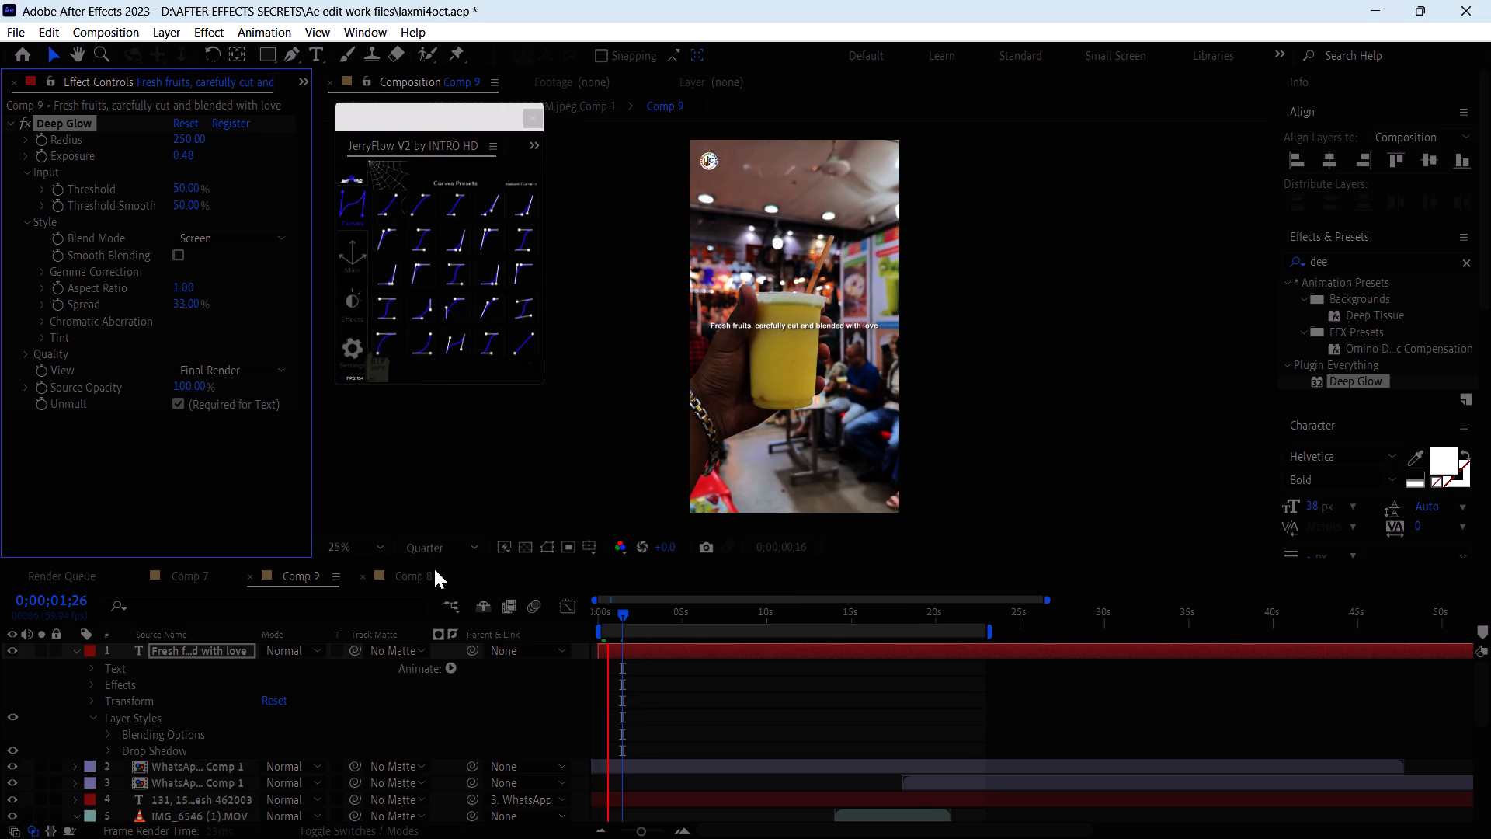
pyautogui.click(406, 546)
pyautogui.click(426, 596)
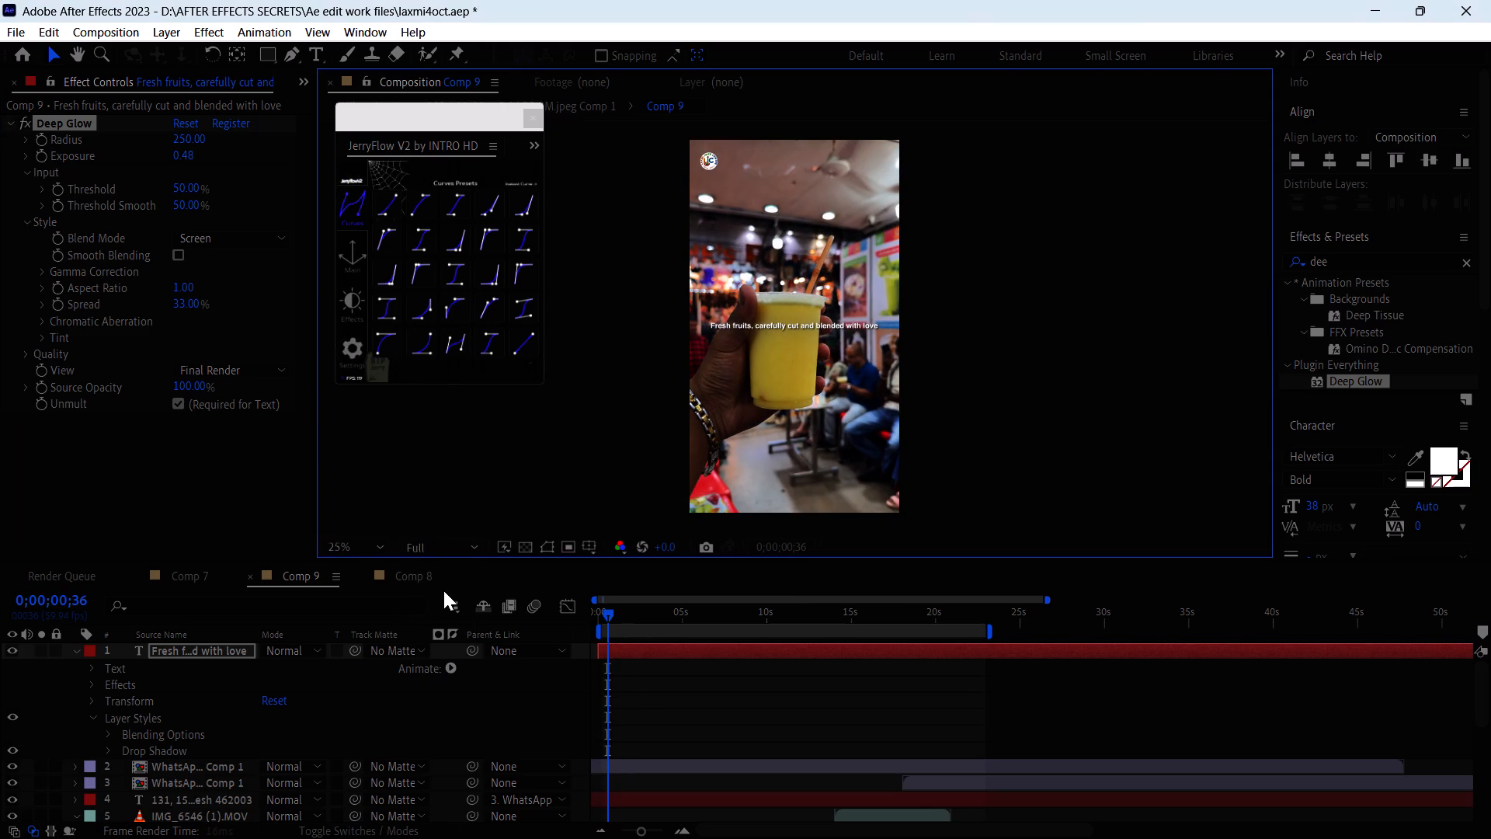
pyautogui.scroll(1, 786, 367)
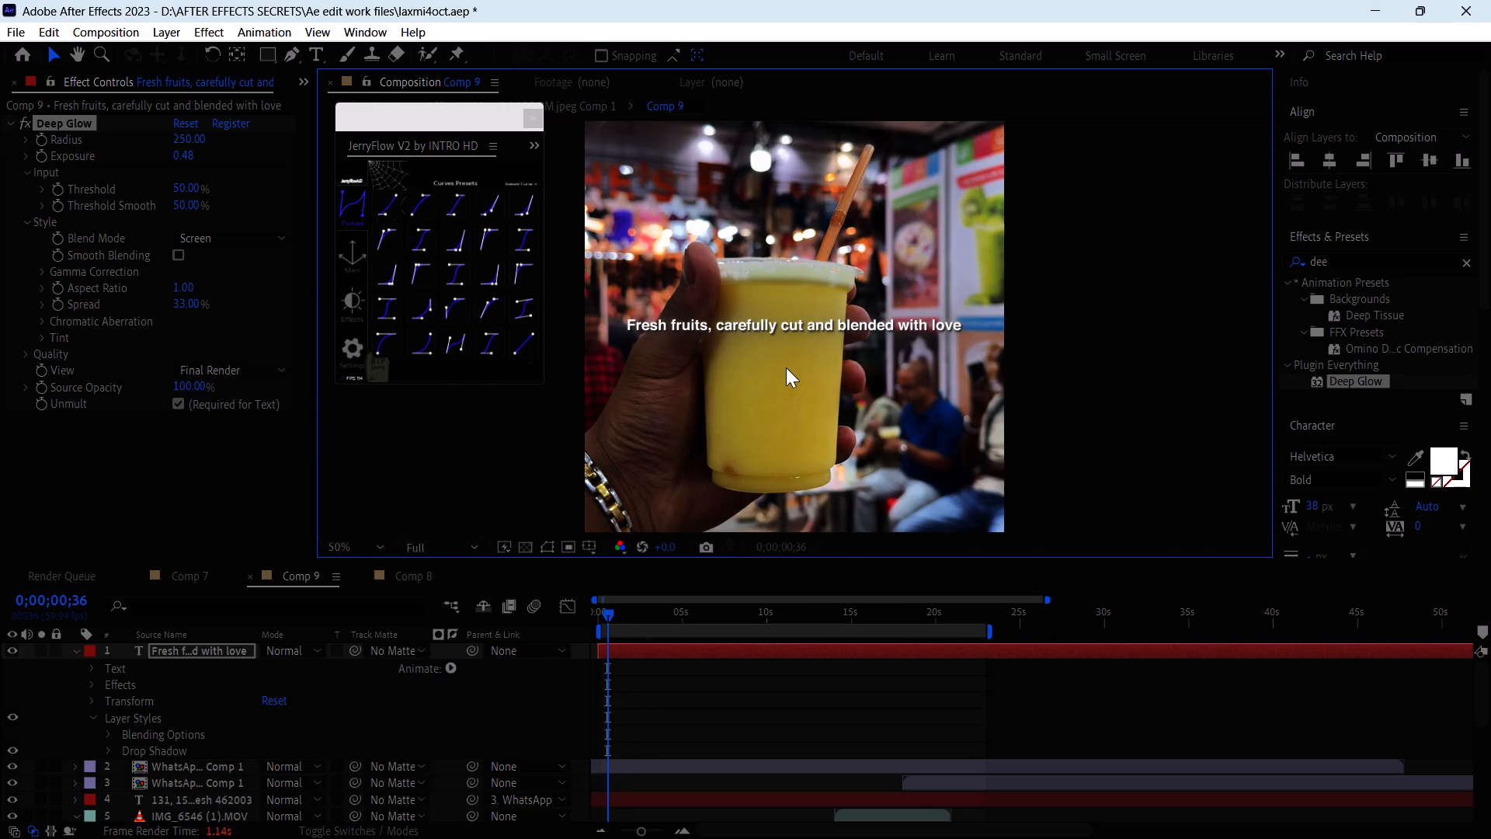
pyautogui.scroll(-1, 786, 367)
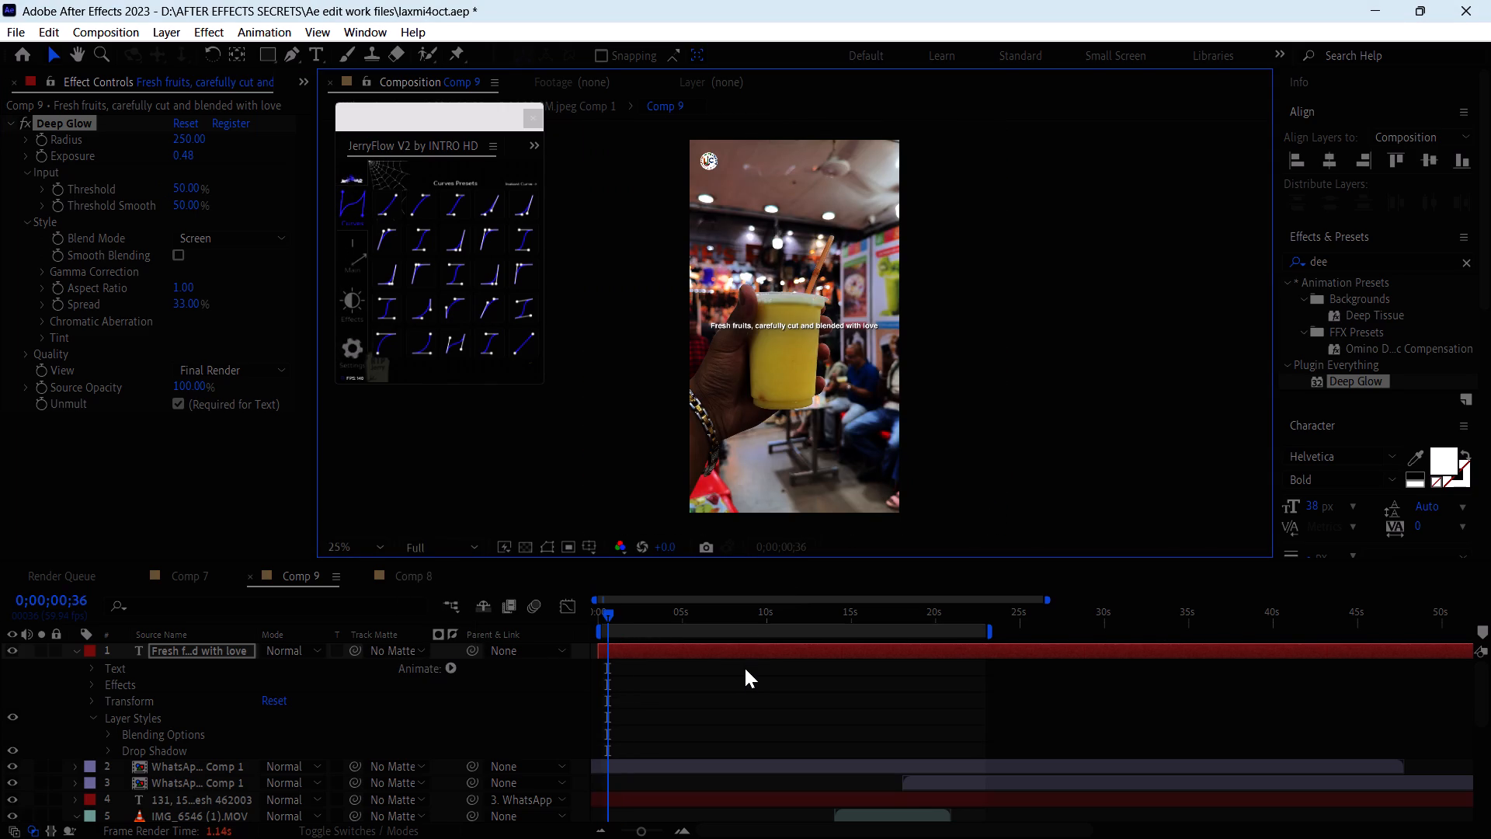
# Play back the opening at Full resolution and again with the preview returned to Quarter resolution.
pyautogui.click(745, 675)
pyautogui.press('space')
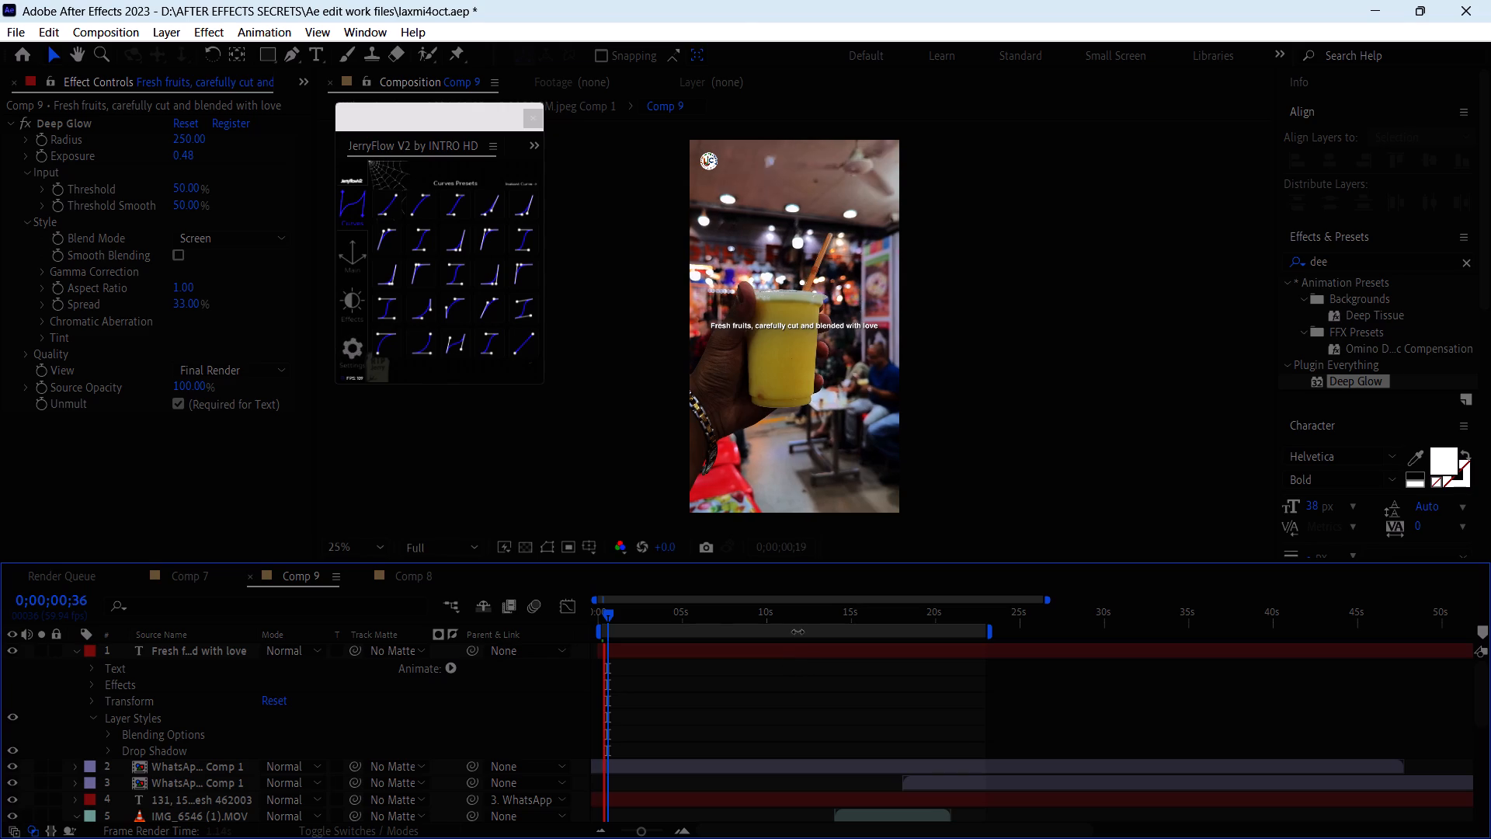
pyautogui.press('space')
pyautogui.click(430, 543)
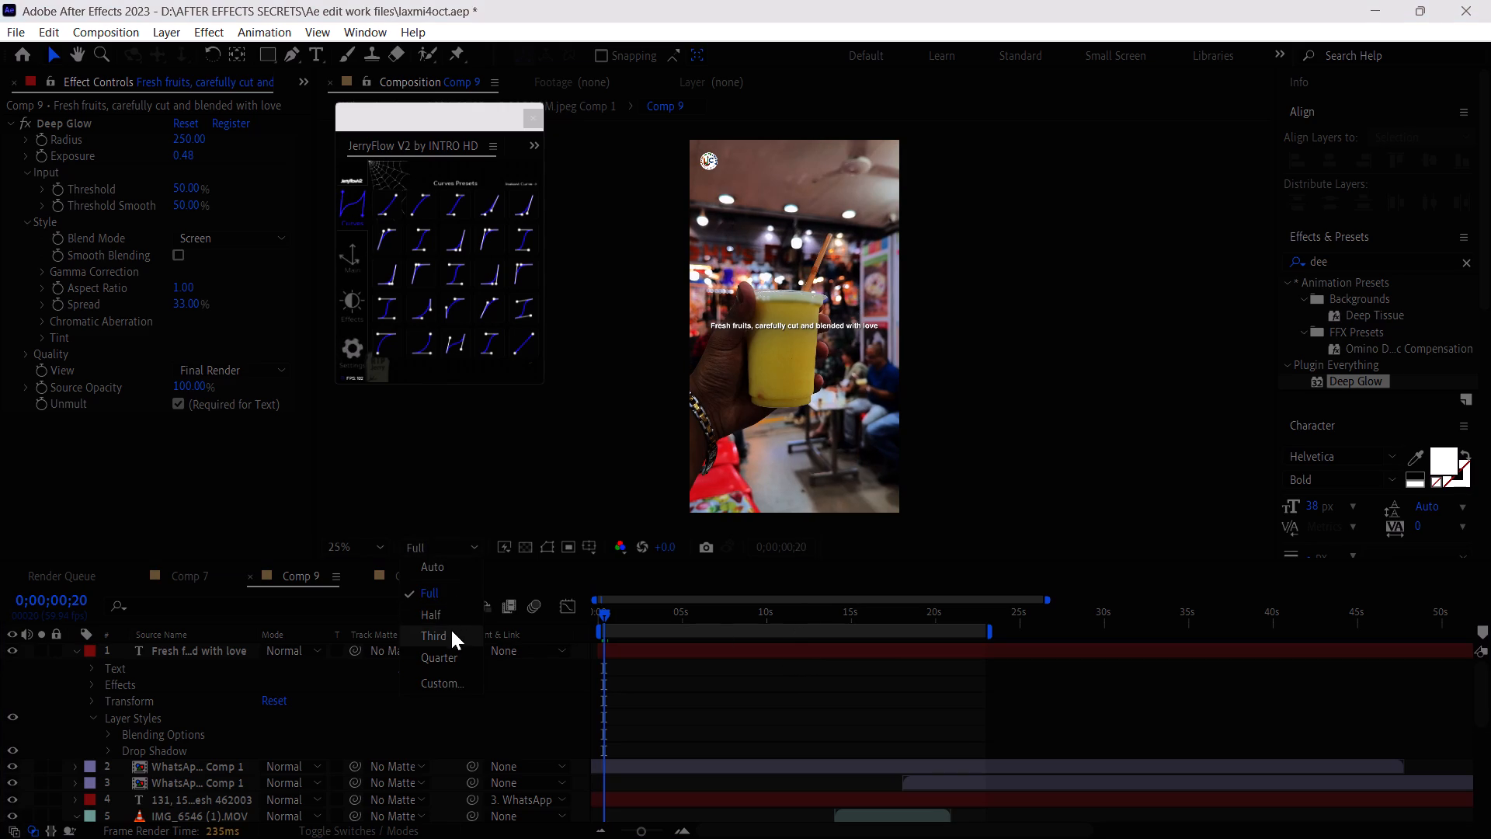
pyautogui.click(447, 660)
pyautogui.press('space')
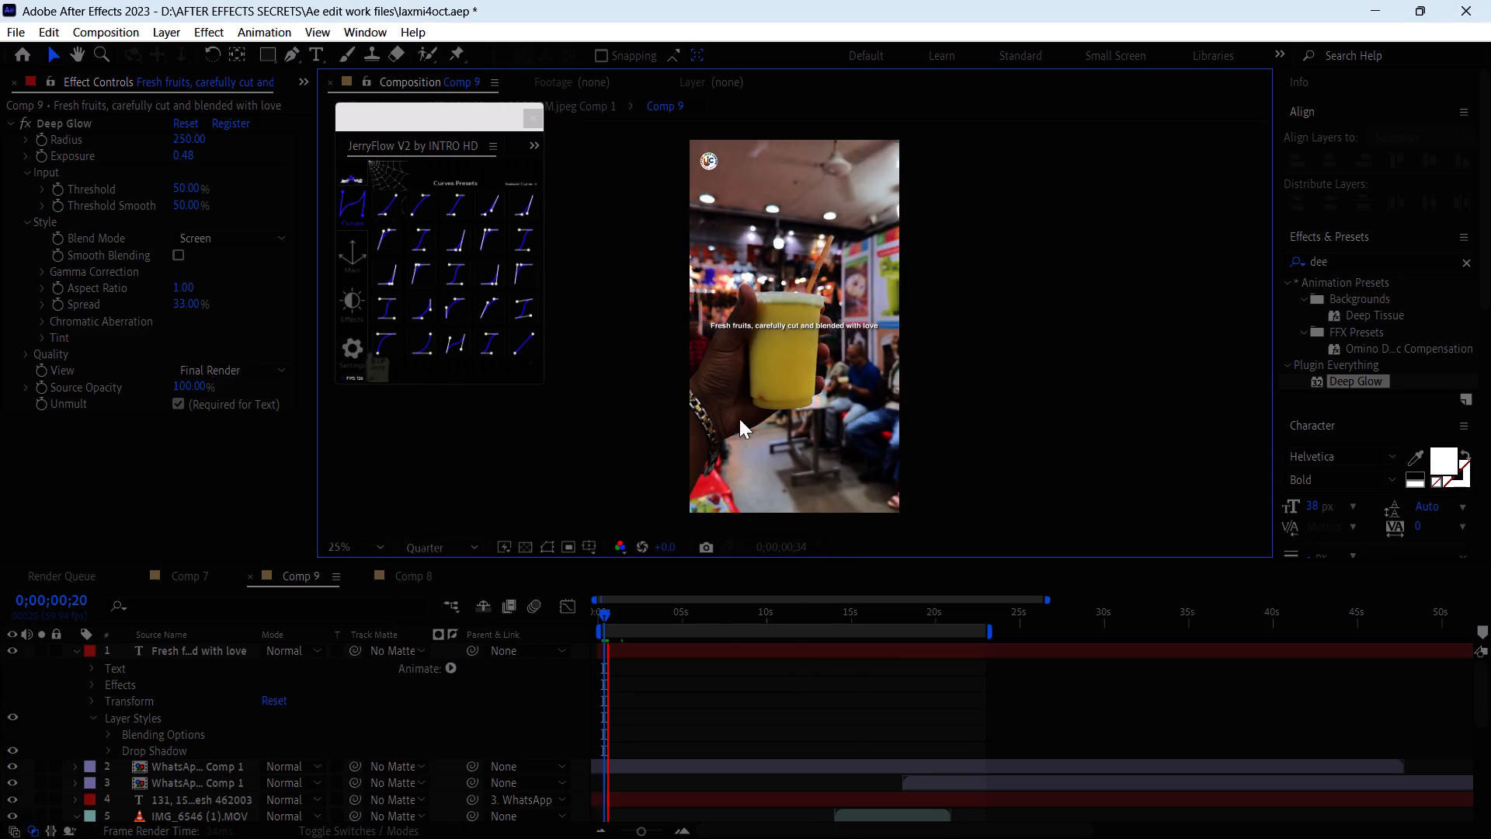
pyautogui.press('space')
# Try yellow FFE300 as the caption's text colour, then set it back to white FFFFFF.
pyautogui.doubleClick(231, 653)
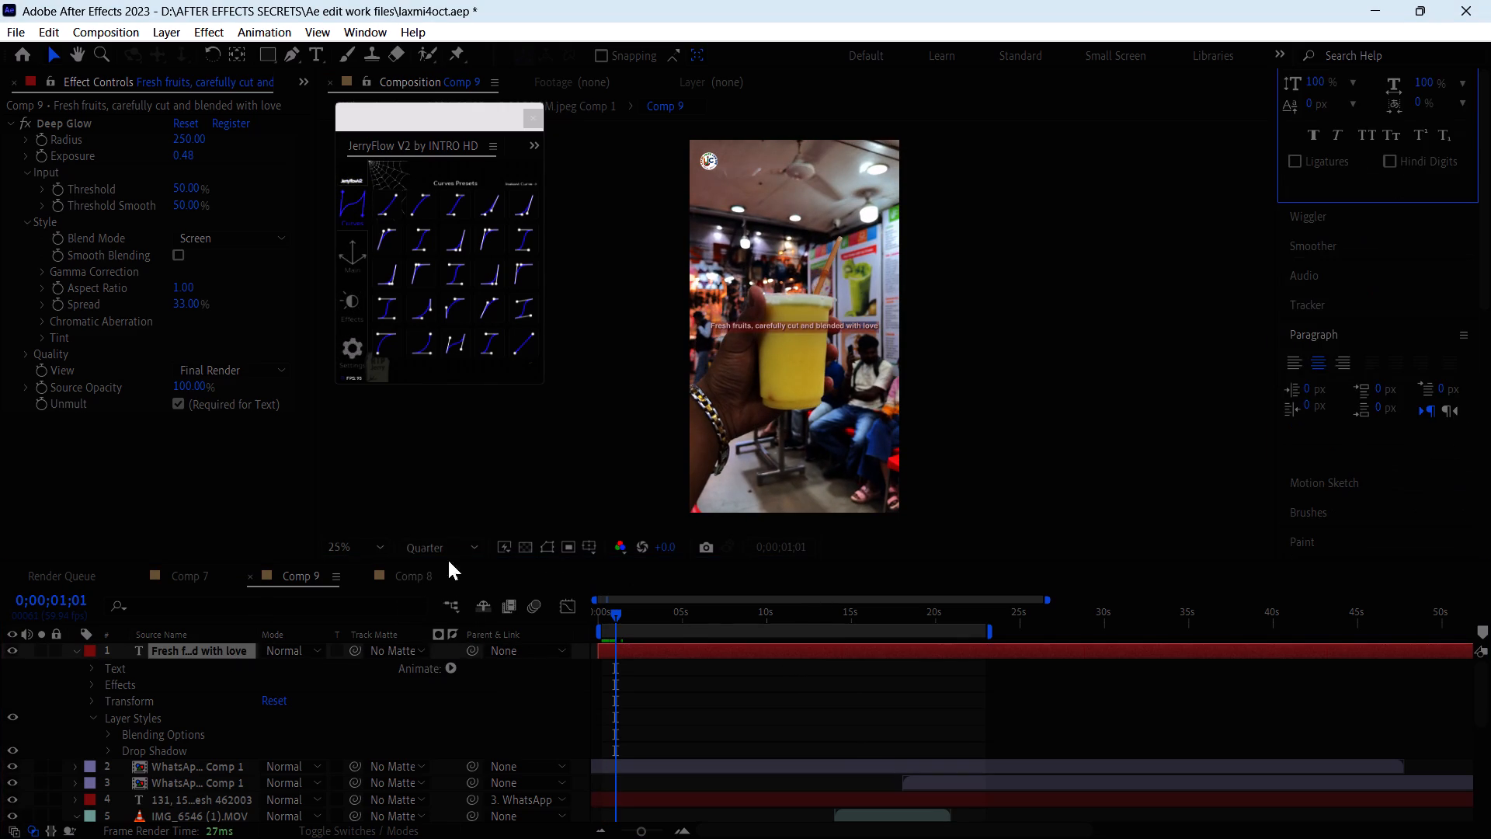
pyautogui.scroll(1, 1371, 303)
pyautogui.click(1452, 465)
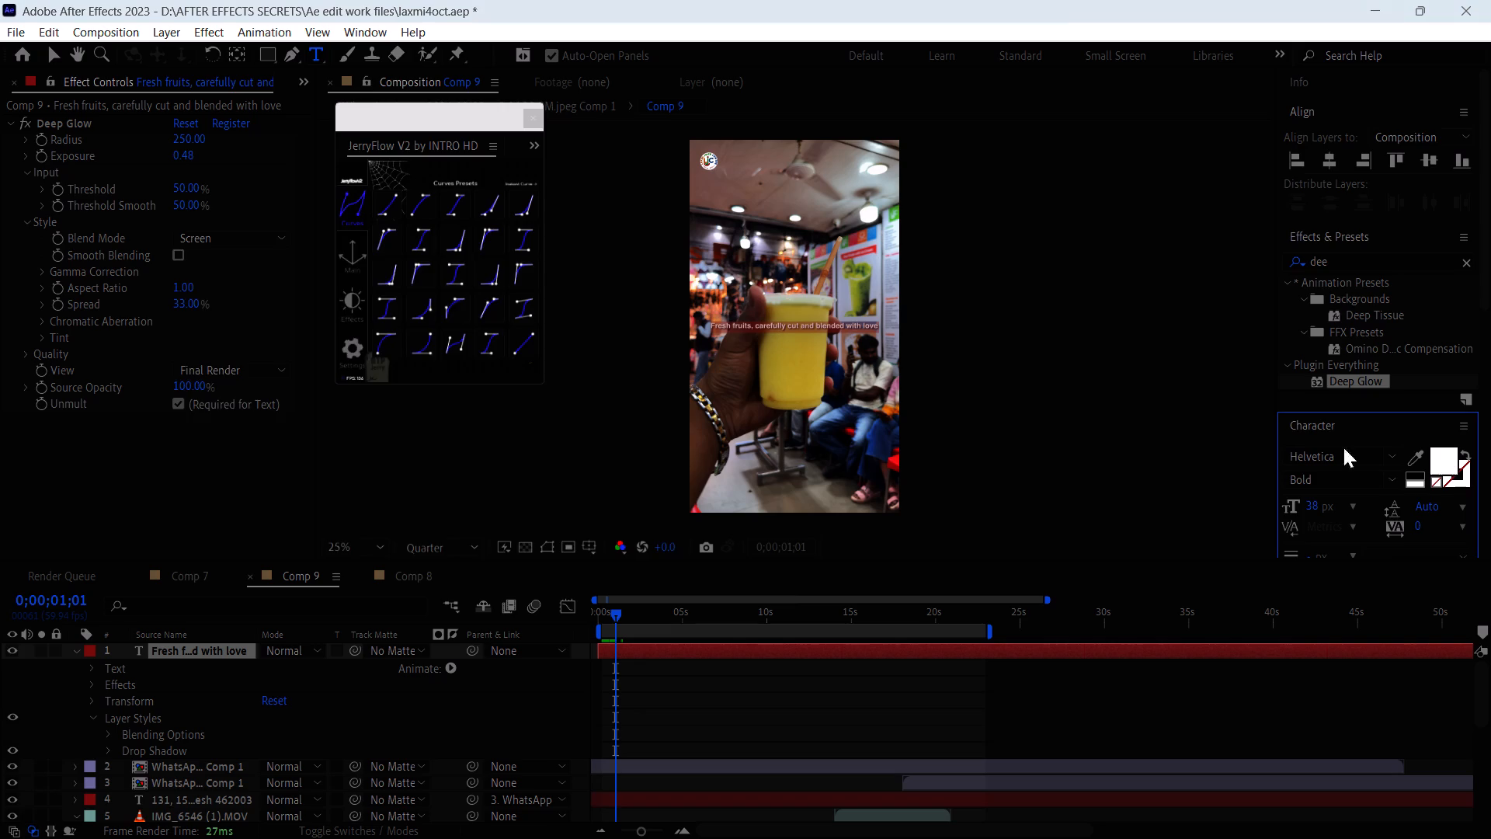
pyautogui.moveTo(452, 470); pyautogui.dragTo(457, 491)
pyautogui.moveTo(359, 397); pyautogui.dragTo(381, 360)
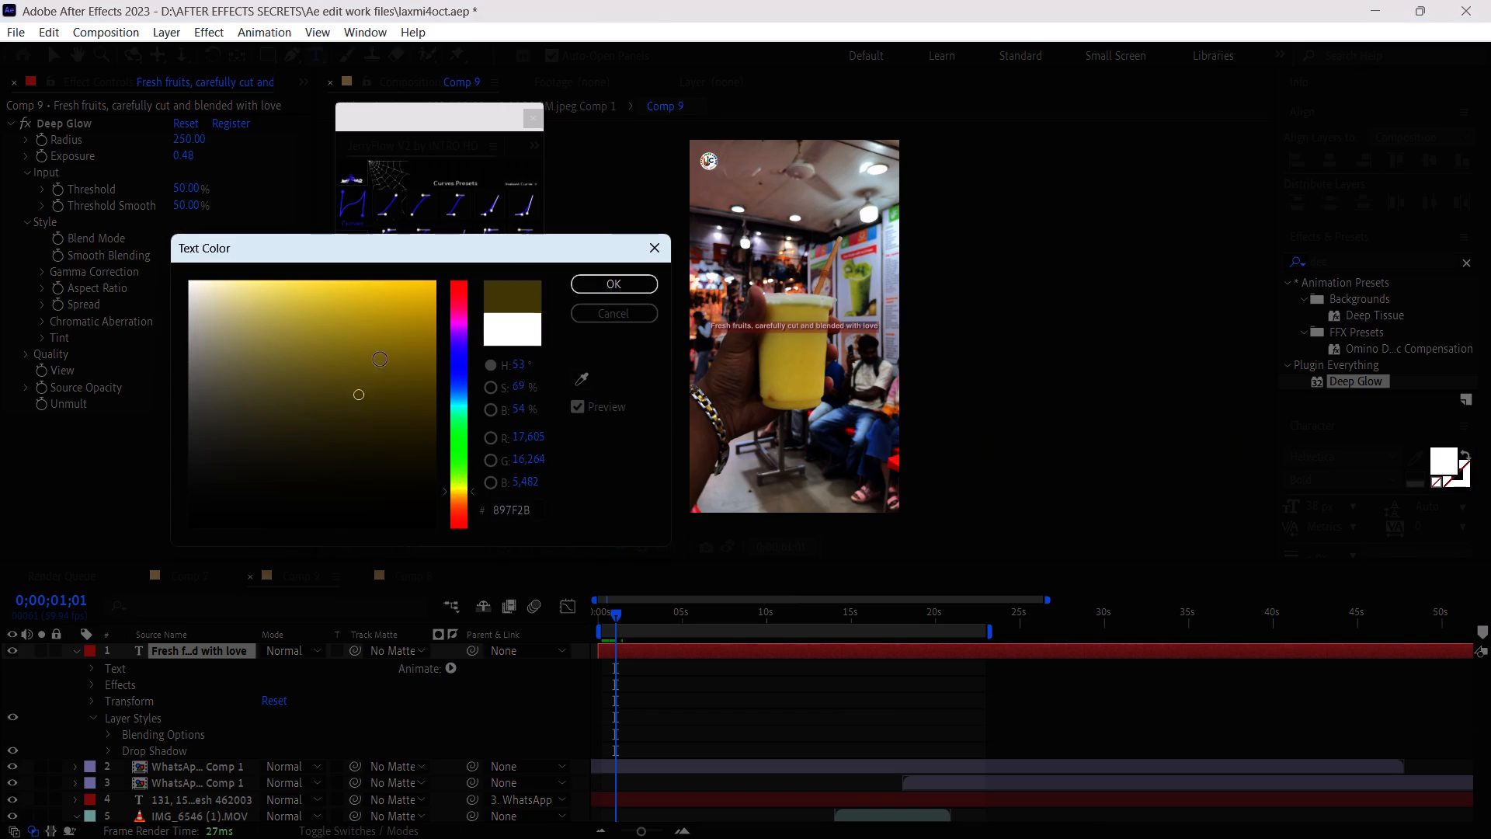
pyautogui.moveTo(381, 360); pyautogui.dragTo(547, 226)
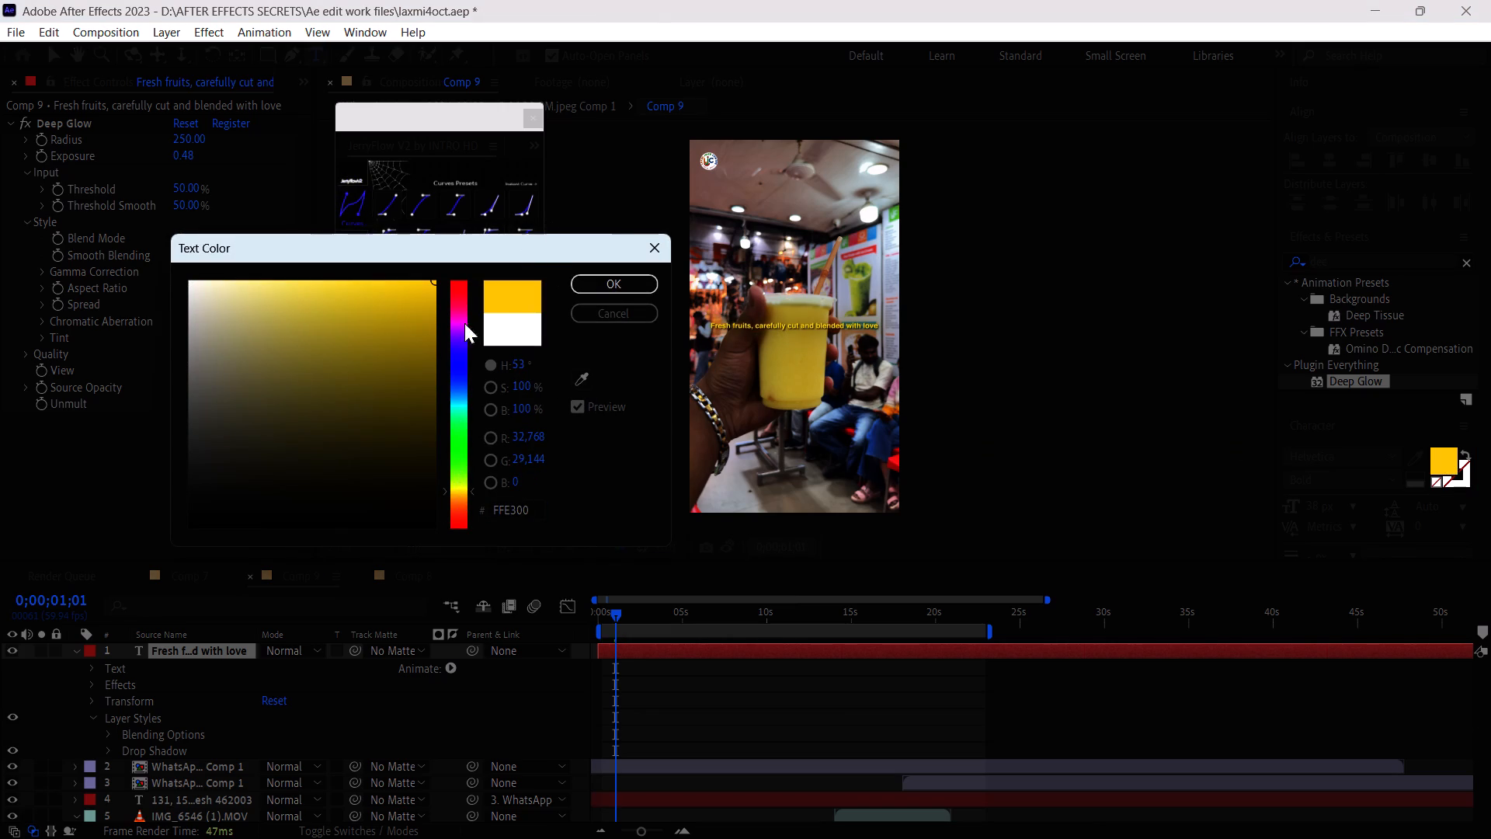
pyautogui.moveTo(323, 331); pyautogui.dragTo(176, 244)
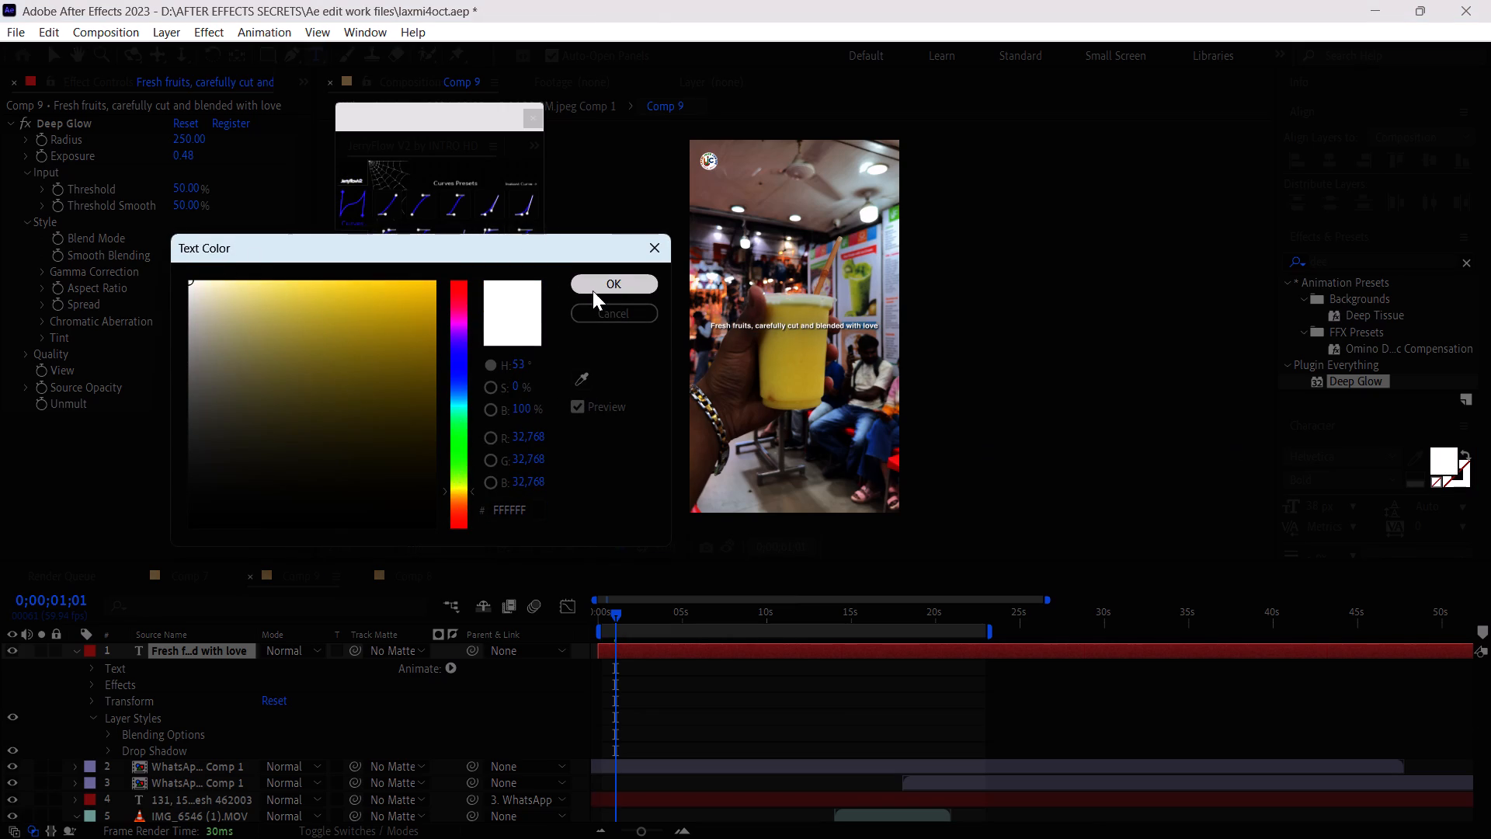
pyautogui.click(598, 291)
# Play back the opening from the start of Comp 9 to see the caption through the cut to the green fruit.
pyautogui.click(742, 655)
pyautogui.press('space')
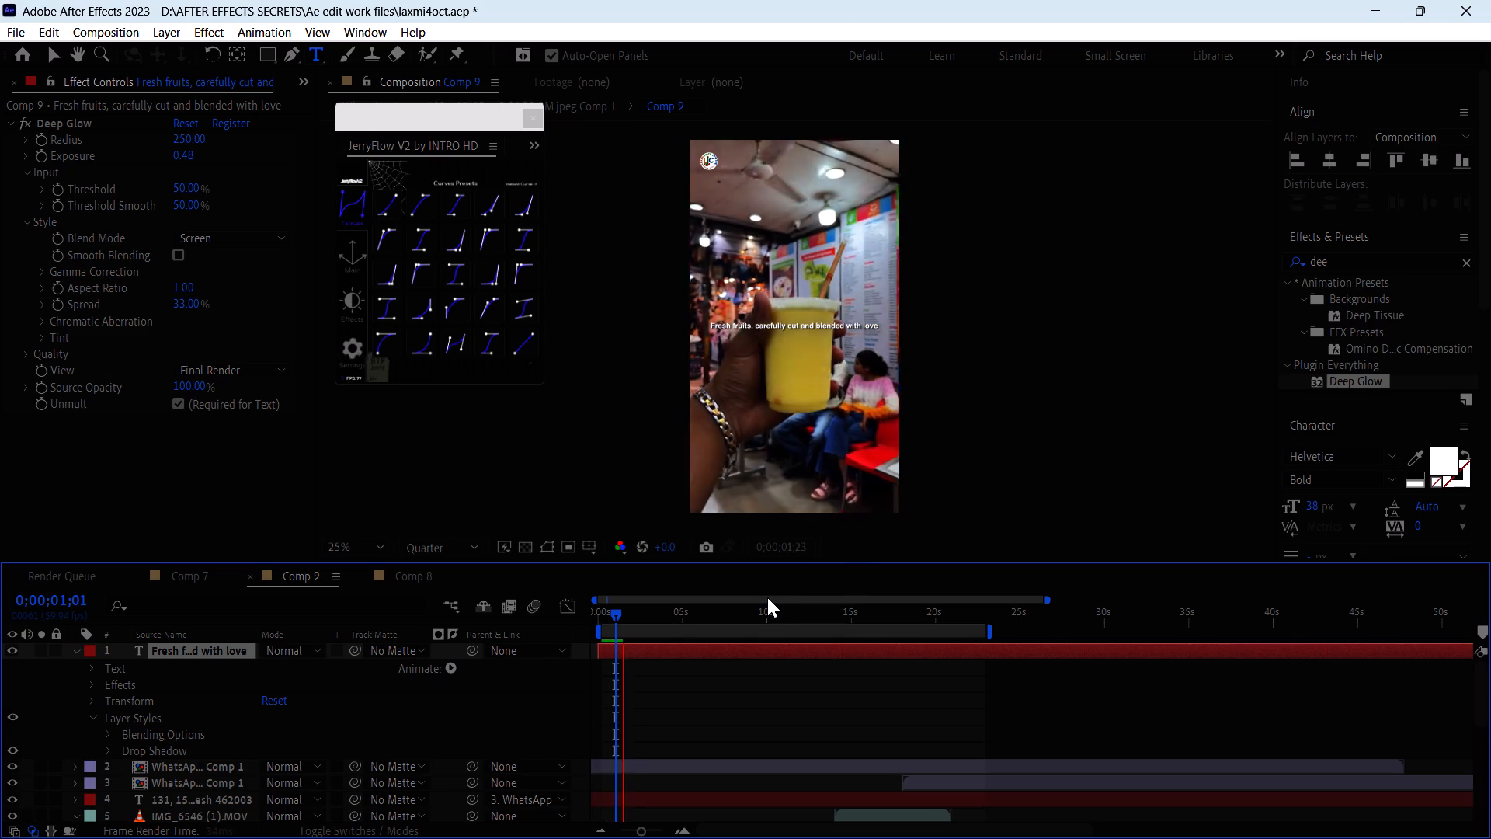
pyautogui.press('space')
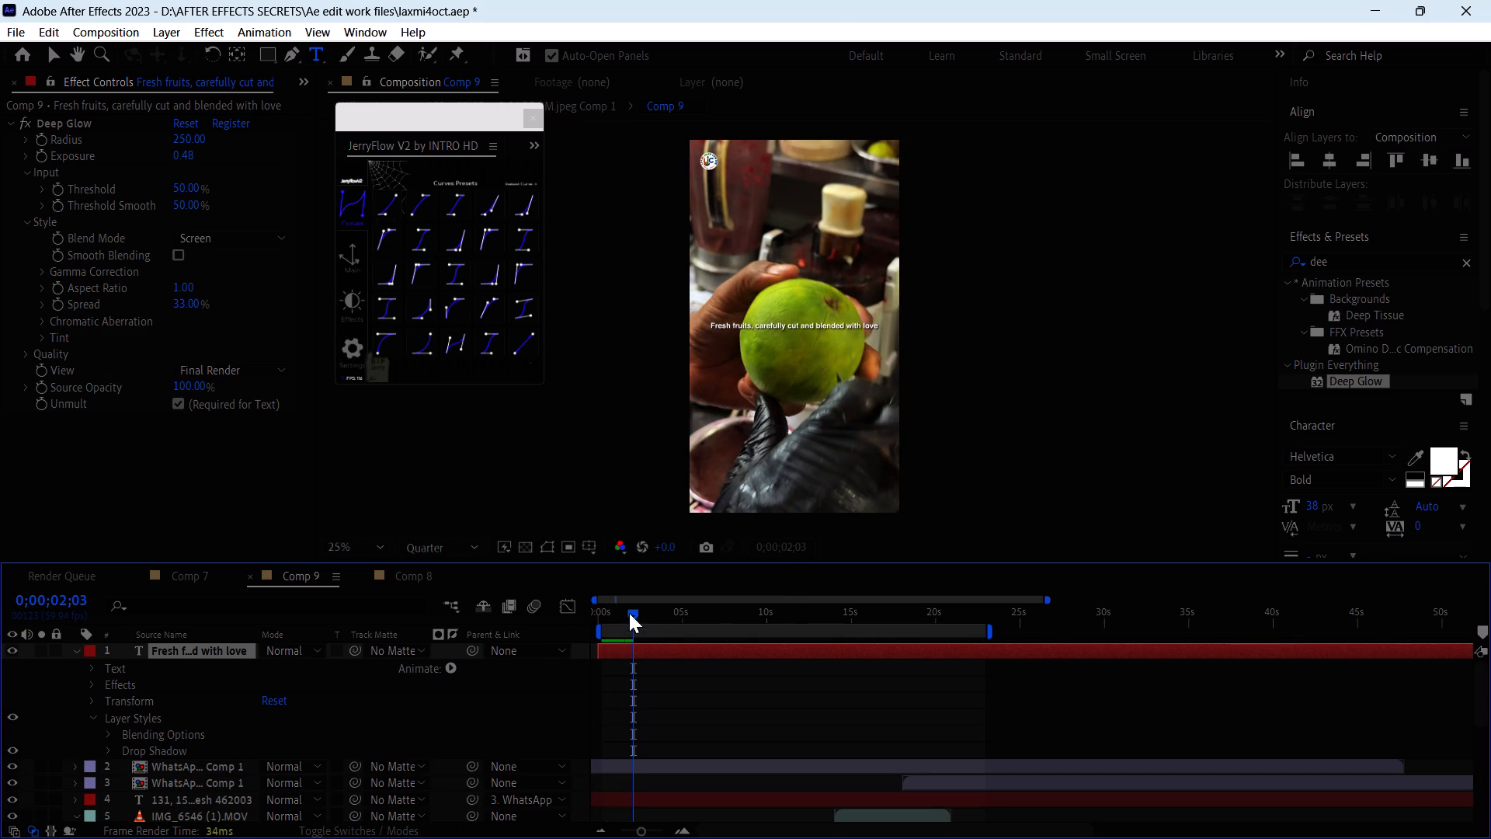
pyautogui.moveTo(630, 611); pyautogui.dragTo(572, 635)
pyautogui.press('space')
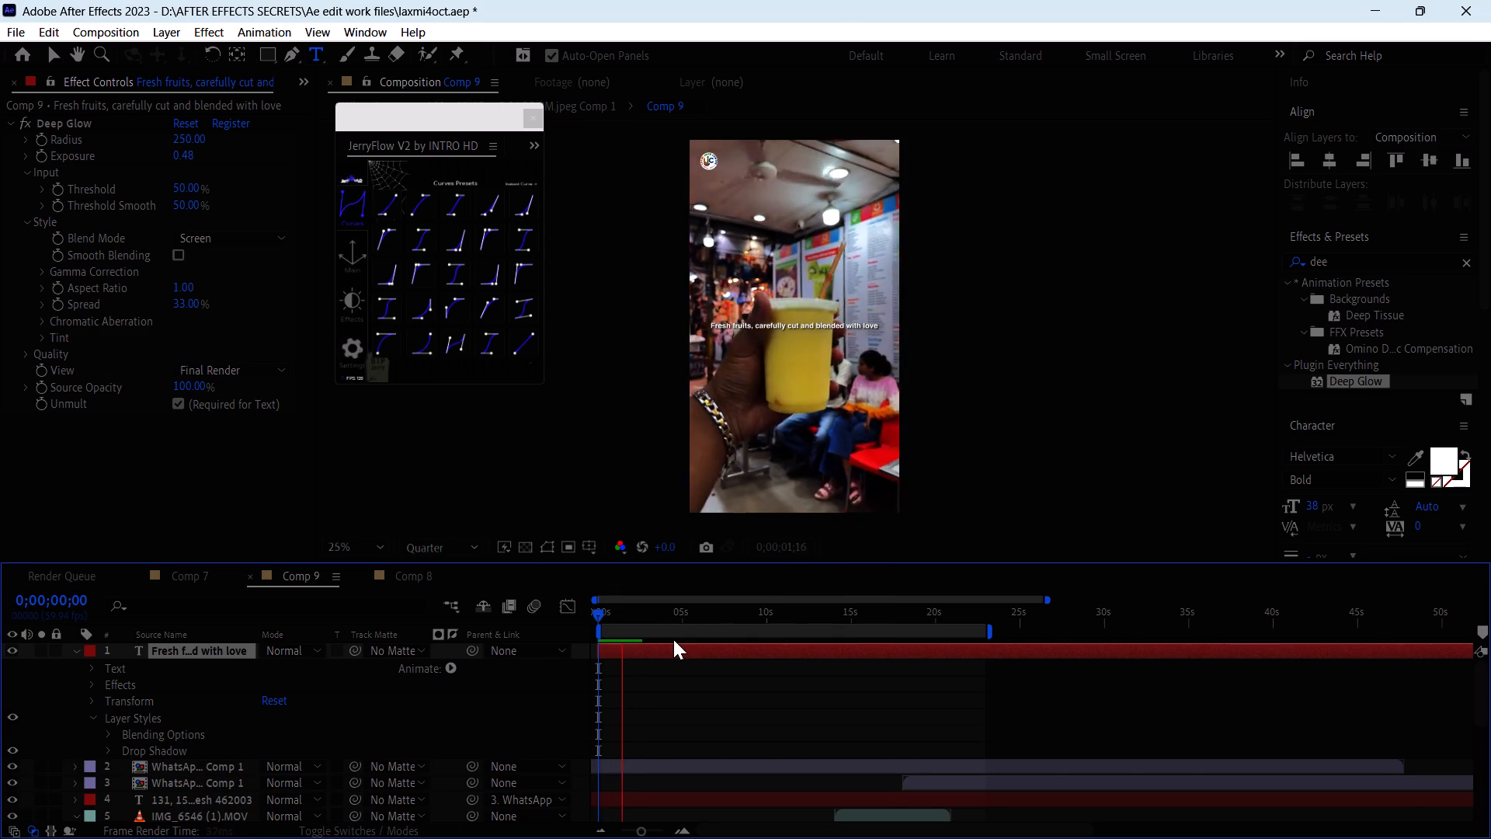
pyautogui.press('space')
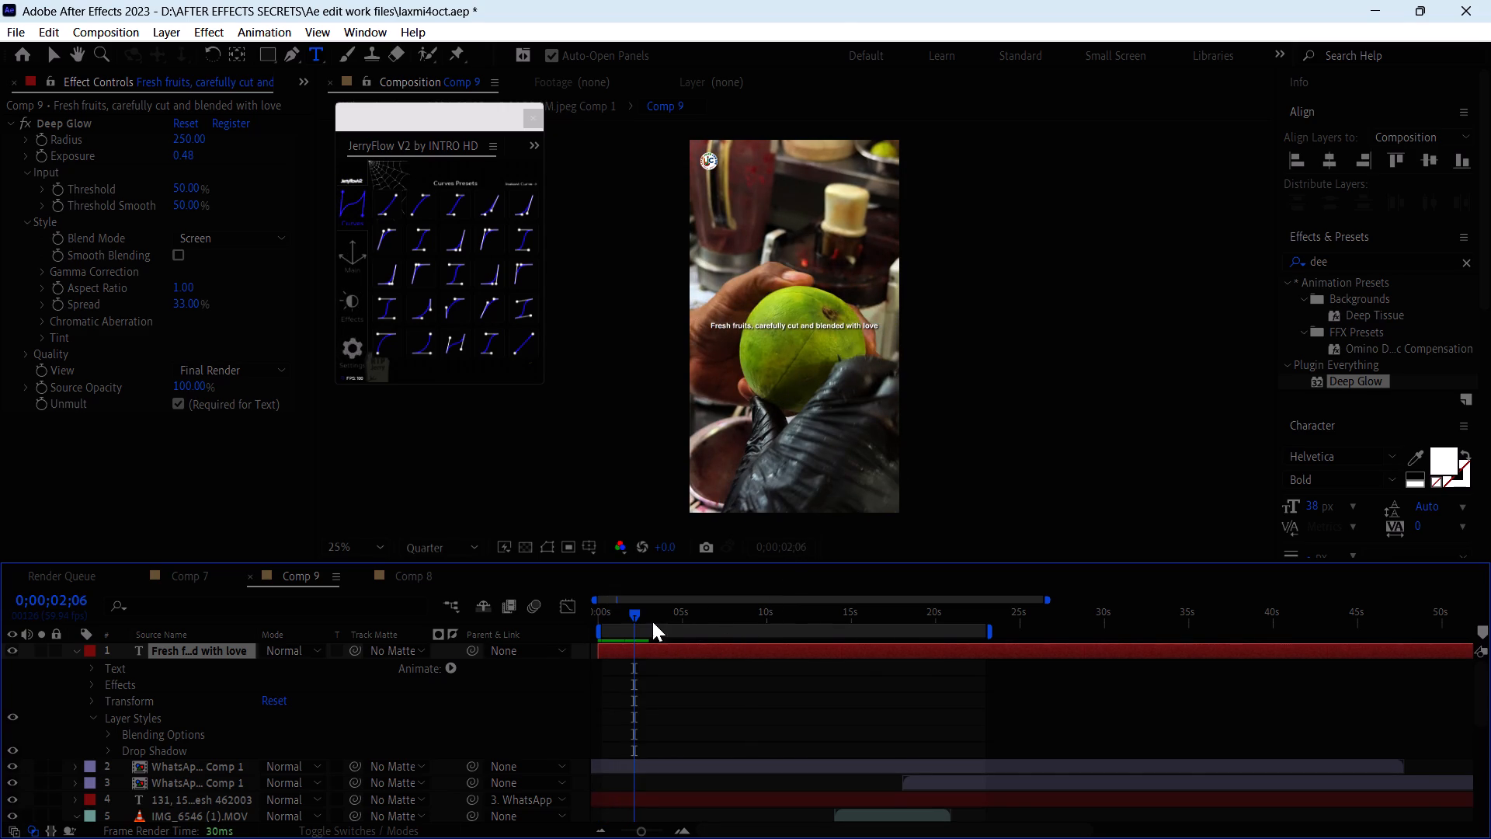
# Split the caption layer at 0;00;01;47, at the cut from the juice cup to the green fruit.
pyautogui.click(635, 615)
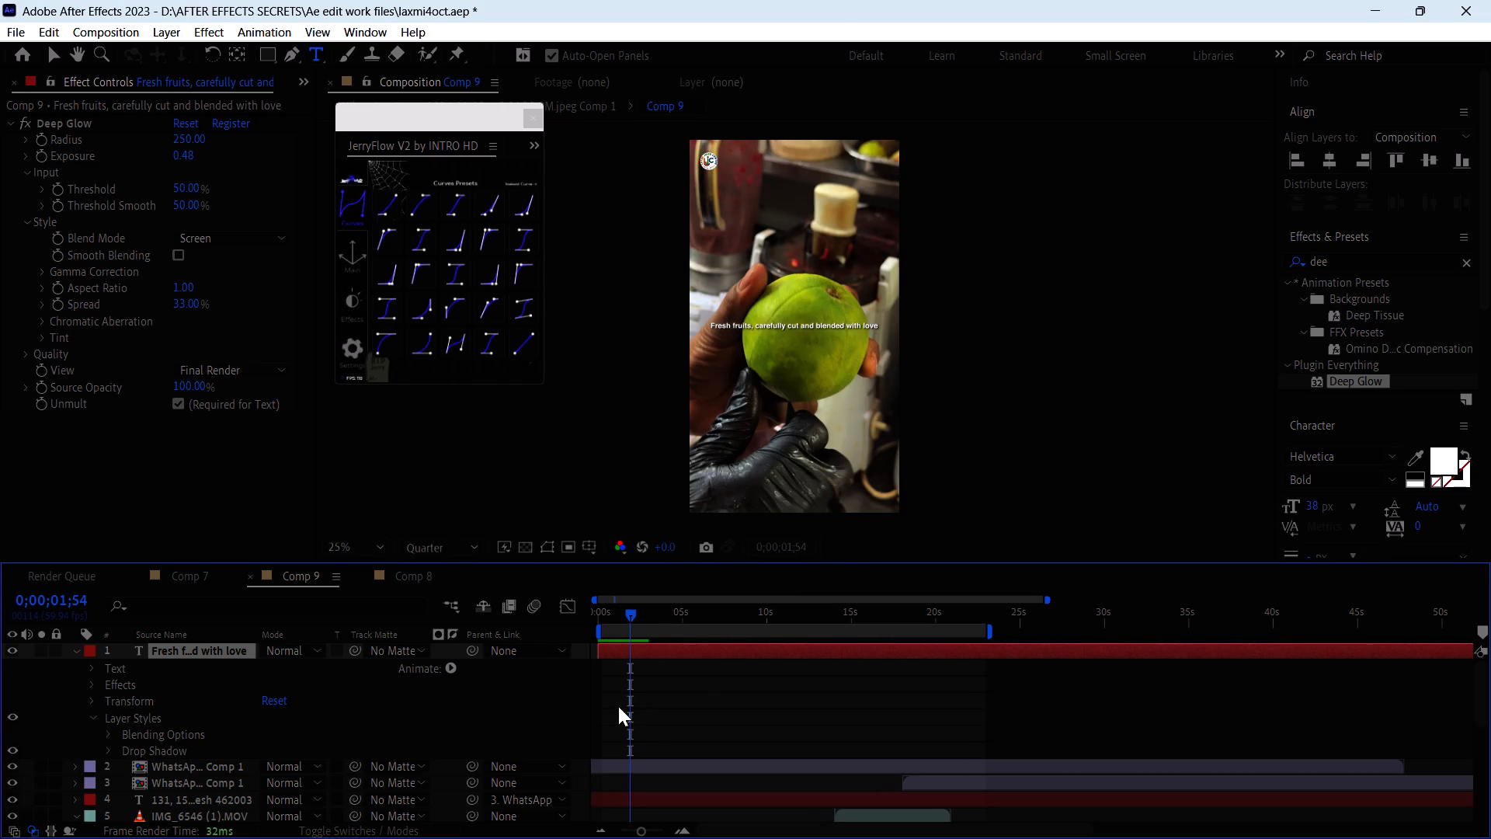
pyautogui.moveTo(644, 829); pyautogui.dragTo(653, 838)
pyautogui.scroll(-3, 752, 729)
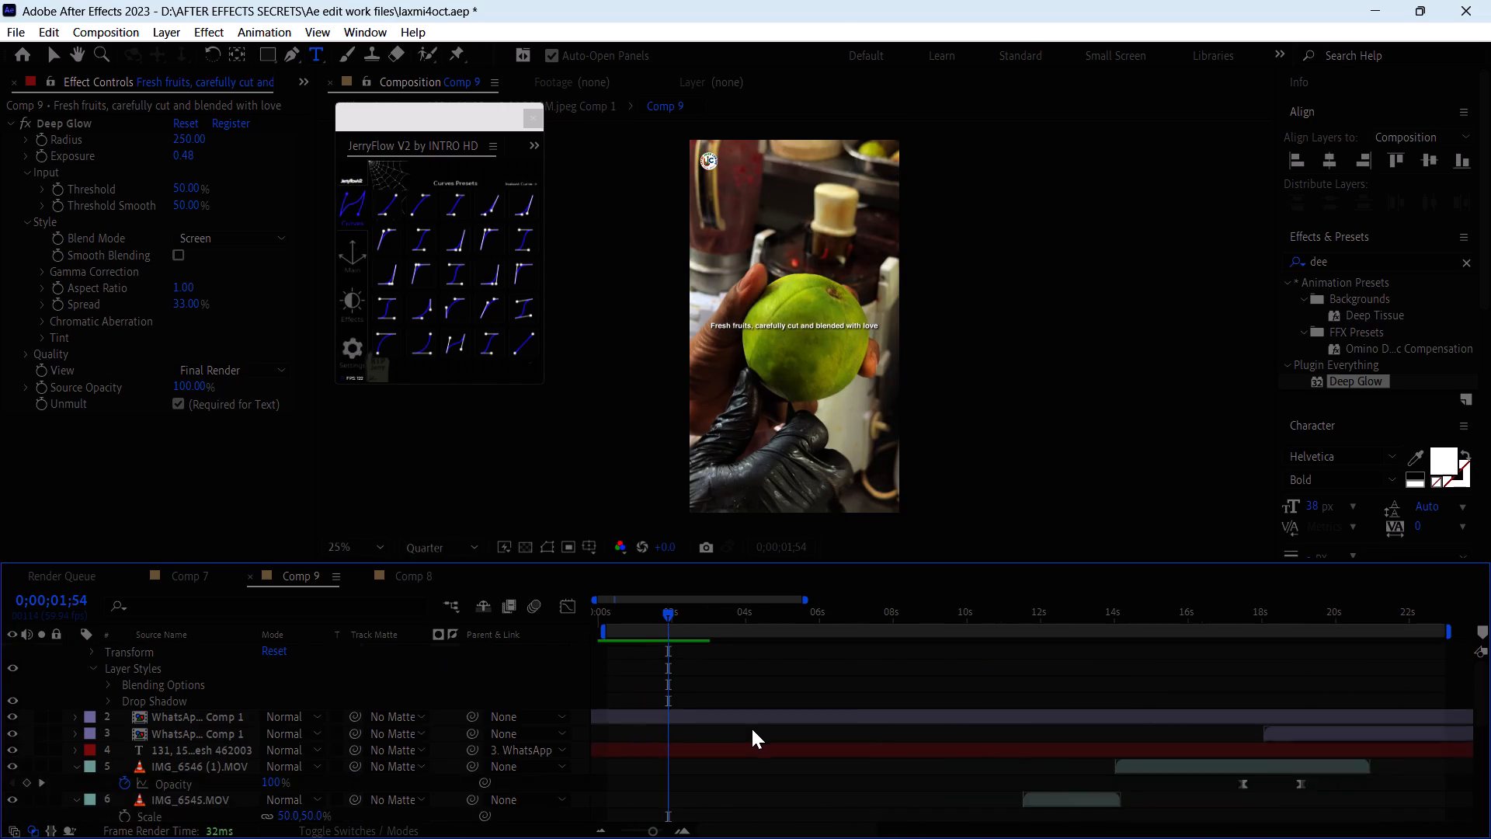
pyautogui.scroll(-2, 752, 729)
pyautogui.scroll(1, 752, 727)
pyautogui.click(668, 614)
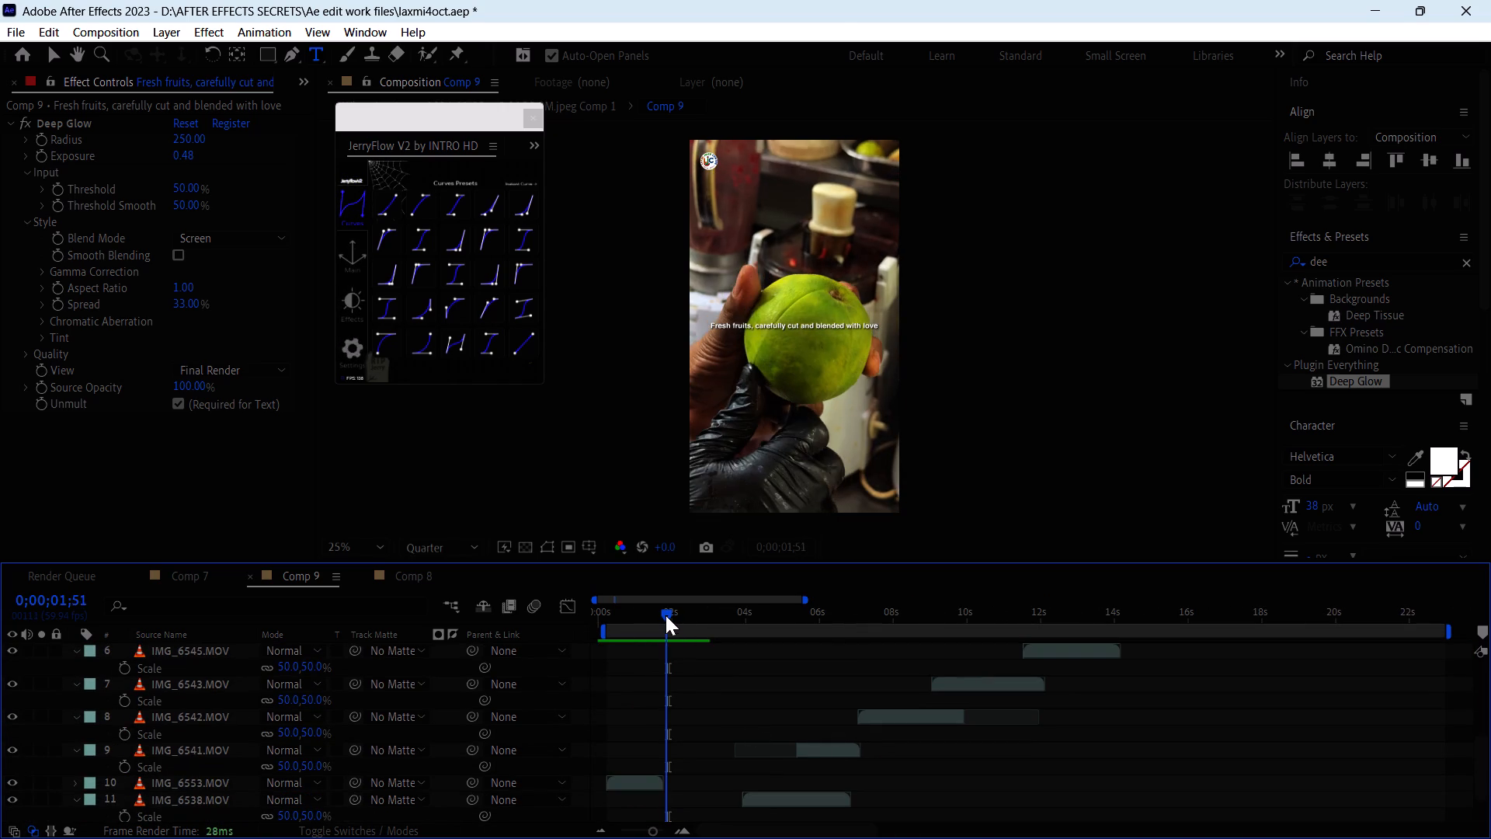
pyautogui.scroll(6, 693, 680)
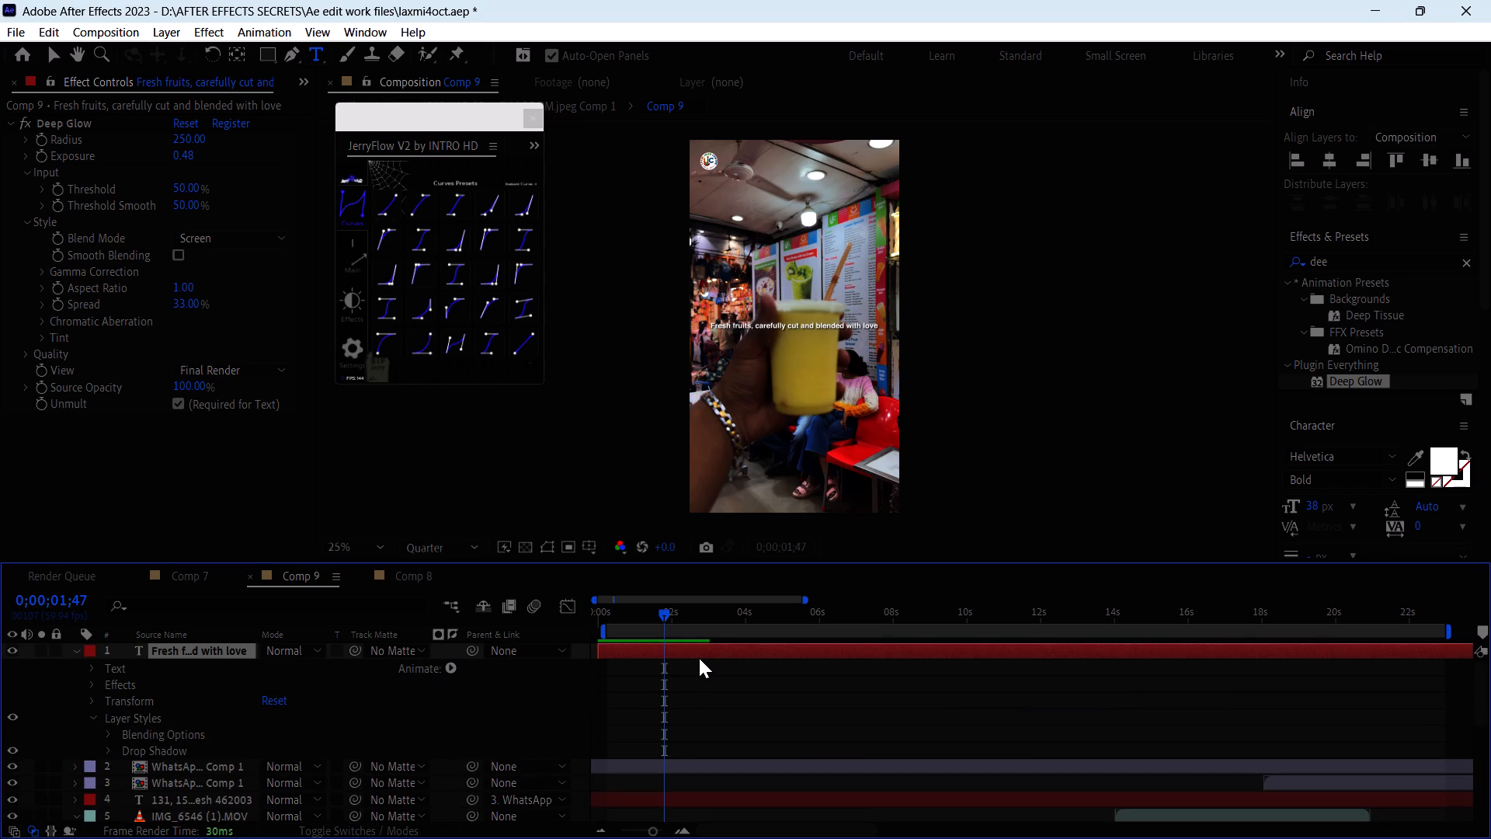
pyautogui.hotkey('ctrl', 'shift', 'd')
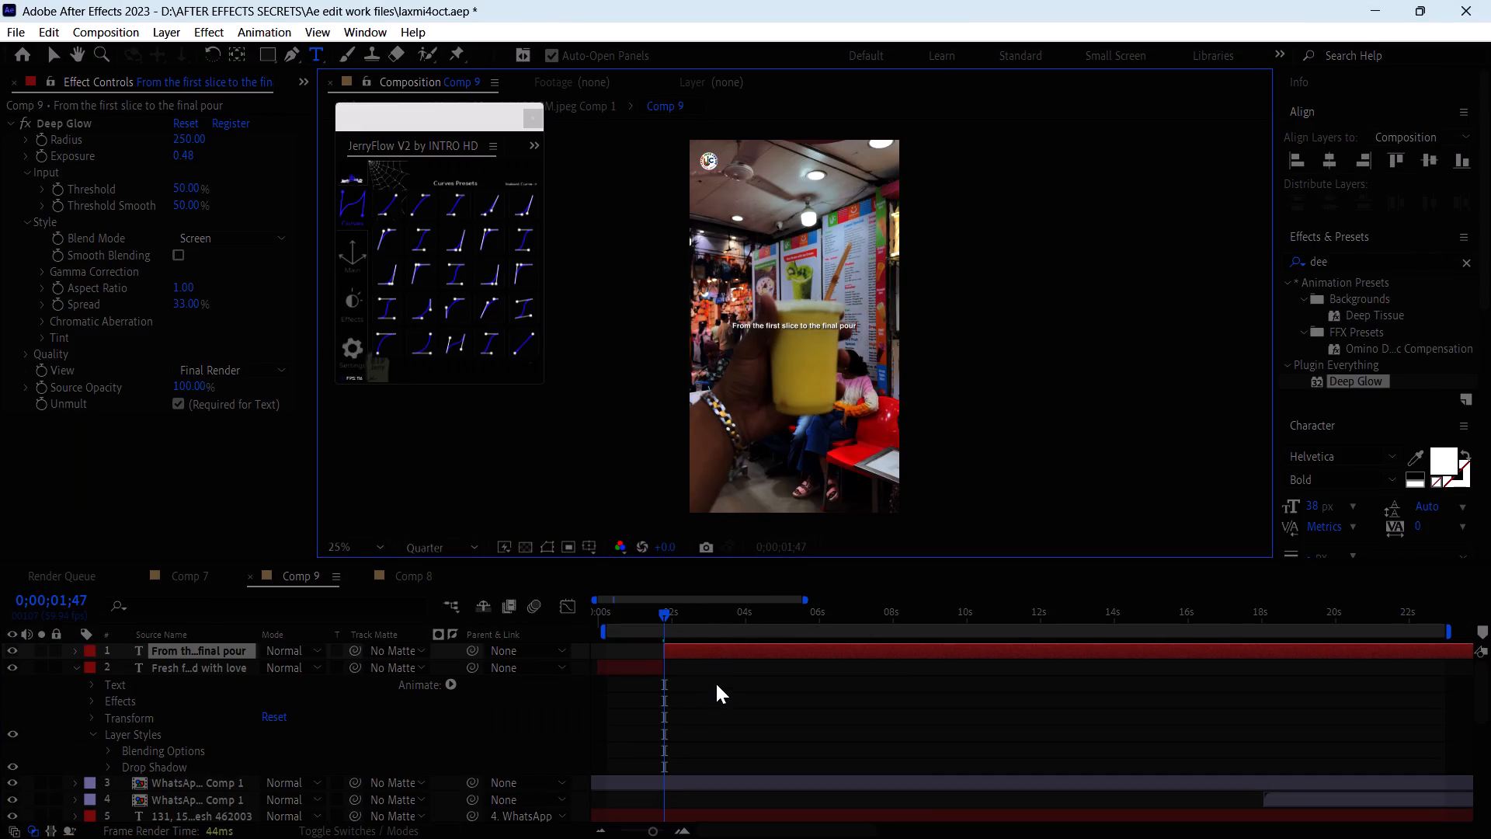
pyautogui.click(724, 711)
# Play back Comp 9 several times to check how the two captions change over the clips.
pyautogui.press('space')
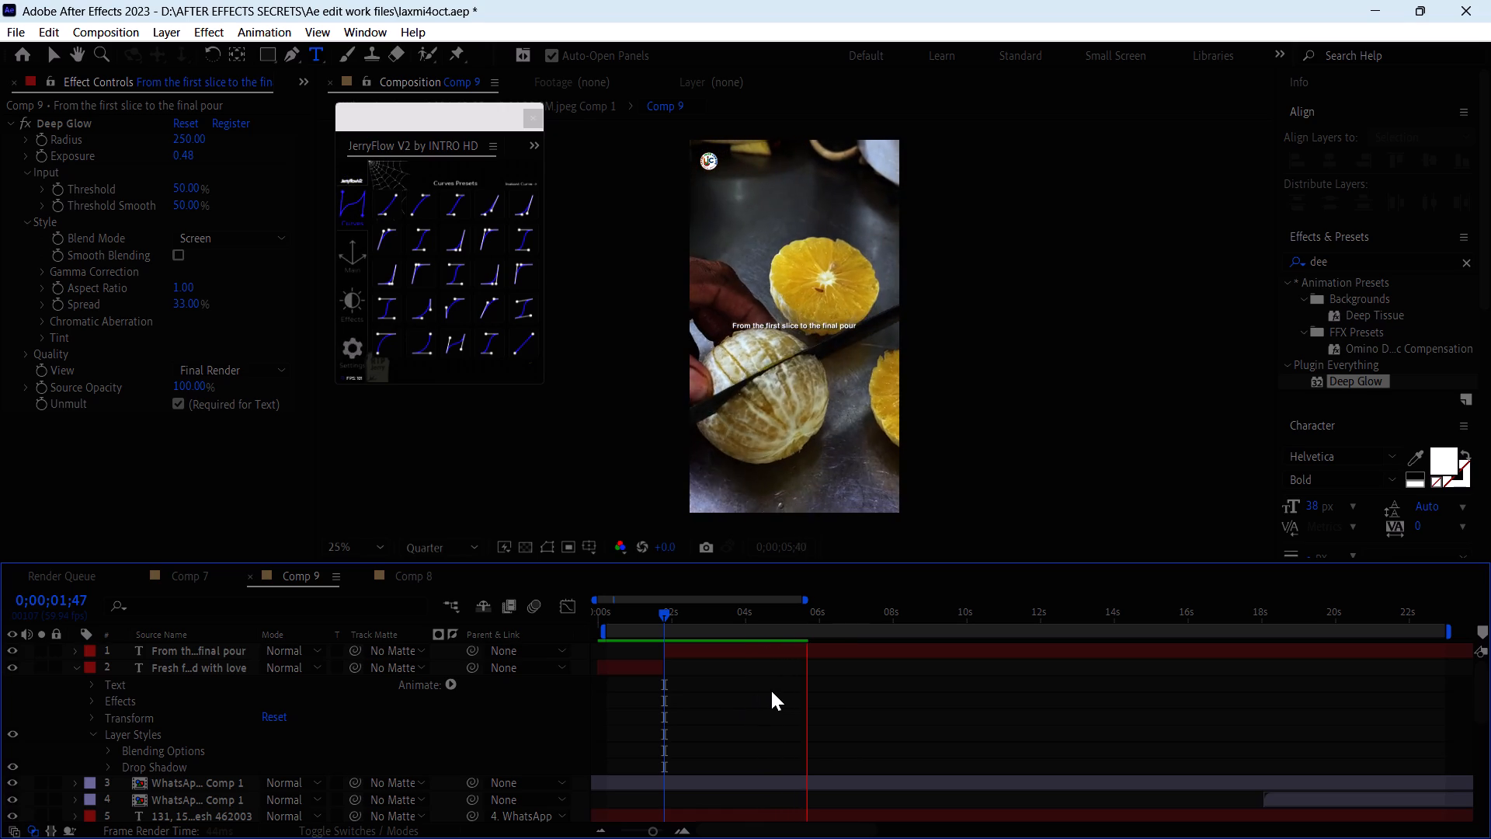
pyautogui.press('space')
pyautogui.press('space')
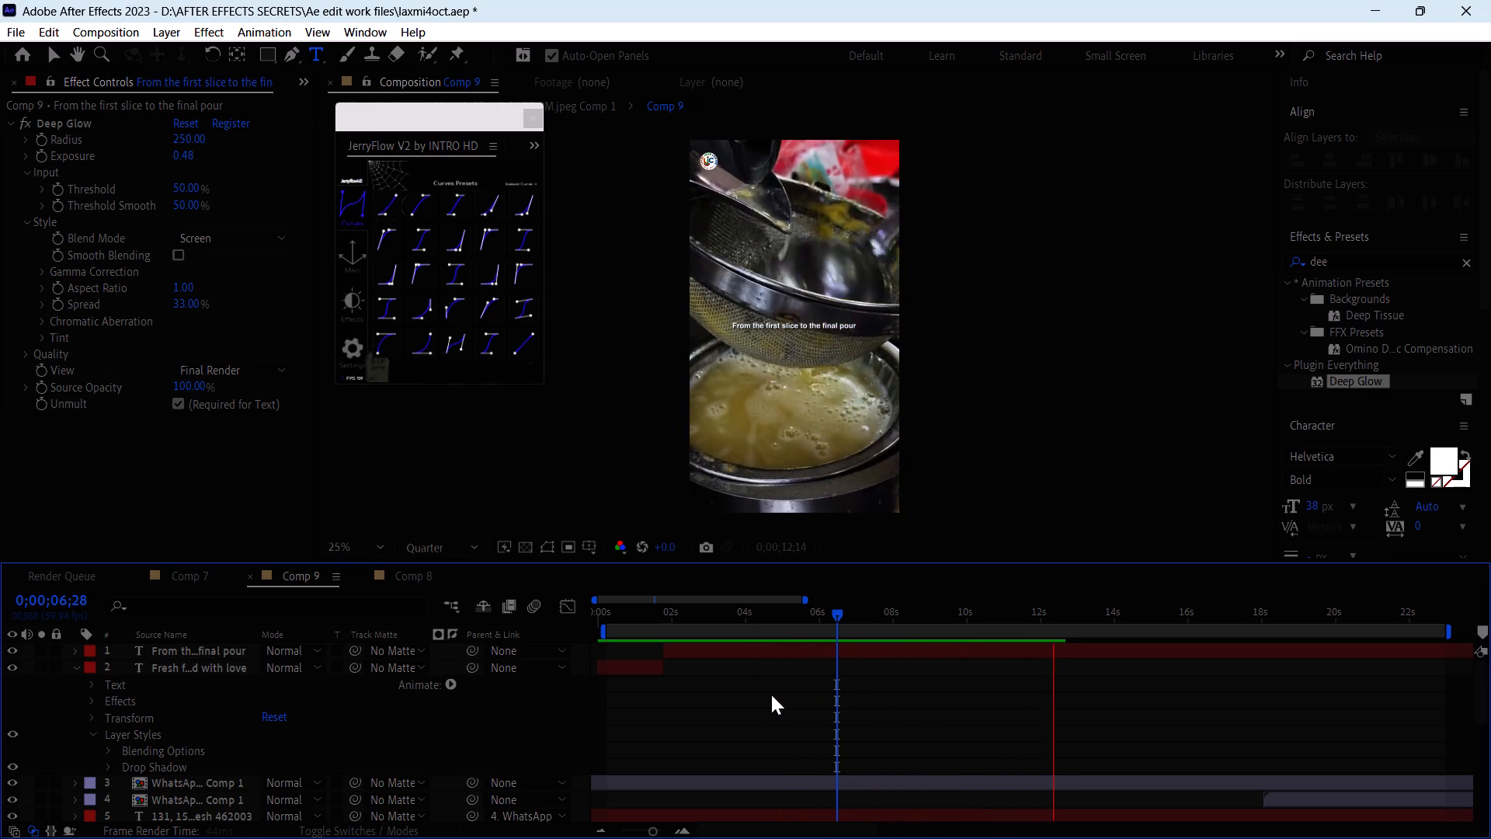
pyautogui.press('space')
pyautogui.press('space')
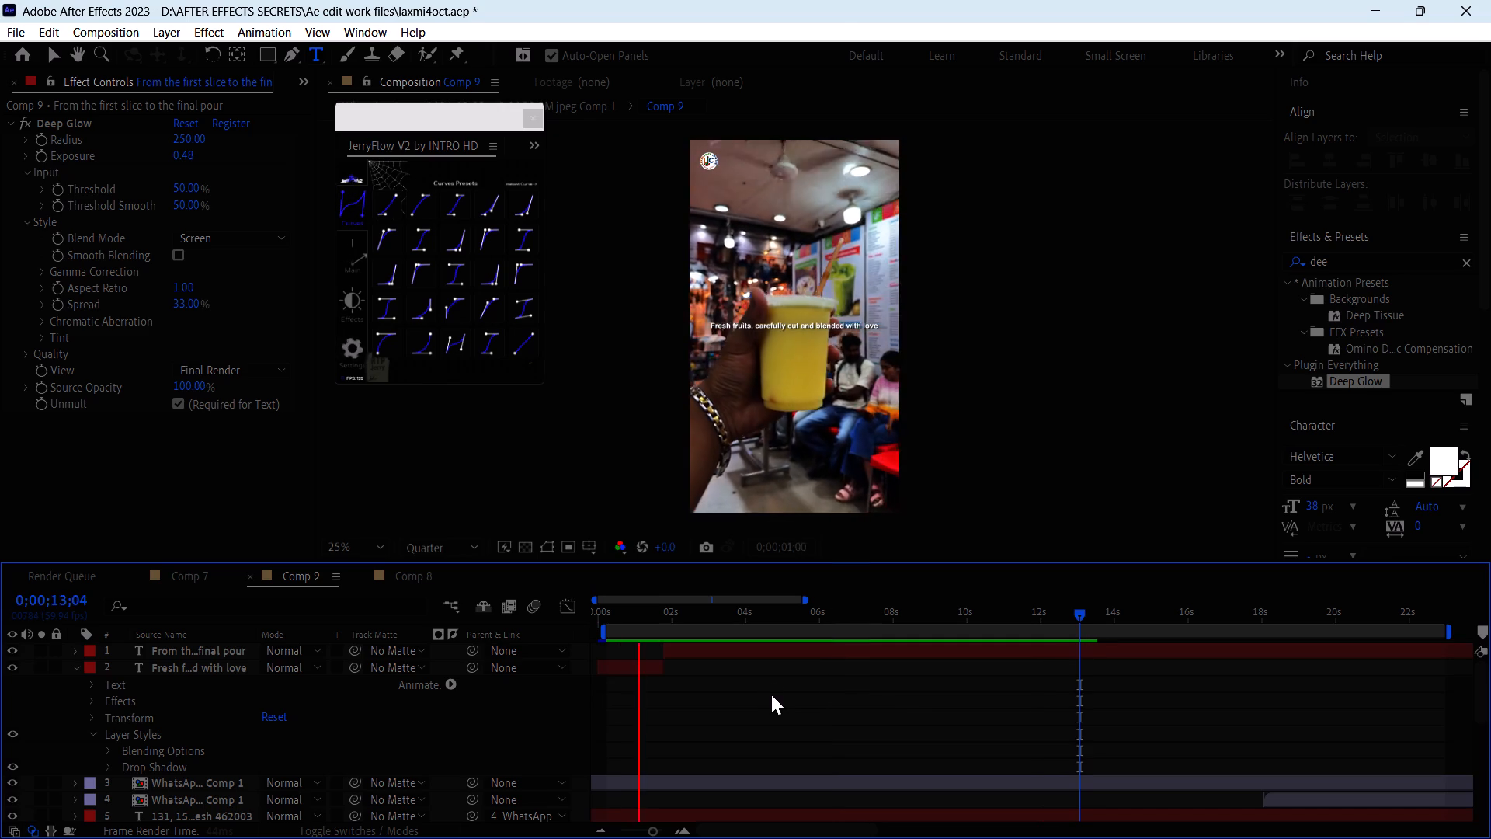
pyautogui.press('space')
pyautogui.press('space')
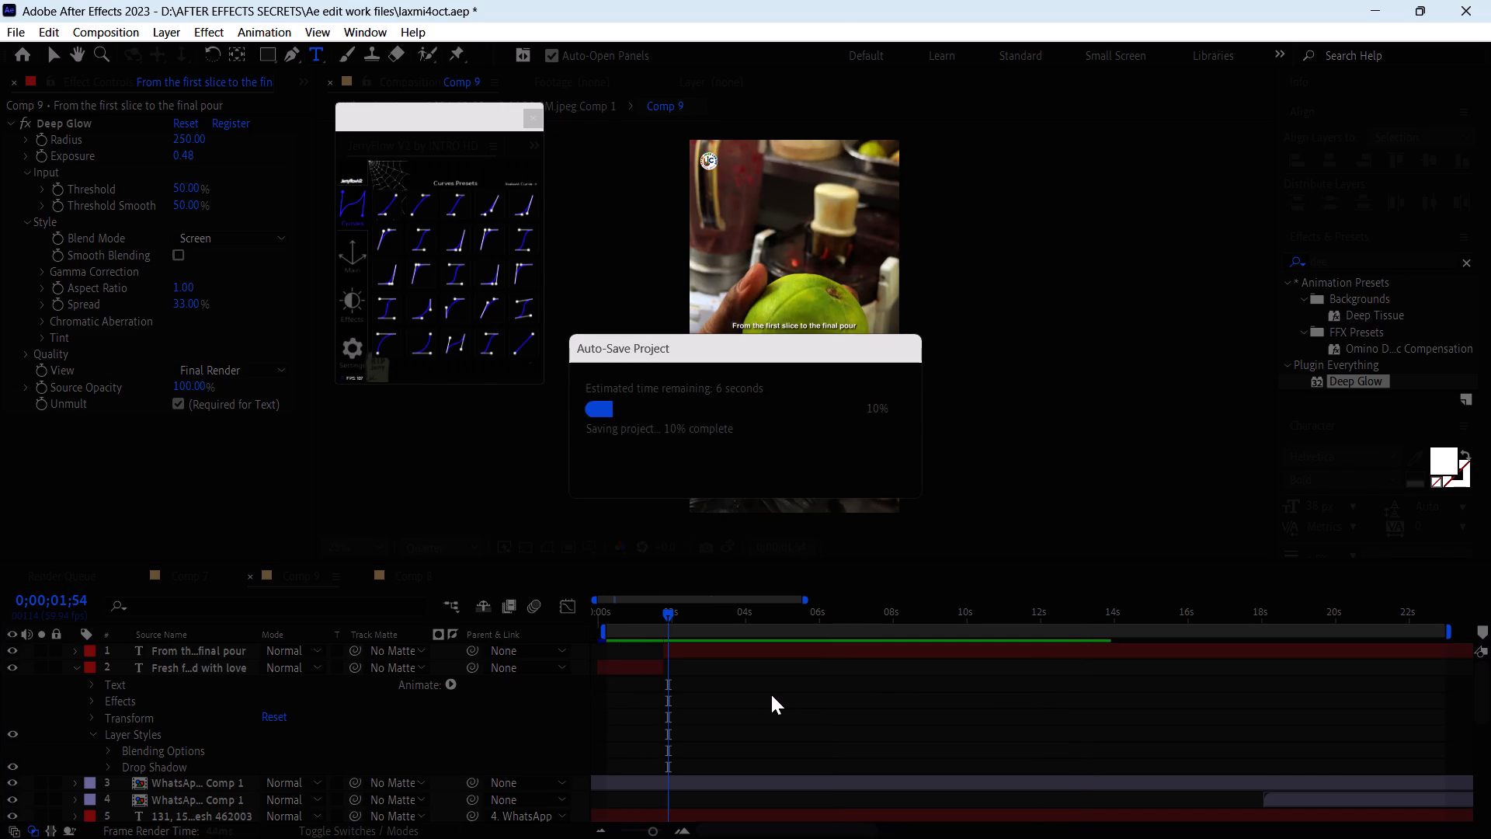
pyautogui.press('space')
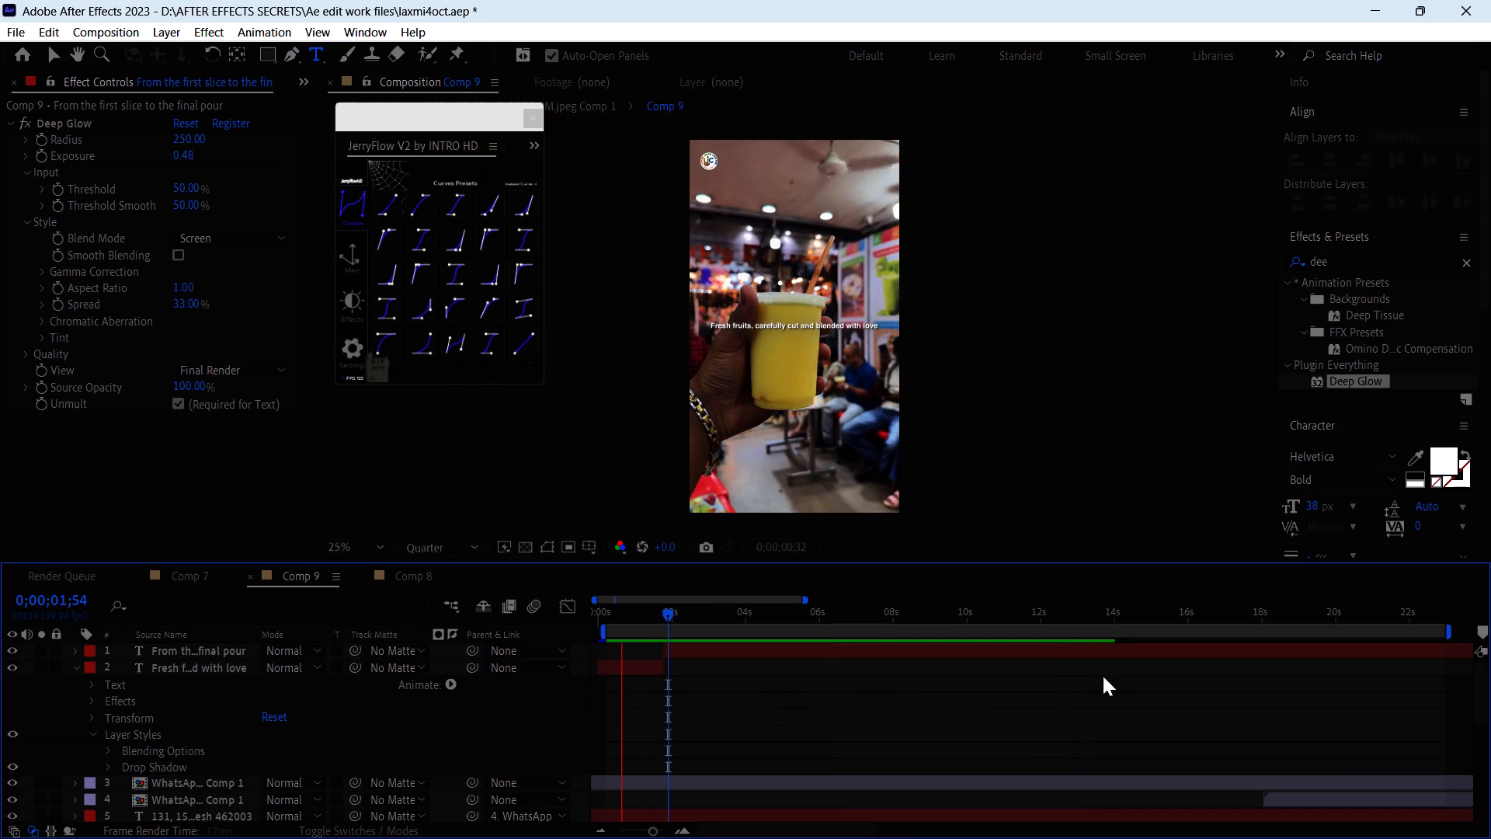
pyautogui.press('space')
# Set the first caption, "Fresh fruits, carefully cut and blended with love", to LEMON MILK Bold at 27 px.
pyautogui.doubleClick(639, 665)
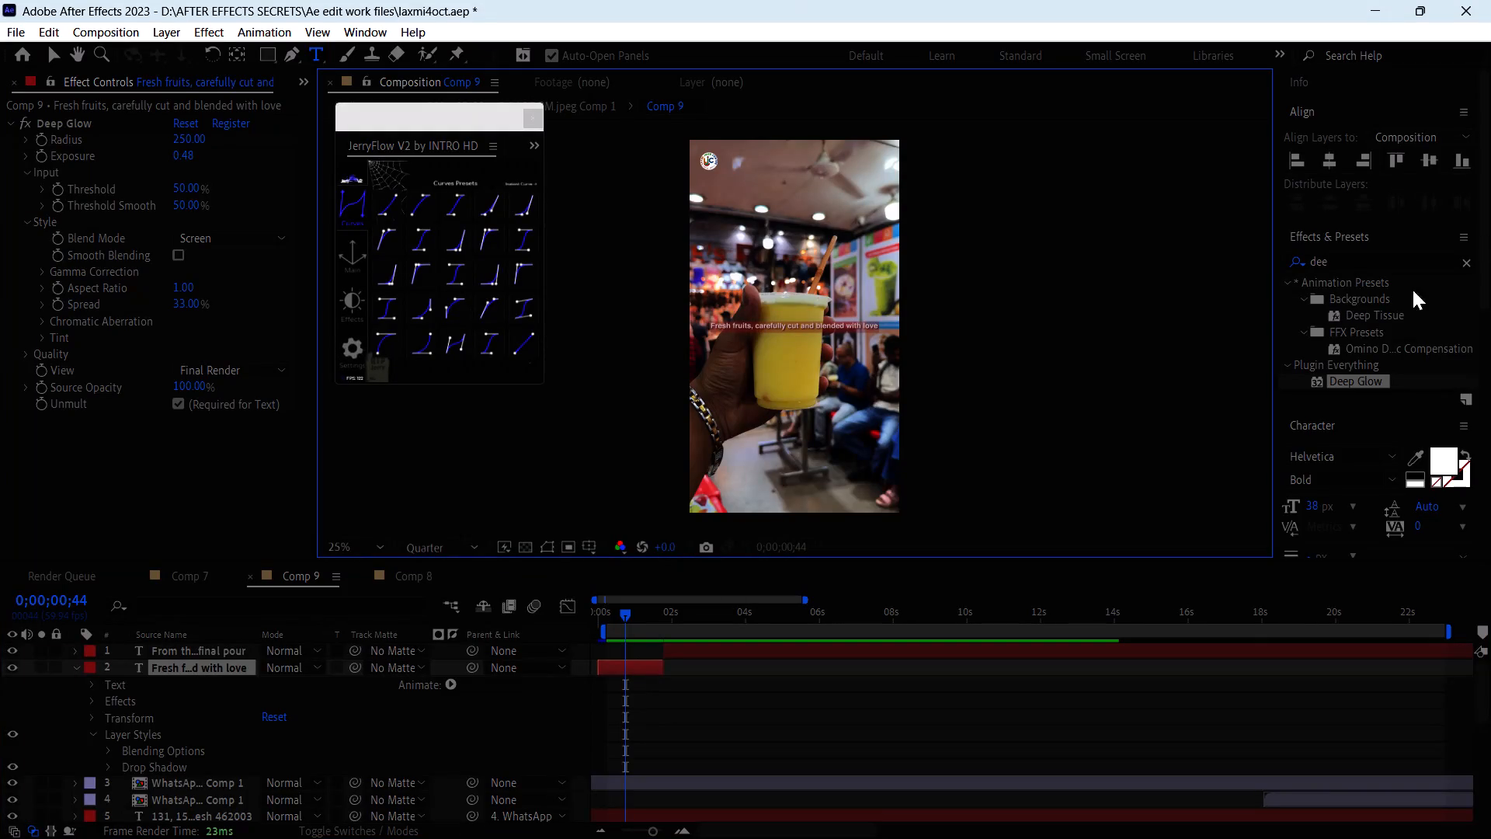
pyautogui.click(1397, 461)
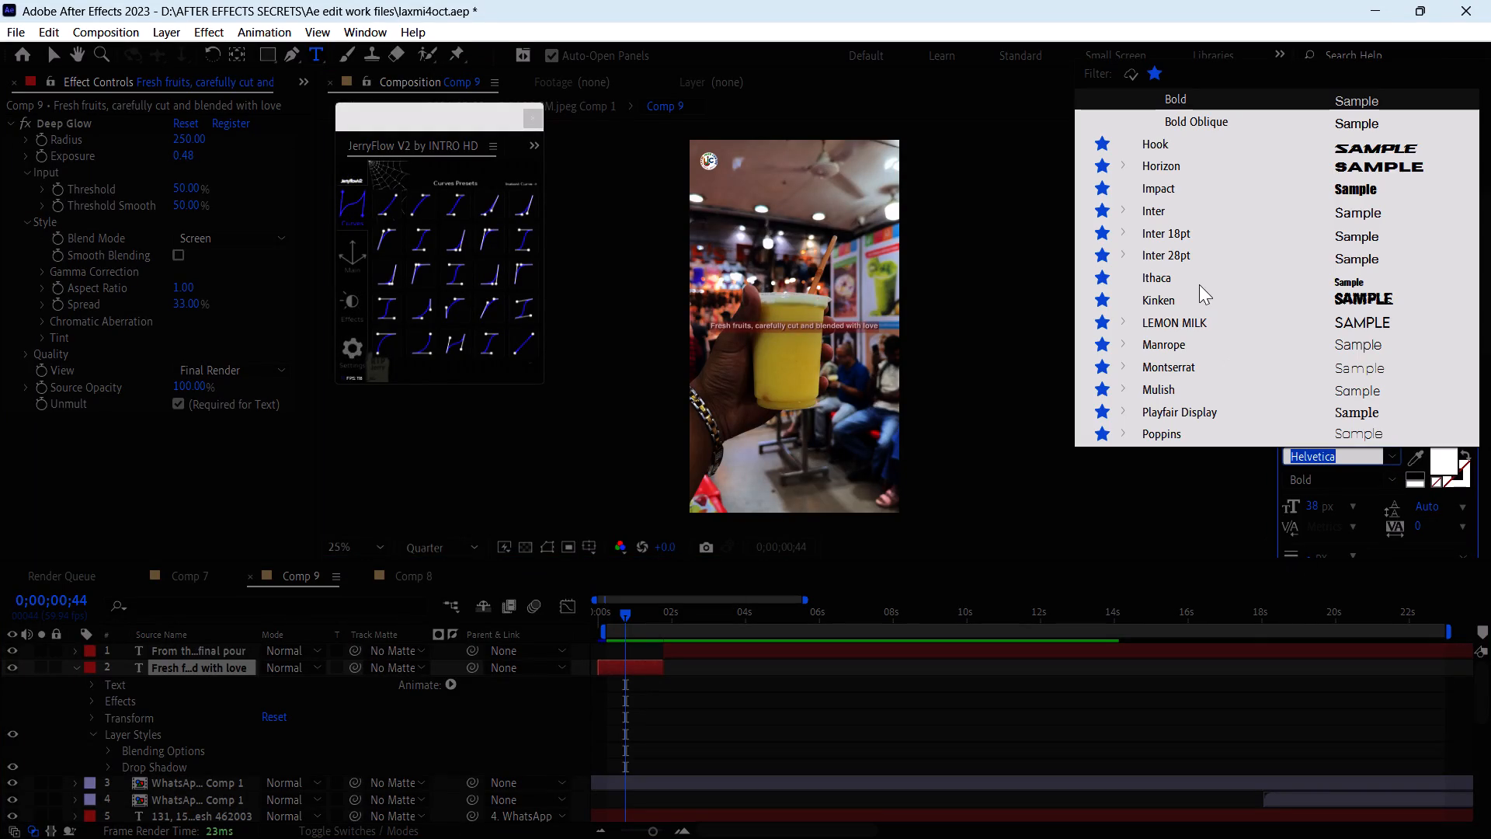
pyautogui.click(1190, 326)
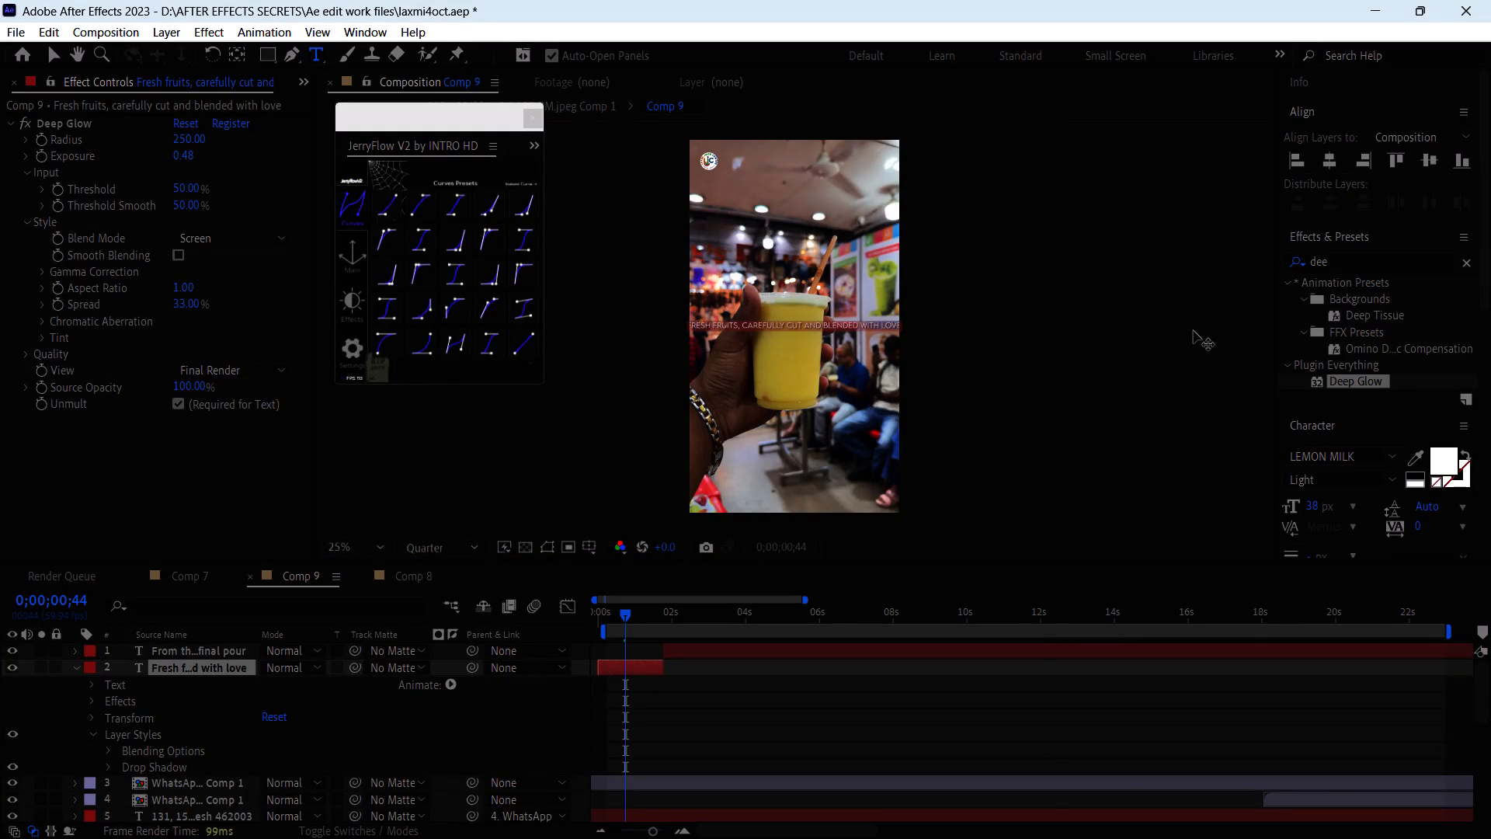
pyautogui.click(1388, 478)
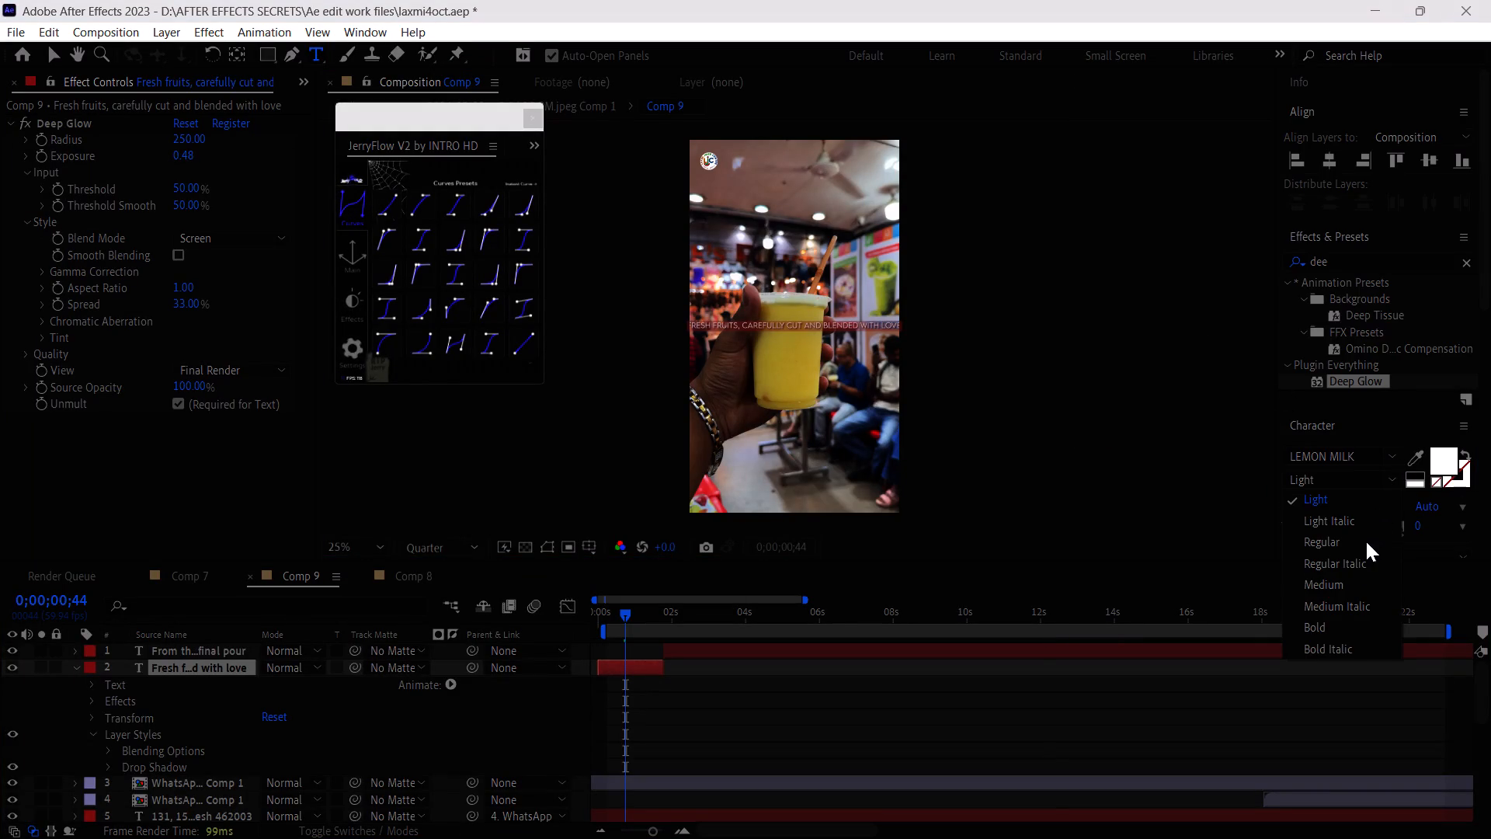
pyautogui.click(1335, 632)
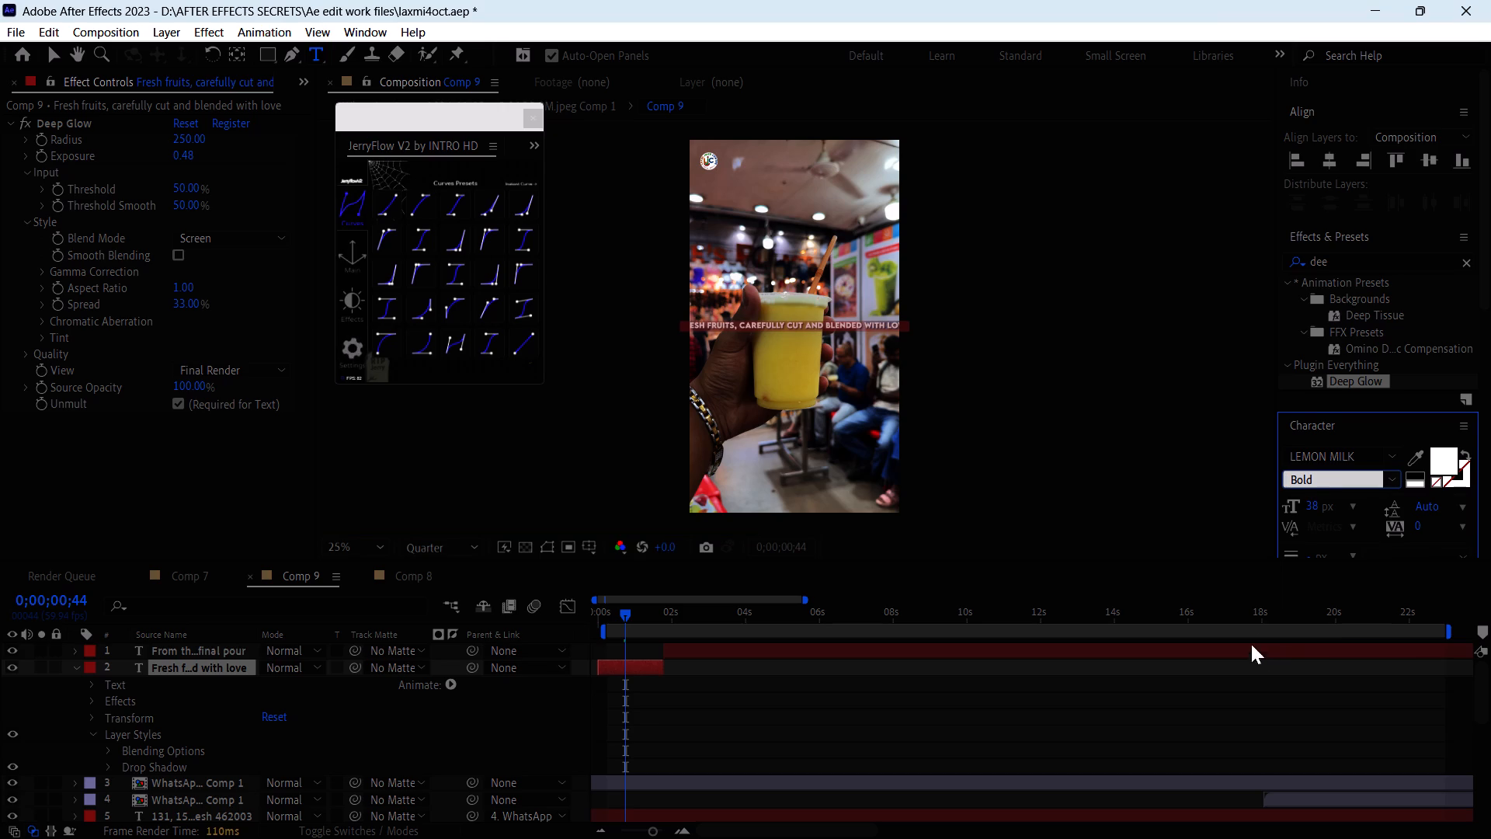
pyautogui.moveTo(1315, 508); pyautogui.dragTo(1302, 512)
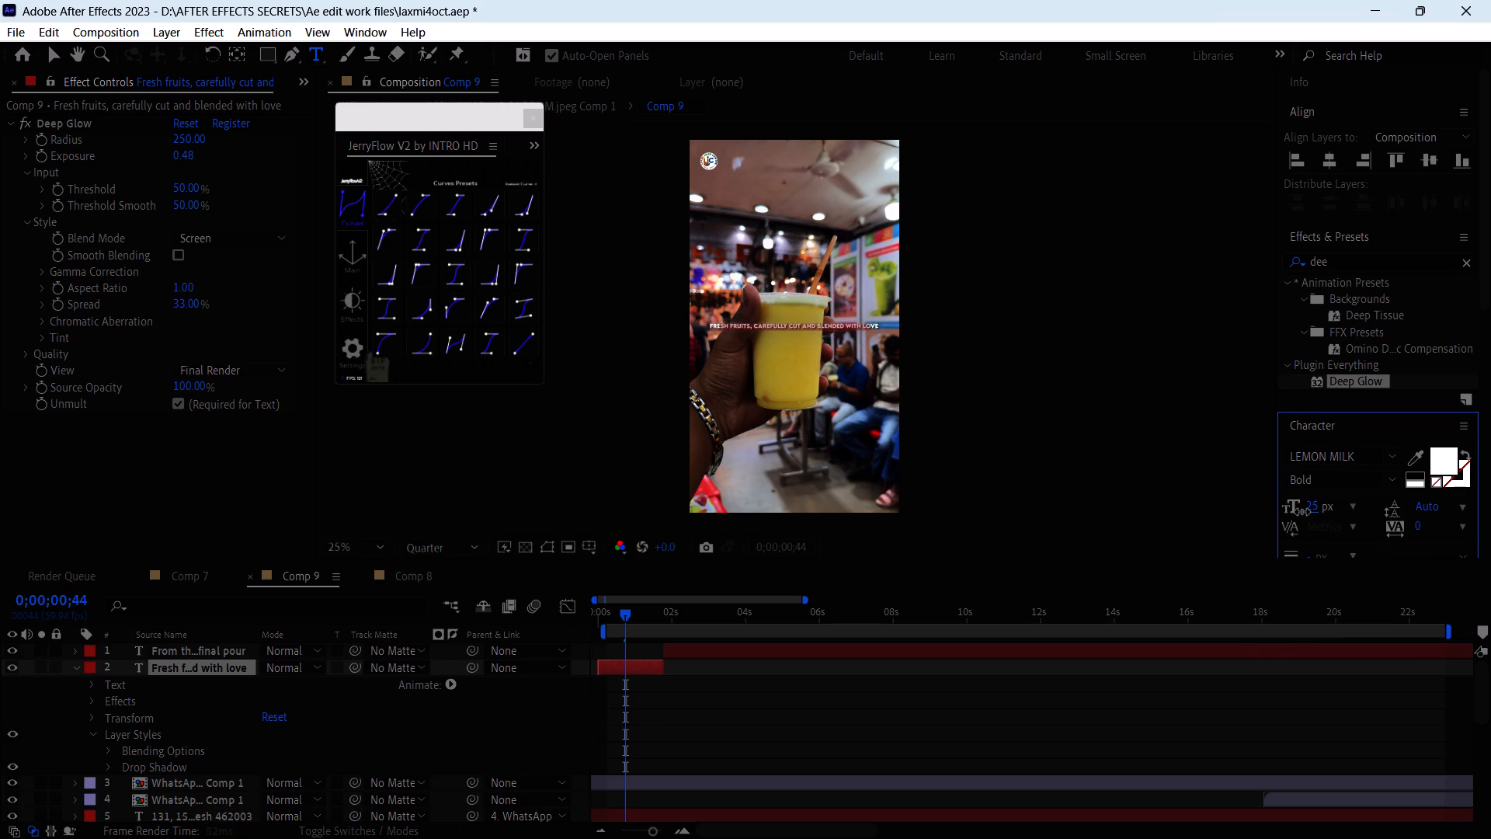
pyautogui.moveTo(1302, 512); pyautogui.dragTo(1308, 510)
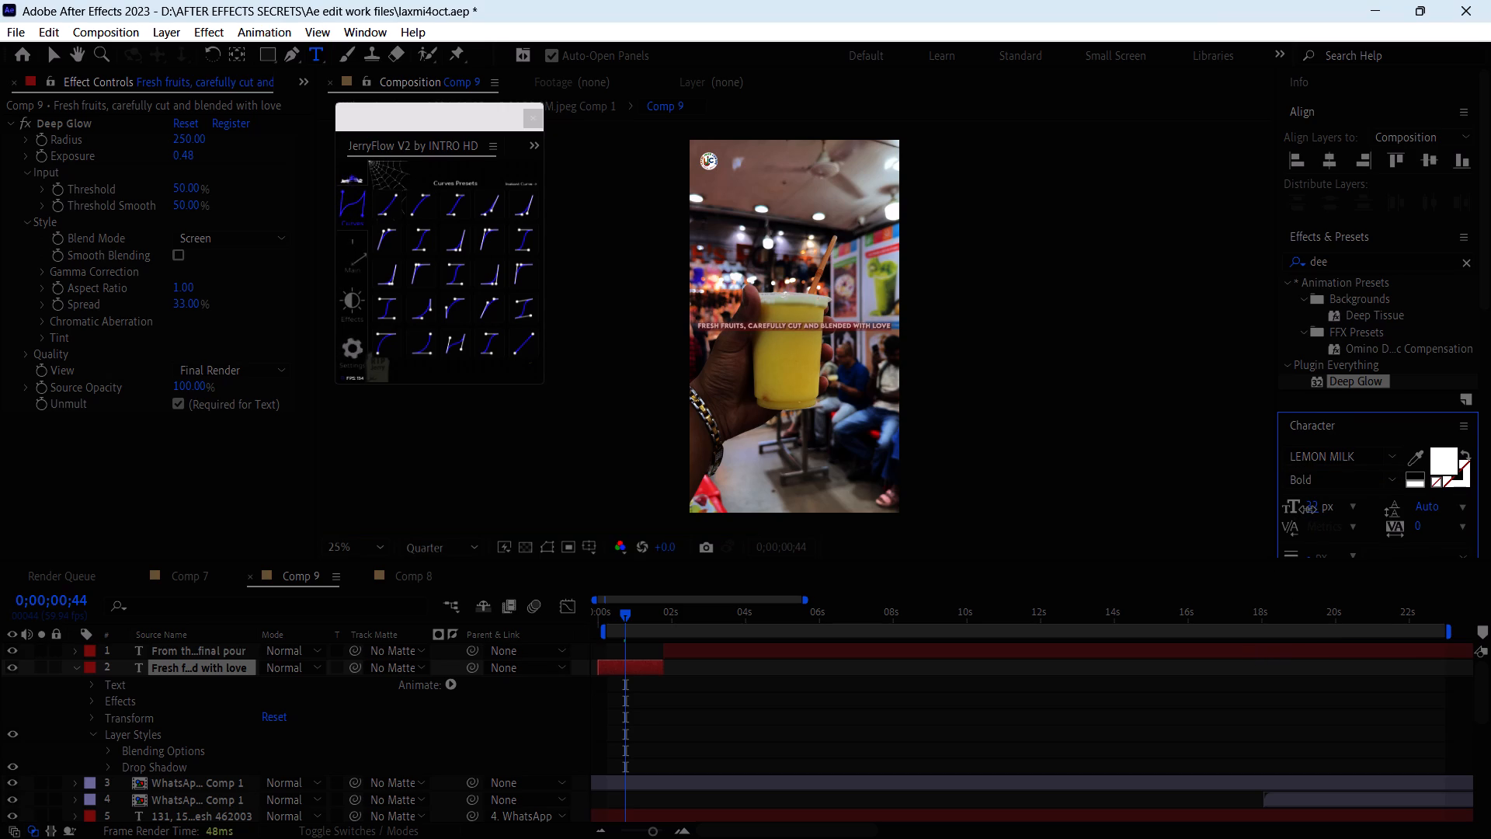
pyautogui.moveTo(1308, 510); pyautogui.dragTo(1305, 513)
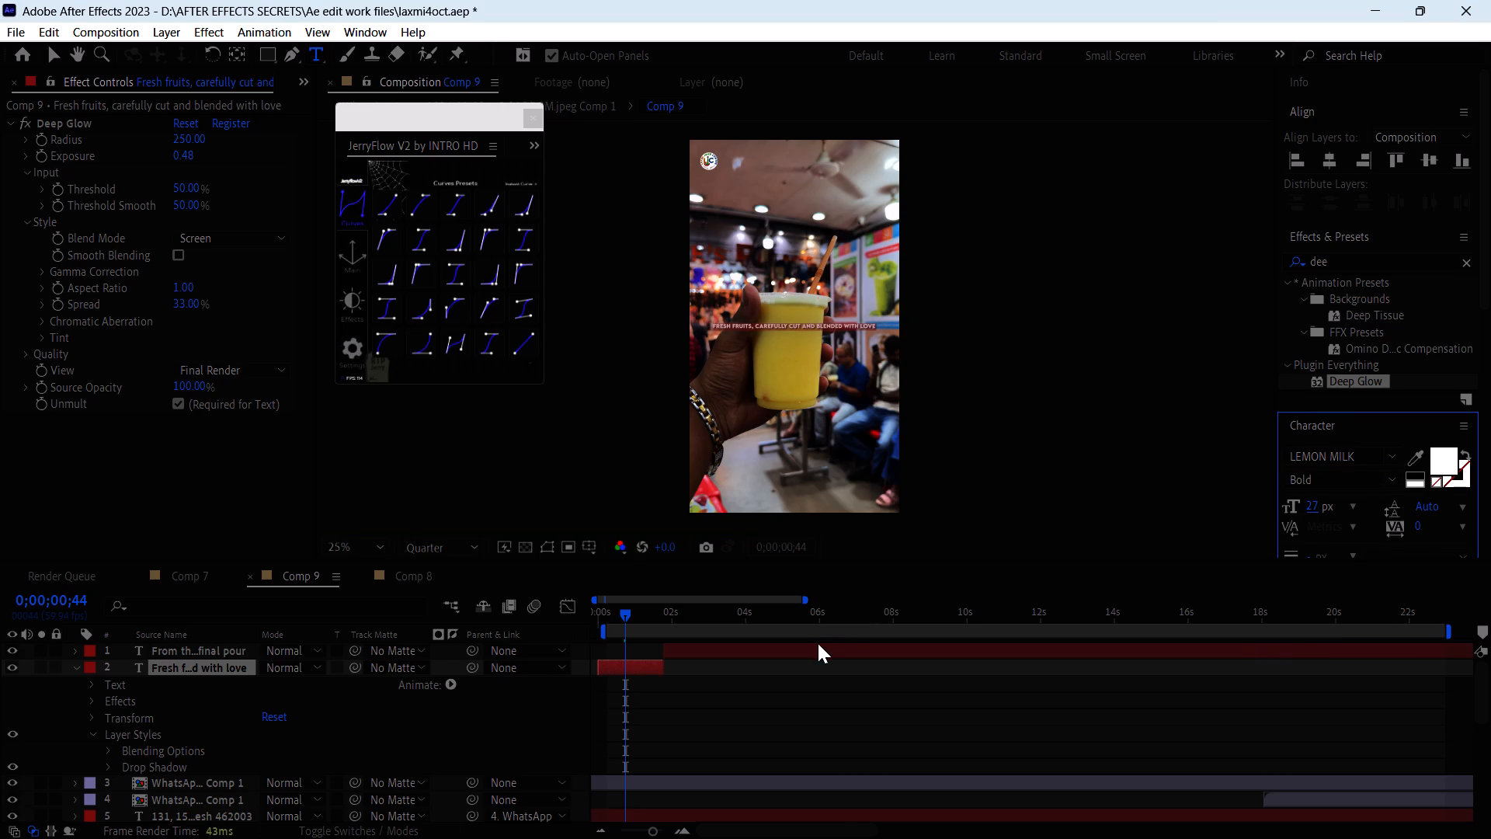
# Set the second caption, "From the first slice to the final pour", to LEMON MILK Bold.
pyautogui.doubleClick(818, 649)
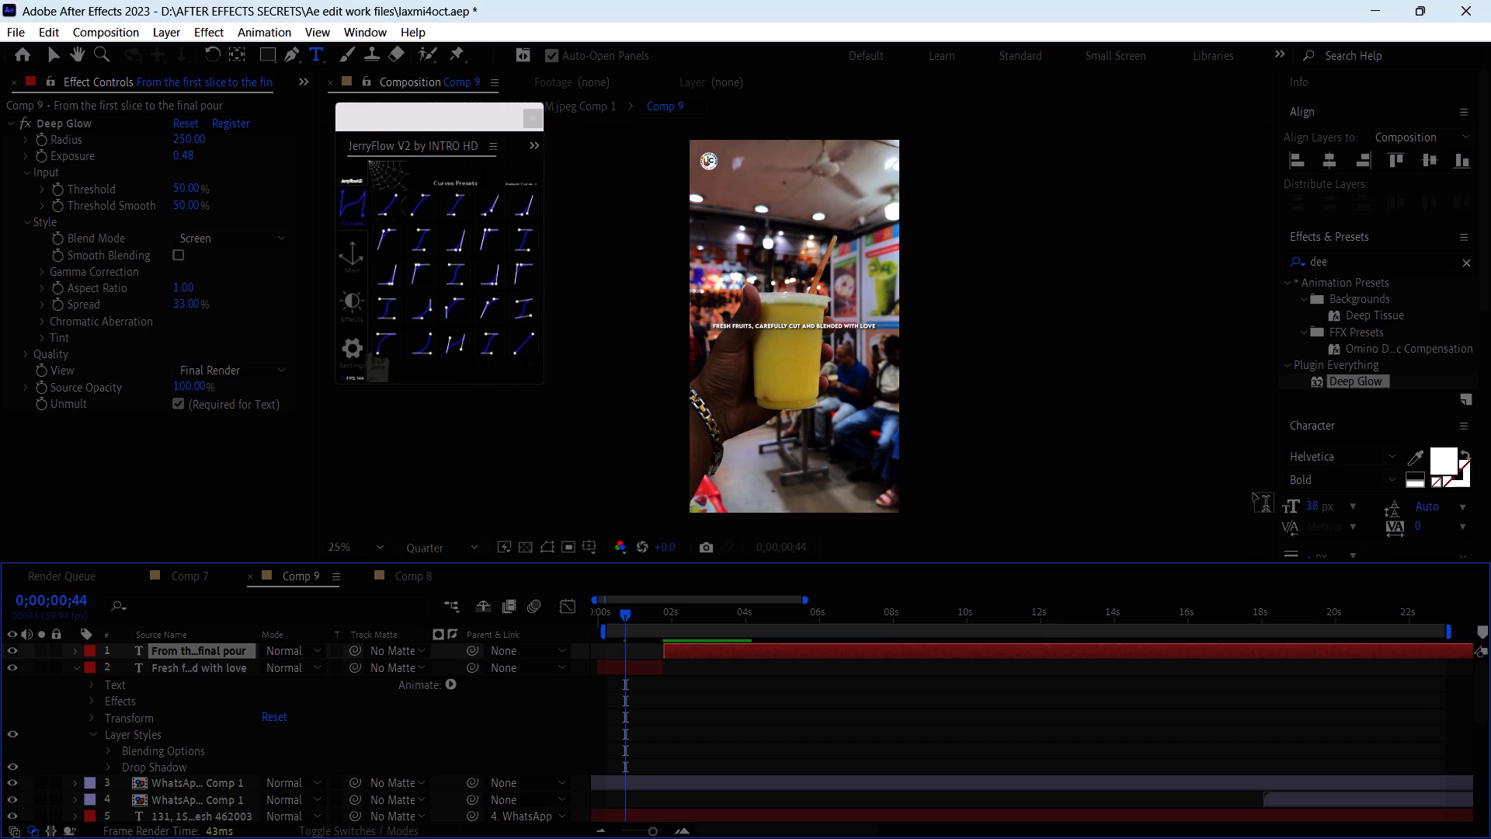
pyautogui.click(1389, 458)
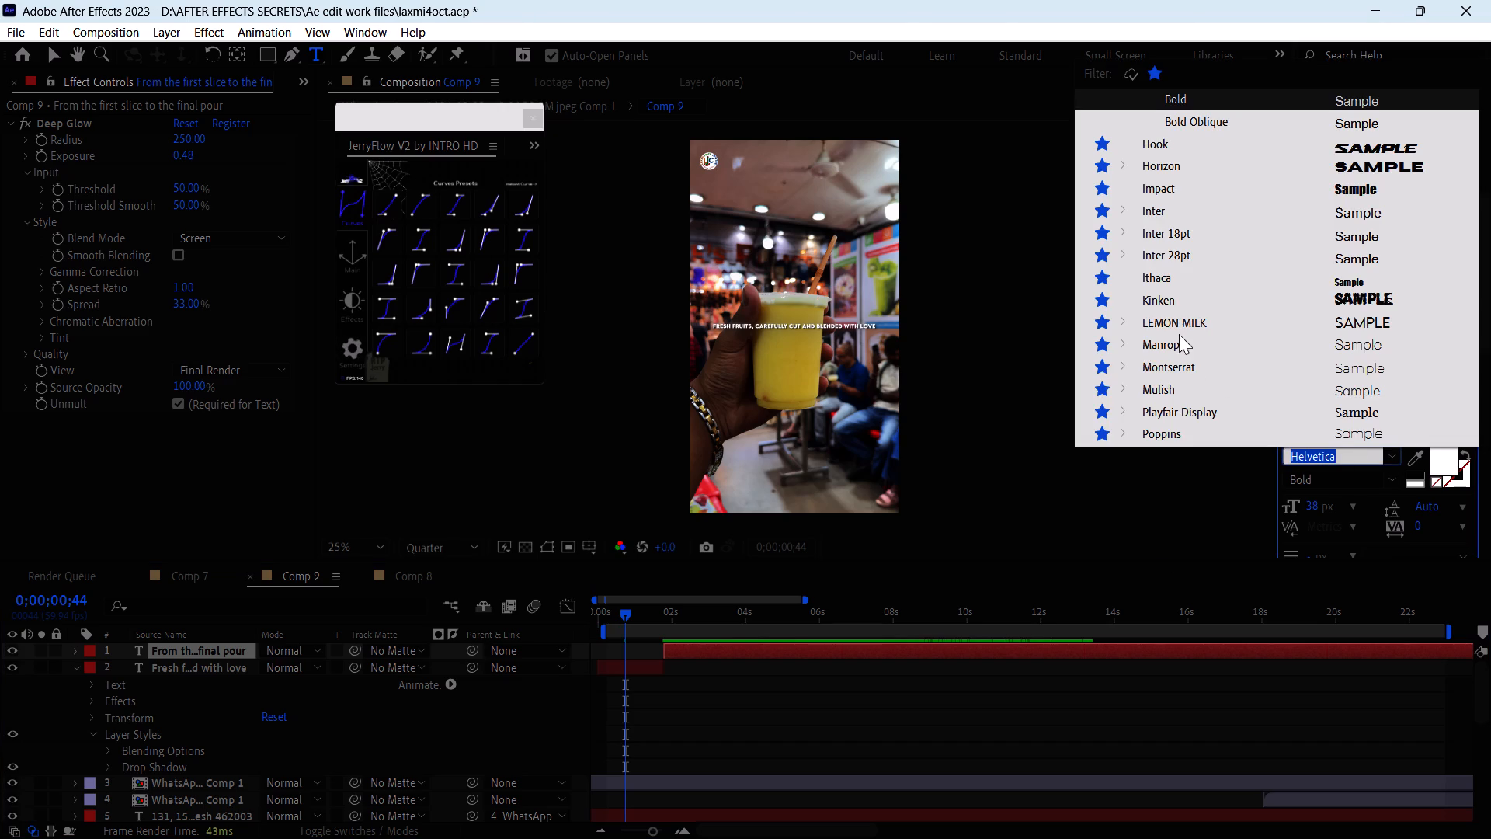
pyautogui.click(1177, 324)
pyautogui.click(1399, 483)
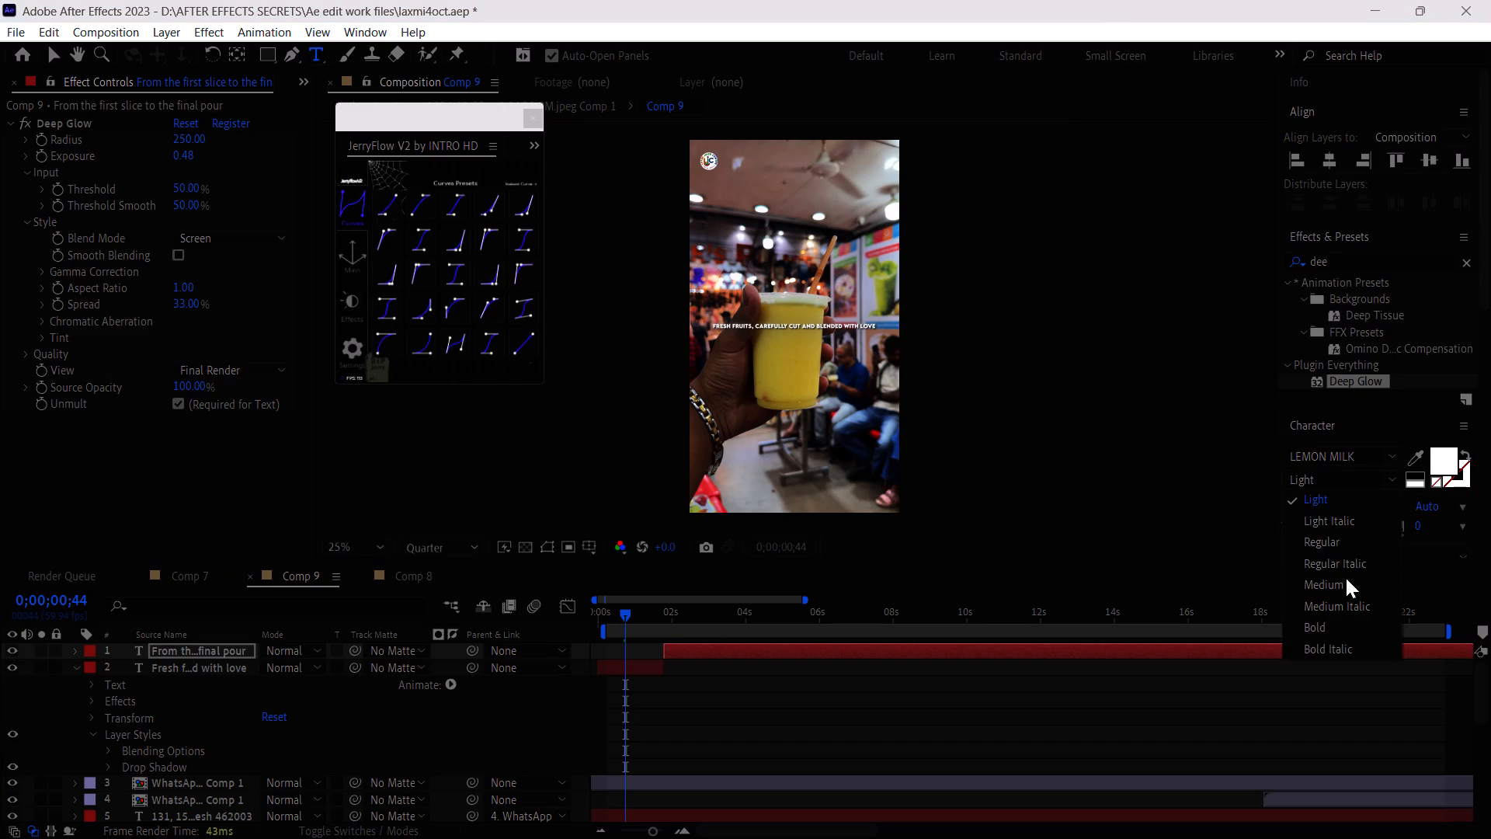
pyautogui.click(1333, 630)
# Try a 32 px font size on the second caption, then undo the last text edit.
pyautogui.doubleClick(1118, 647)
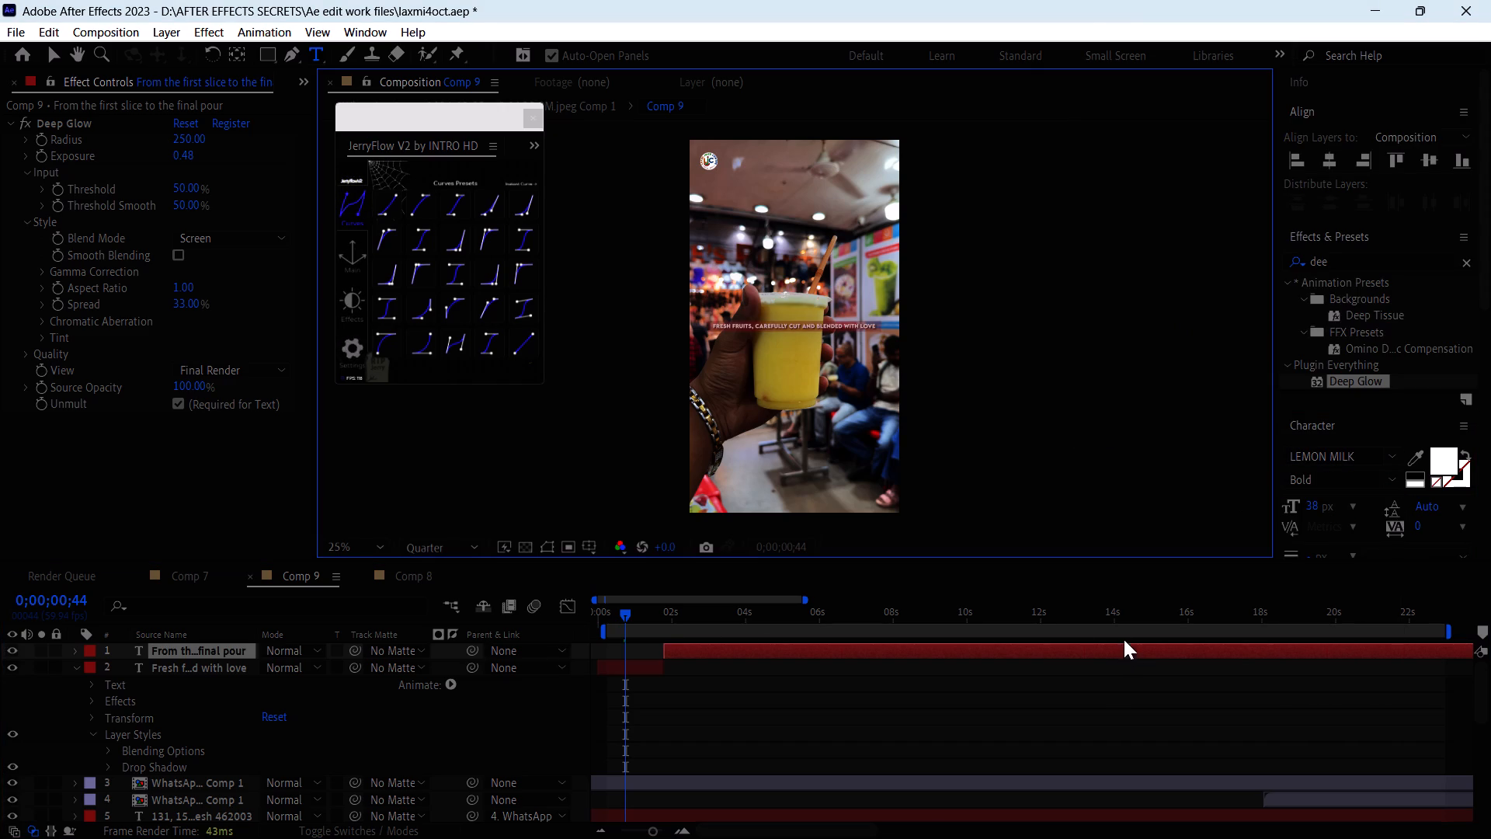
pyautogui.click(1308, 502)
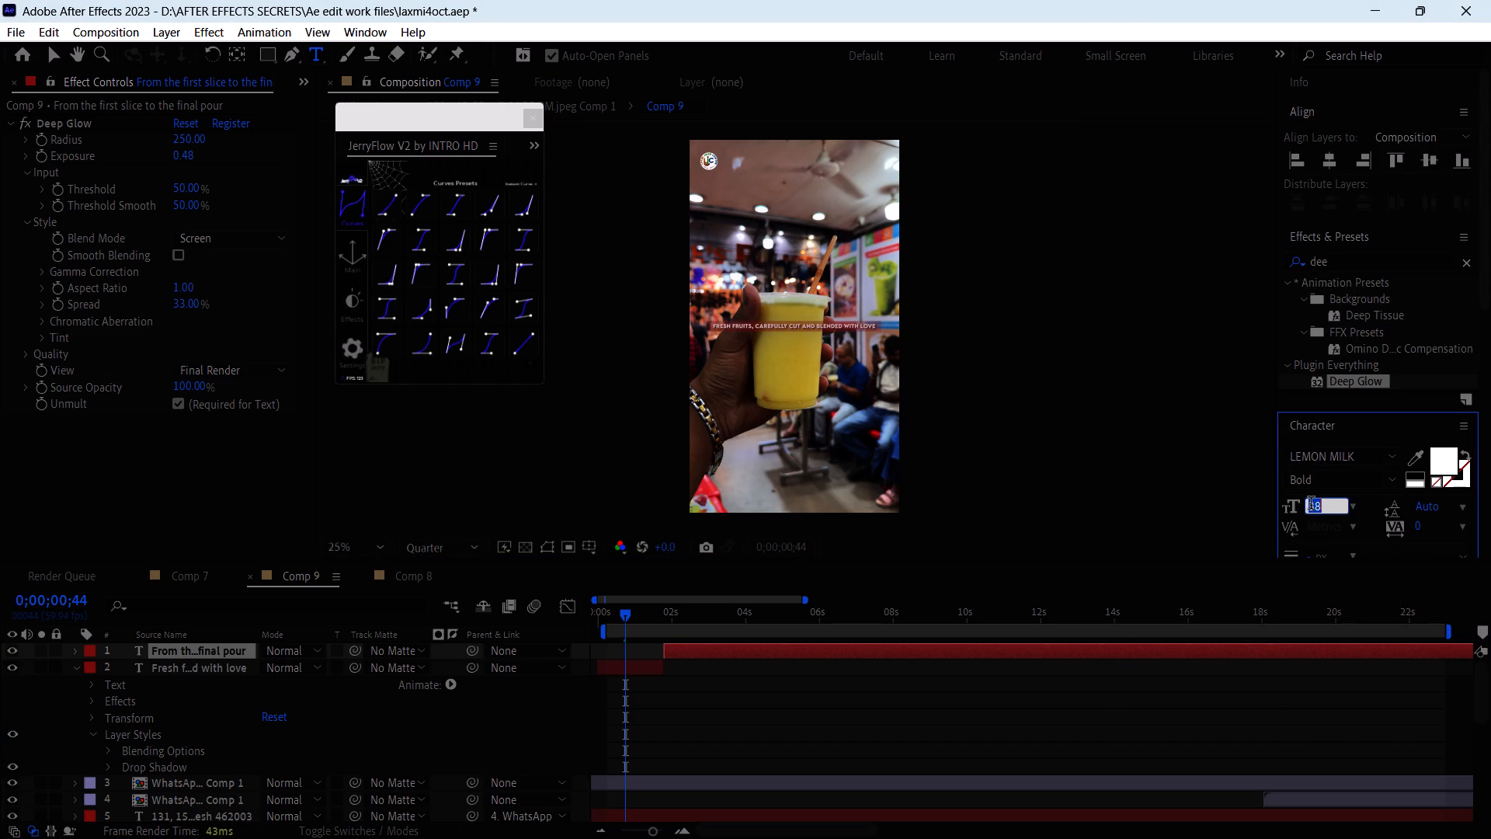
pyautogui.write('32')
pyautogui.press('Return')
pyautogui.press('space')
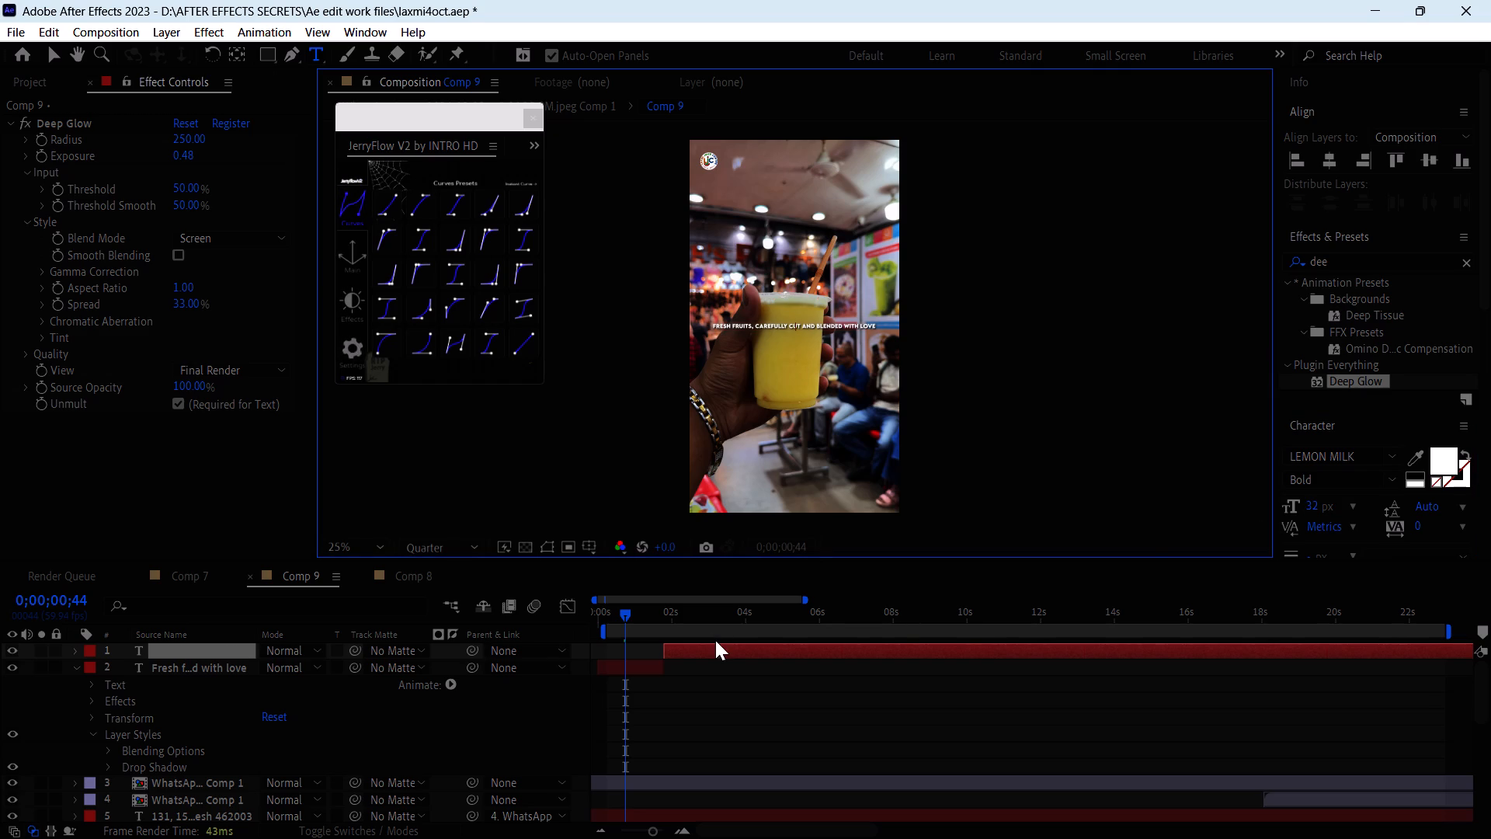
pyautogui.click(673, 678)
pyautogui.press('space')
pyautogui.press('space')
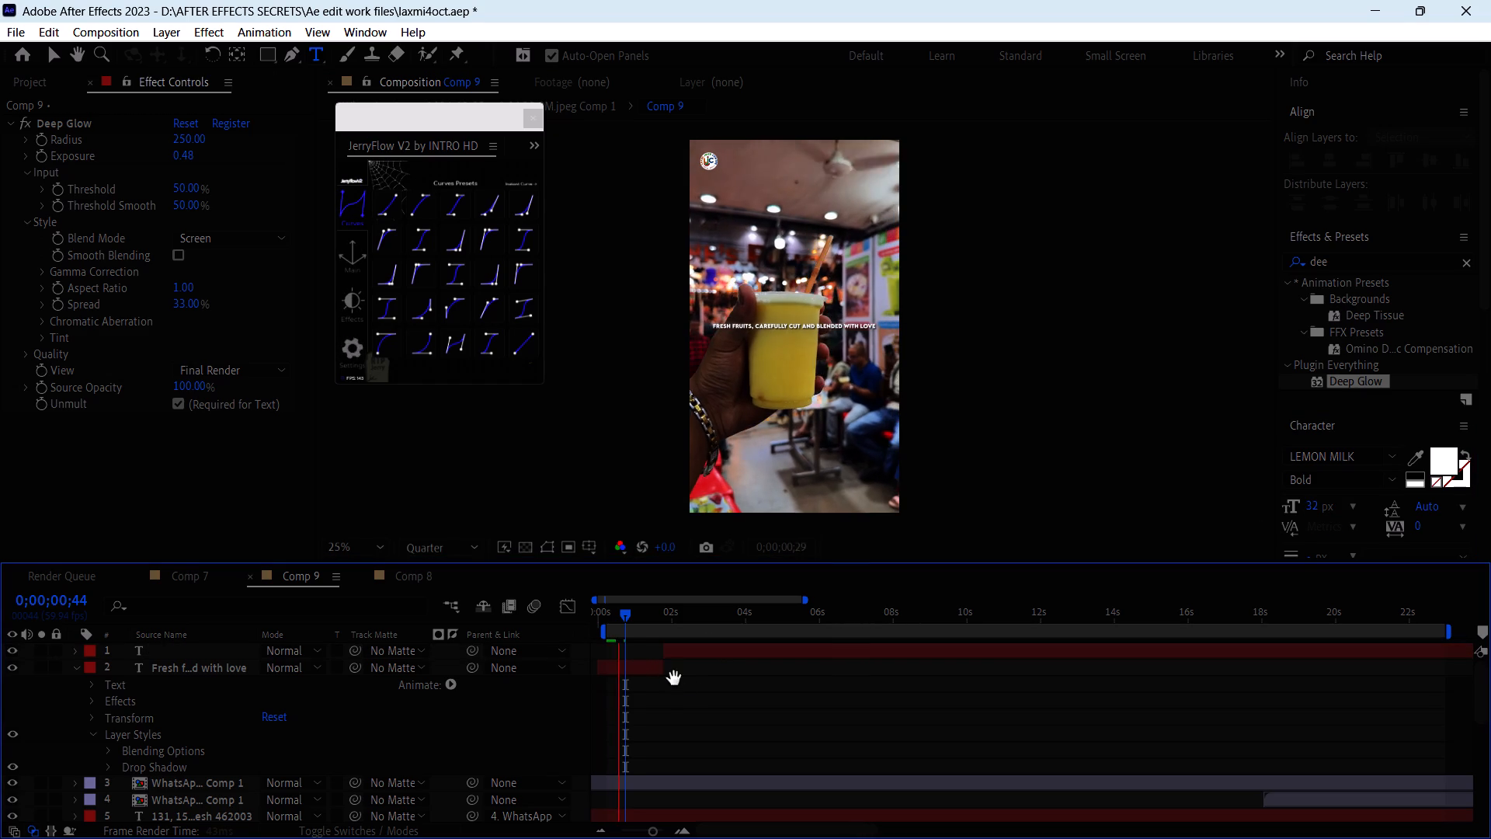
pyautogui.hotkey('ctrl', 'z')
# Play back the opening of Comp 9 to compare both LEMON MILK captions across the cut to the green fruit.
pyautogui.click(706, 696)
pyautogui.press('space')
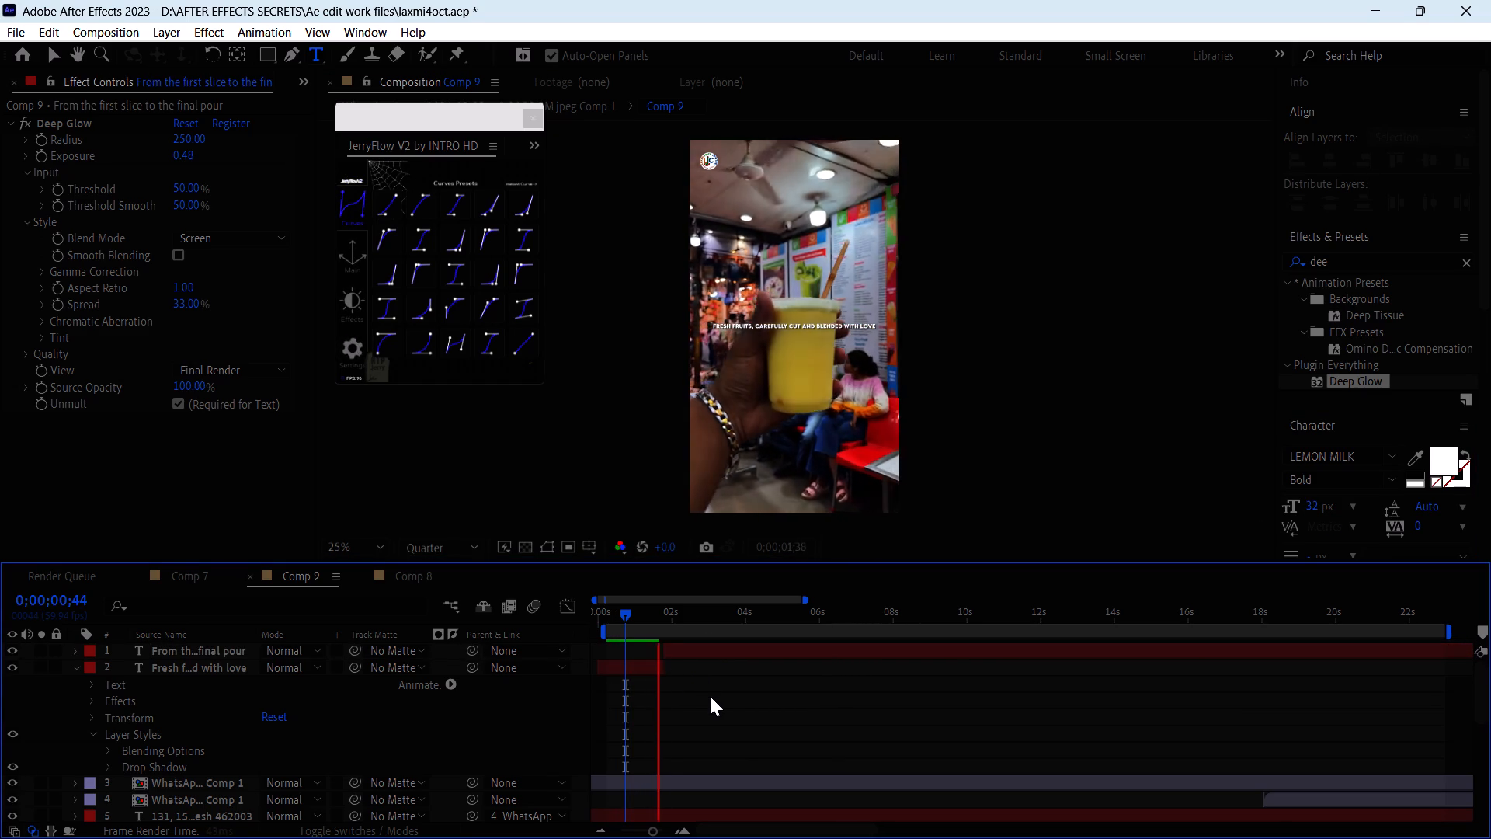
pyautogui.press('space')
pyautogui.press('space')
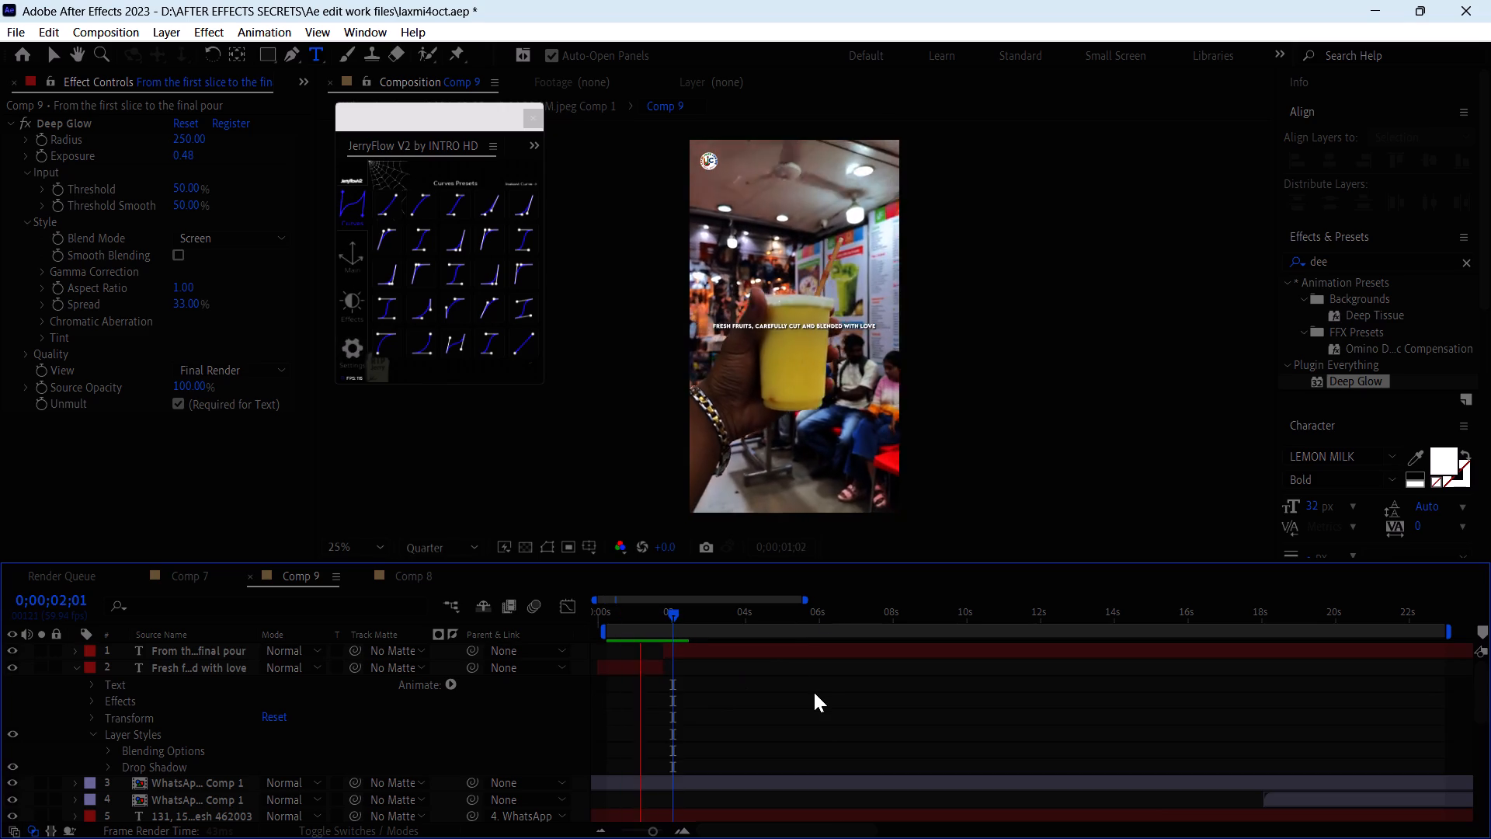
pyautogui.press('space')
pyautogui.press('space')
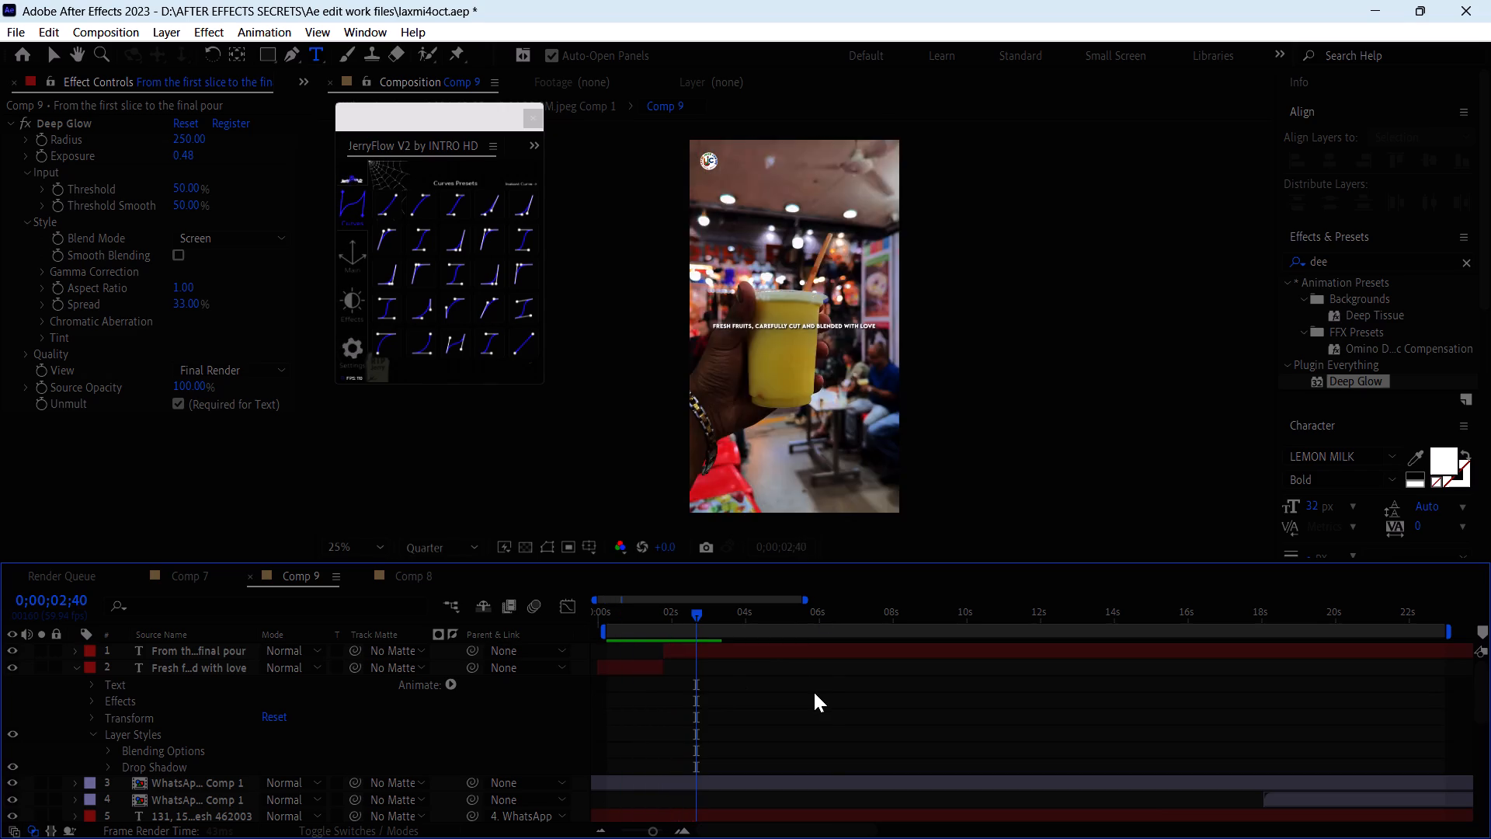
pyautogui.press('space')
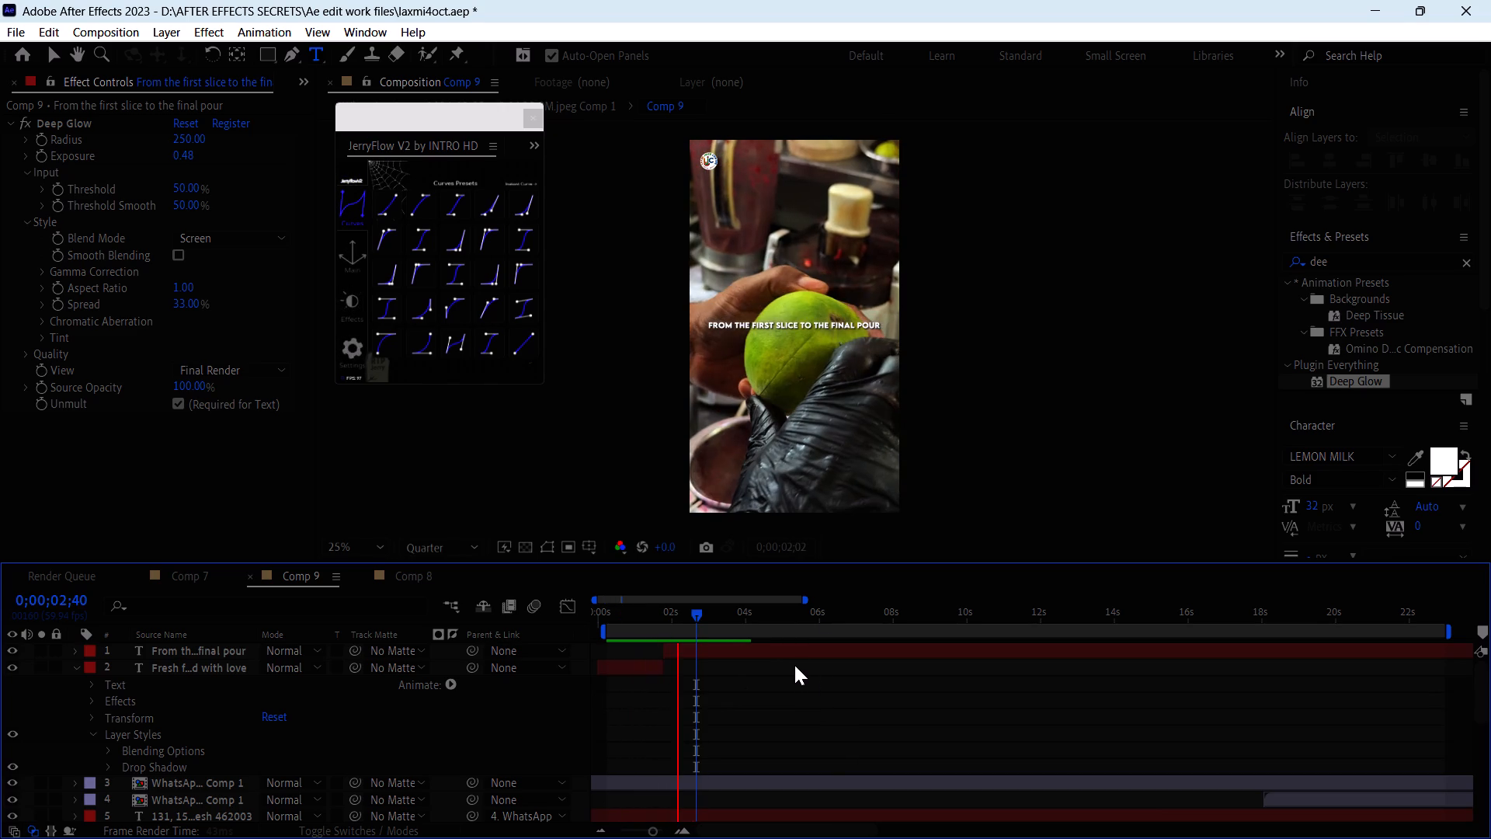
# Set the second caption, "From the first slice to the final pour", to 32 px and play it back over the green fruit.
pyautogui.doubleClick(795, 652)
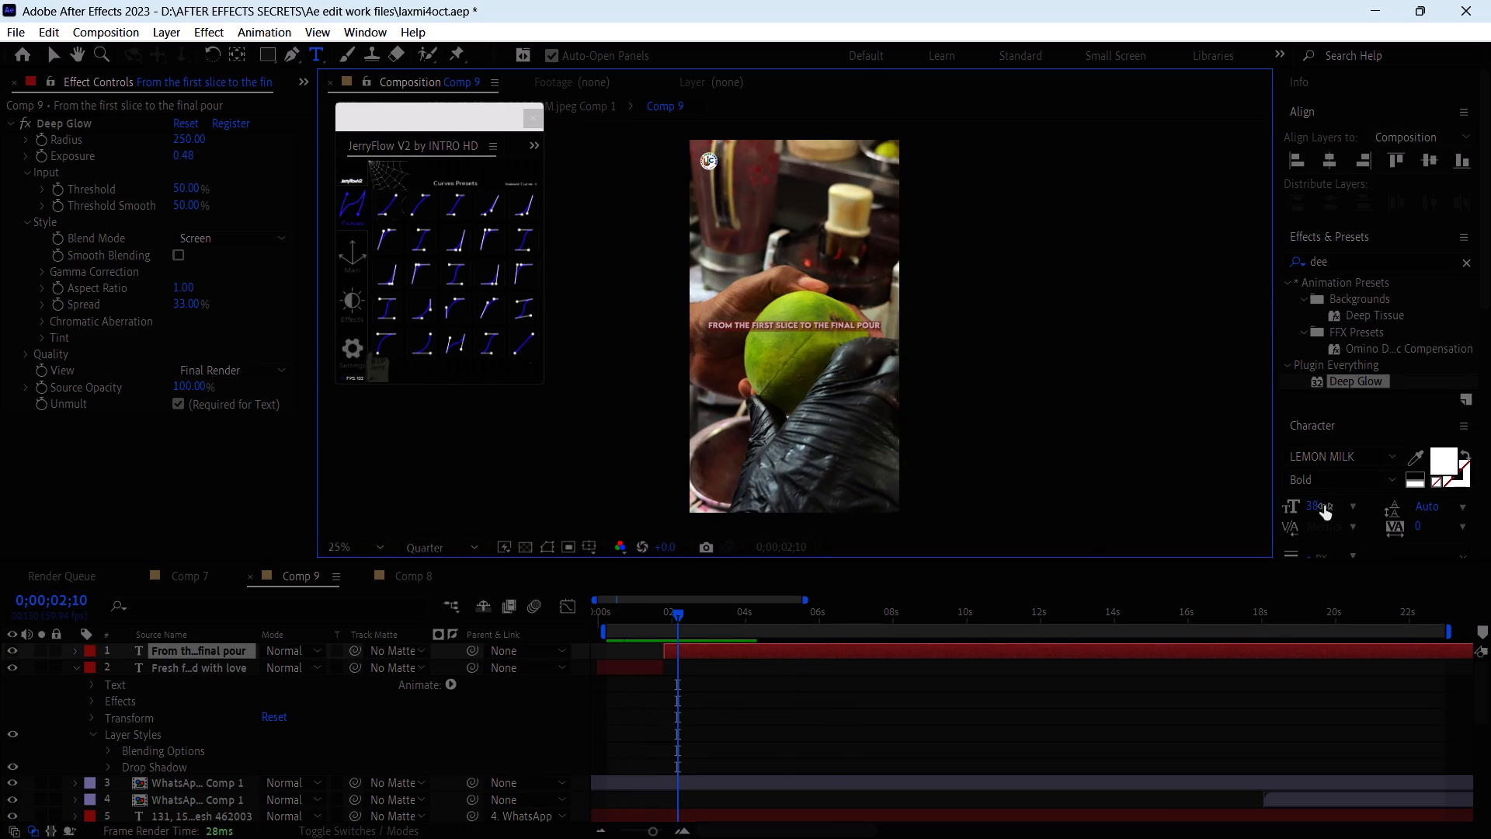
pyautogui.click(1322, 503)
pyautogui.press('3')
pyautogui.press('2')
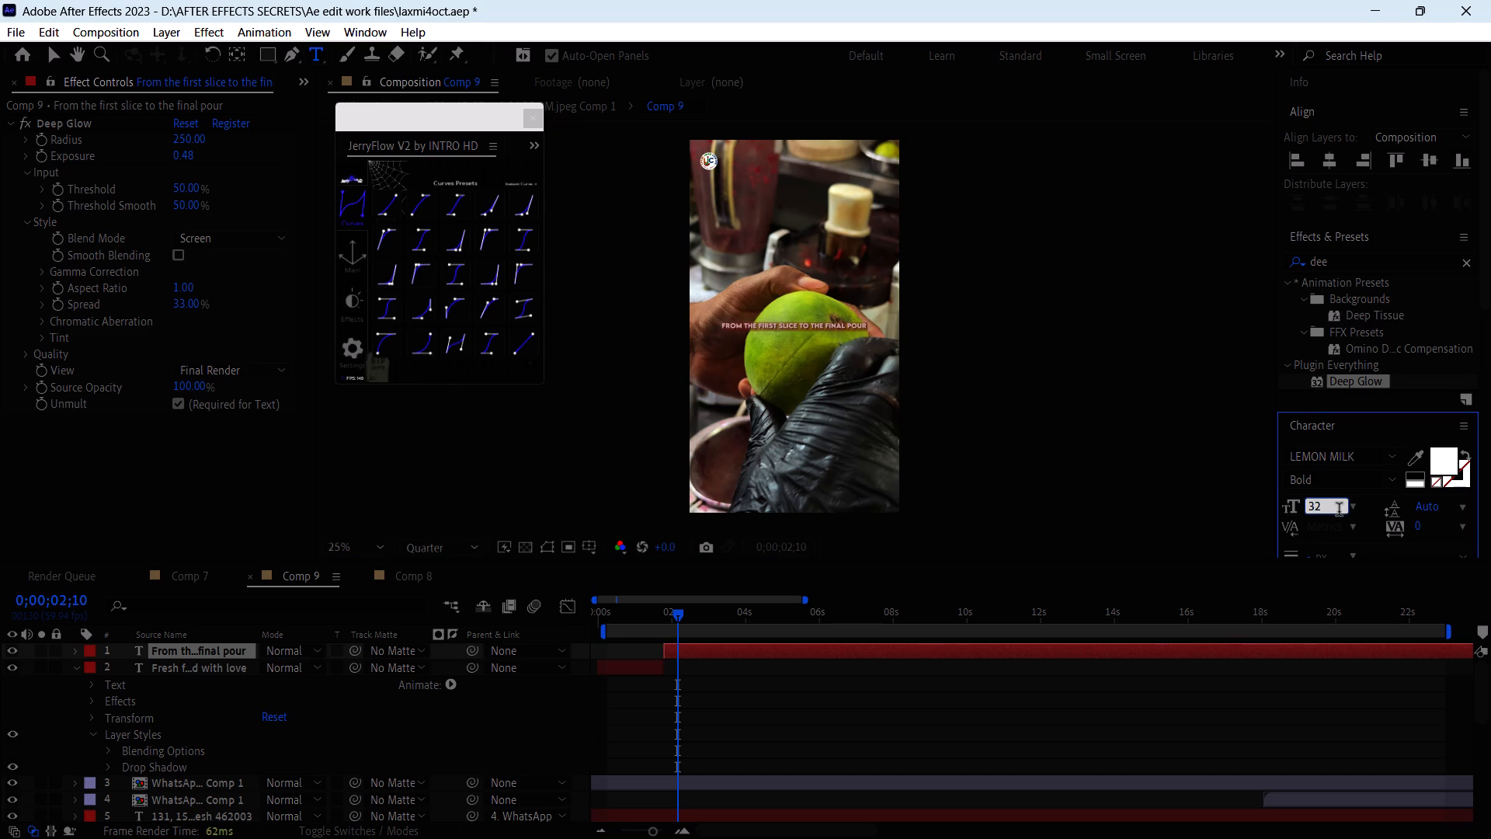
pyautogui.press('Return')
pyautogui.click(1023, 660)
pyautogui.press('space')
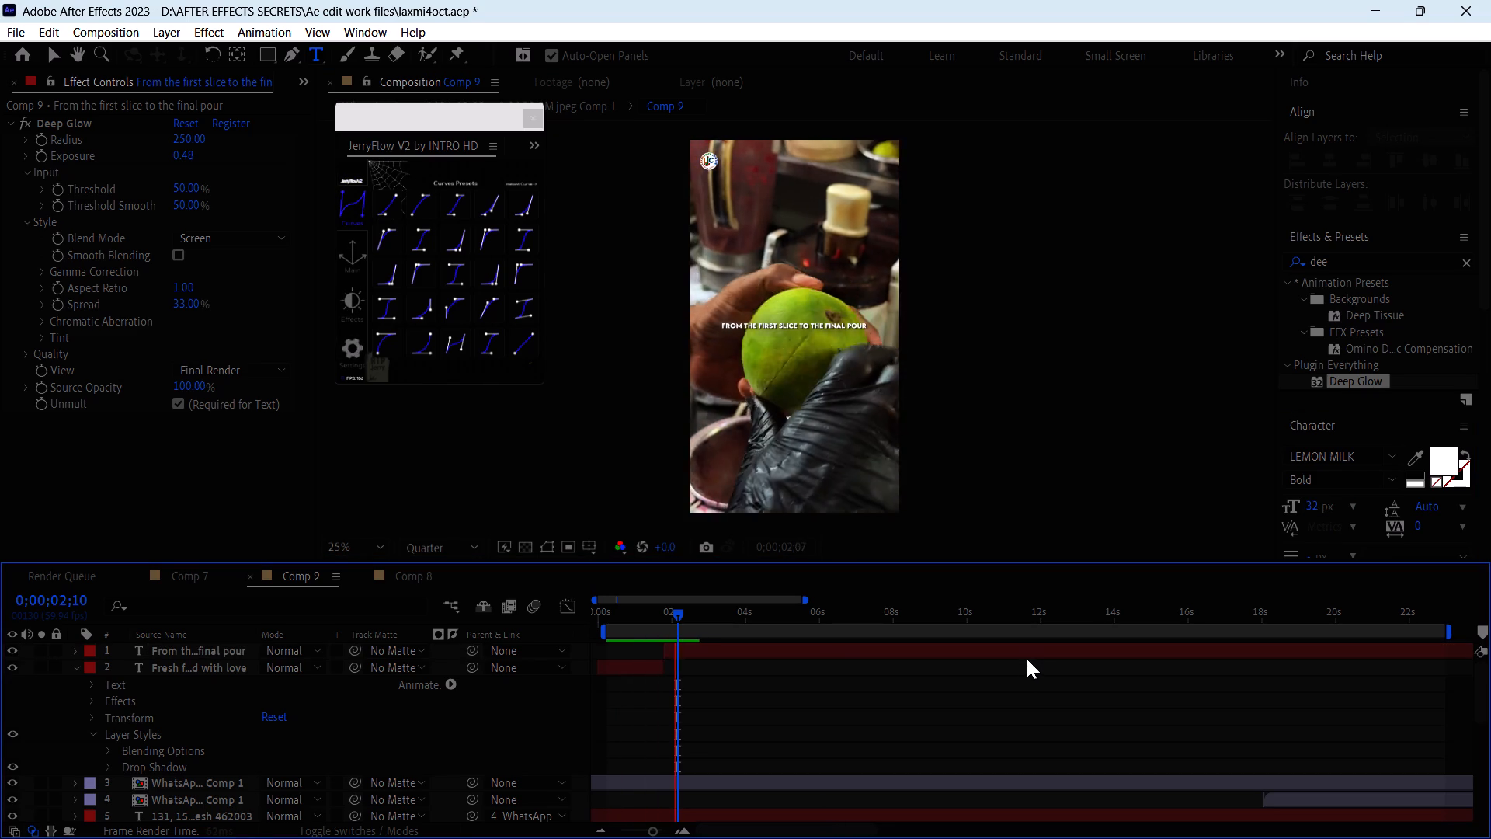
pyautogui.press('space')
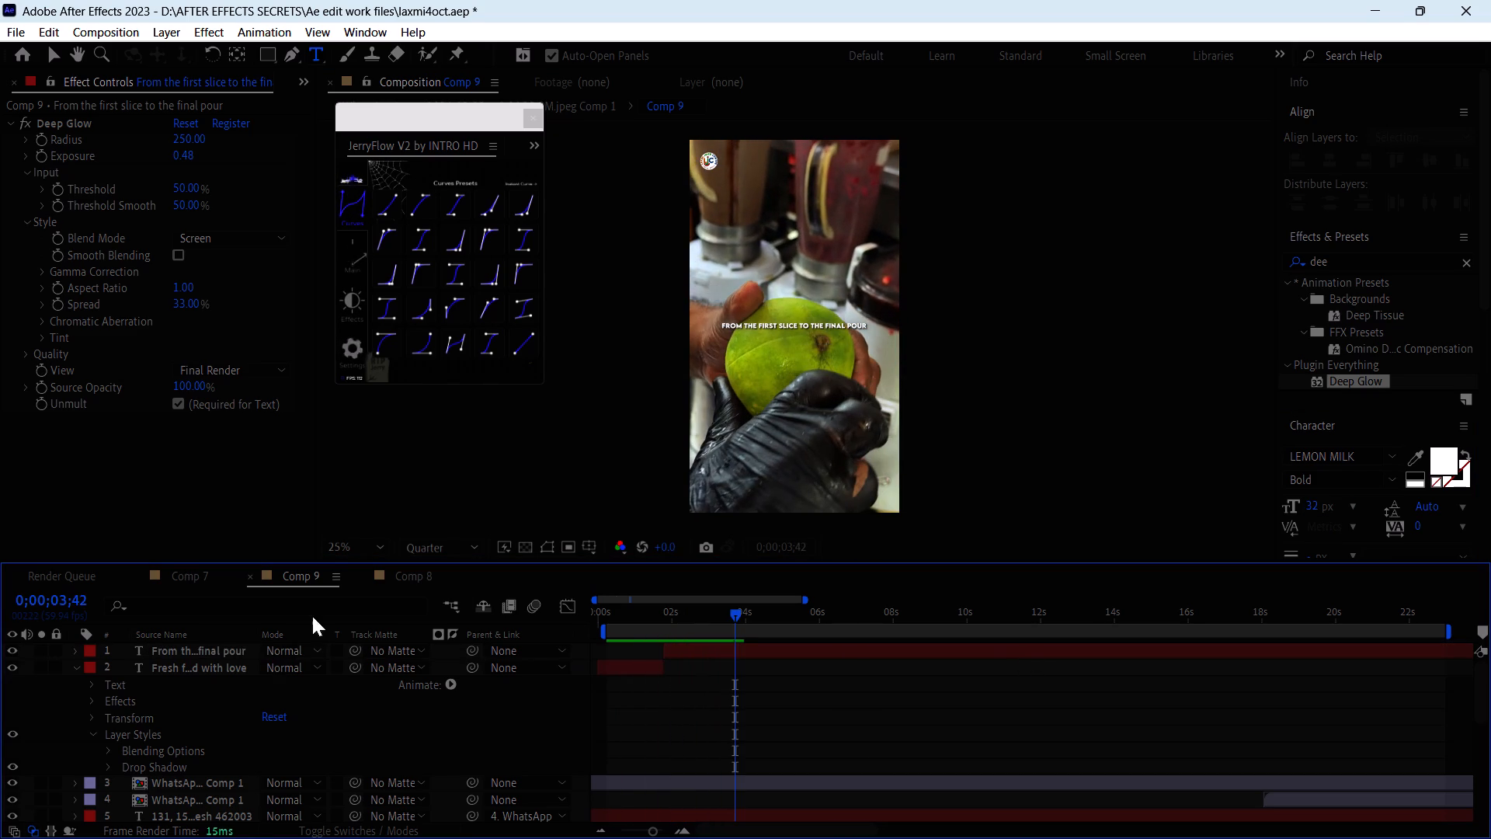
# Set the composition preview resolution to Full and inspect both captions up close.
pyautogui.click(448, 540)
pyautogui.click(455, 591)
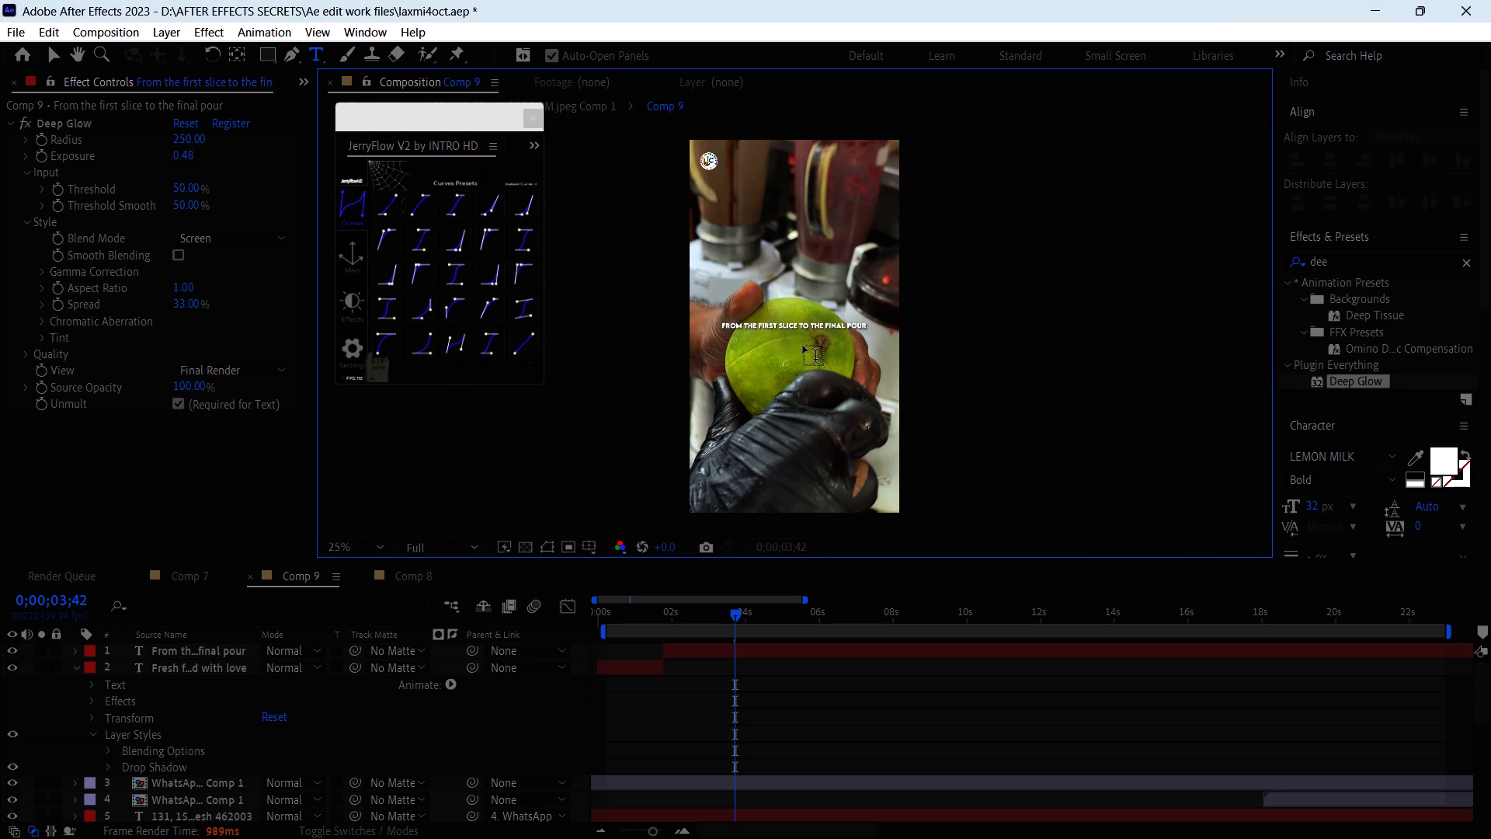
pyautogui.scroll(1, 803, 346)
pyautogui.moveTo(732, 615); pyautogui.dragTo(671, 642)
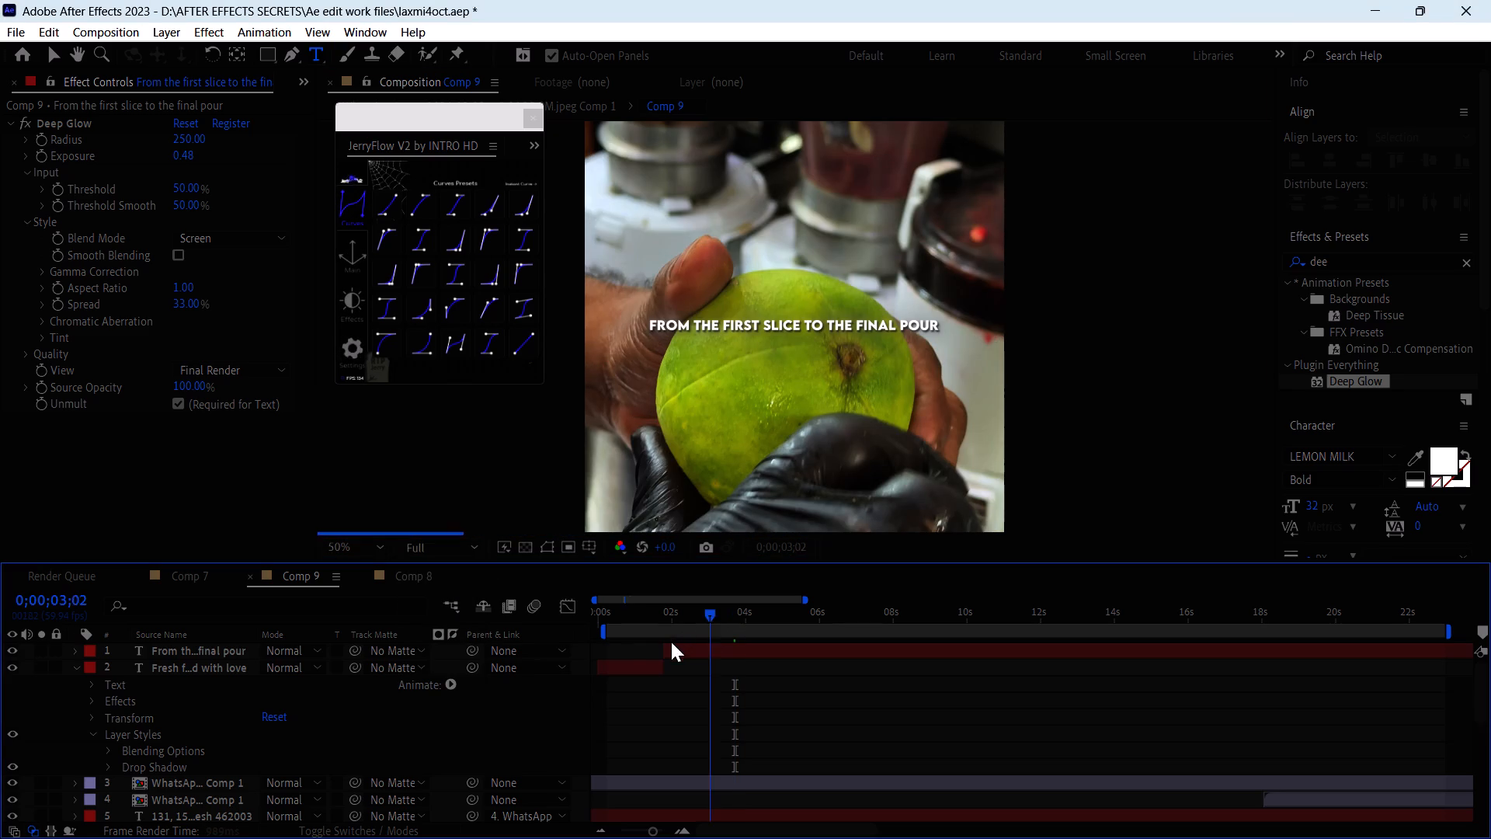
pyautogui.moveTo(671, 642); pyautogui.dragTo(610, 659)
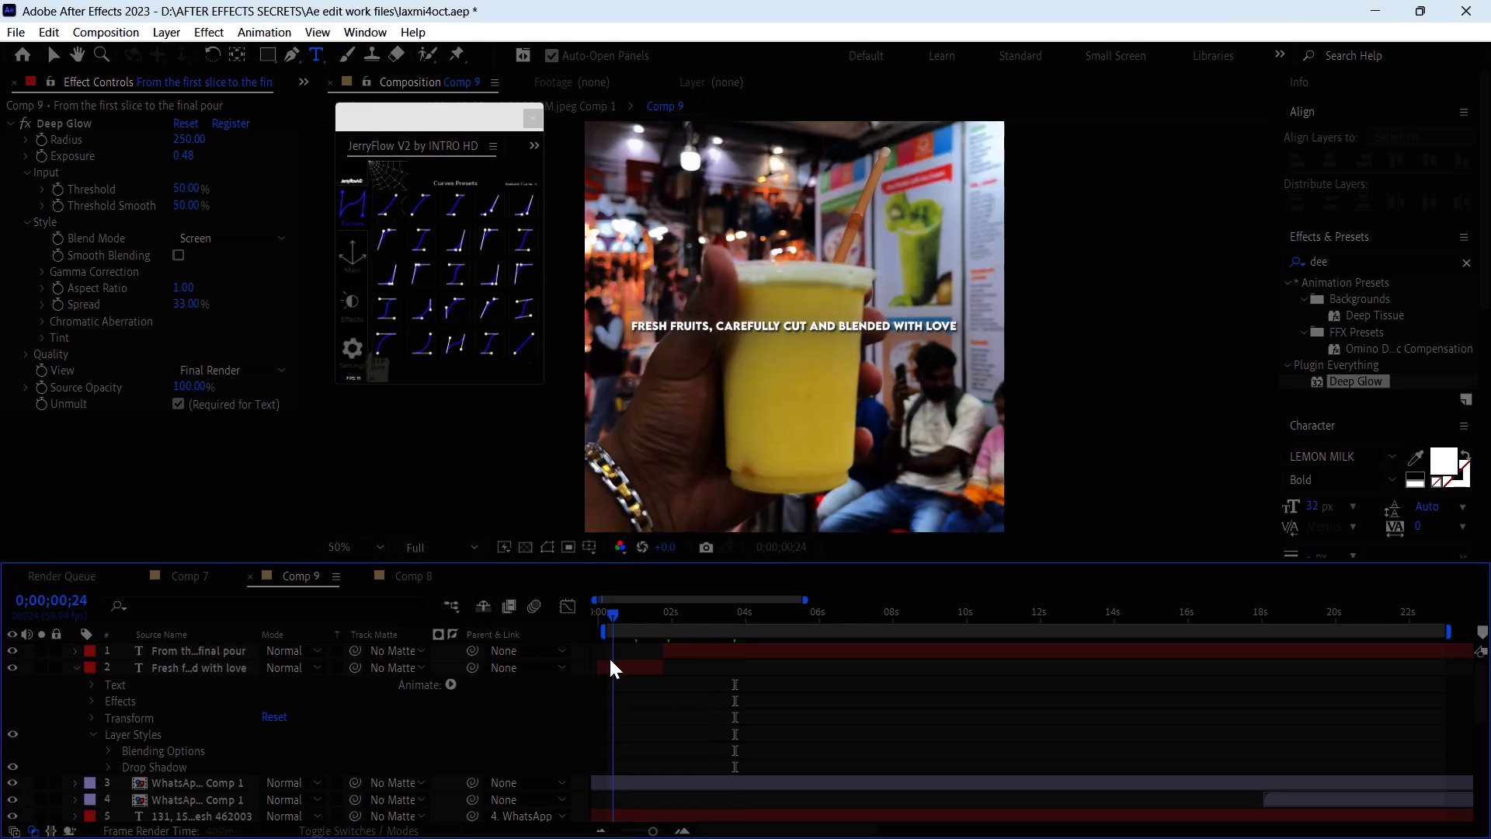
pyautogui.moveTo(610, 659); pyautogui.dragTo(613, 659)
pyautogui.scroll(-1, 739, 443)
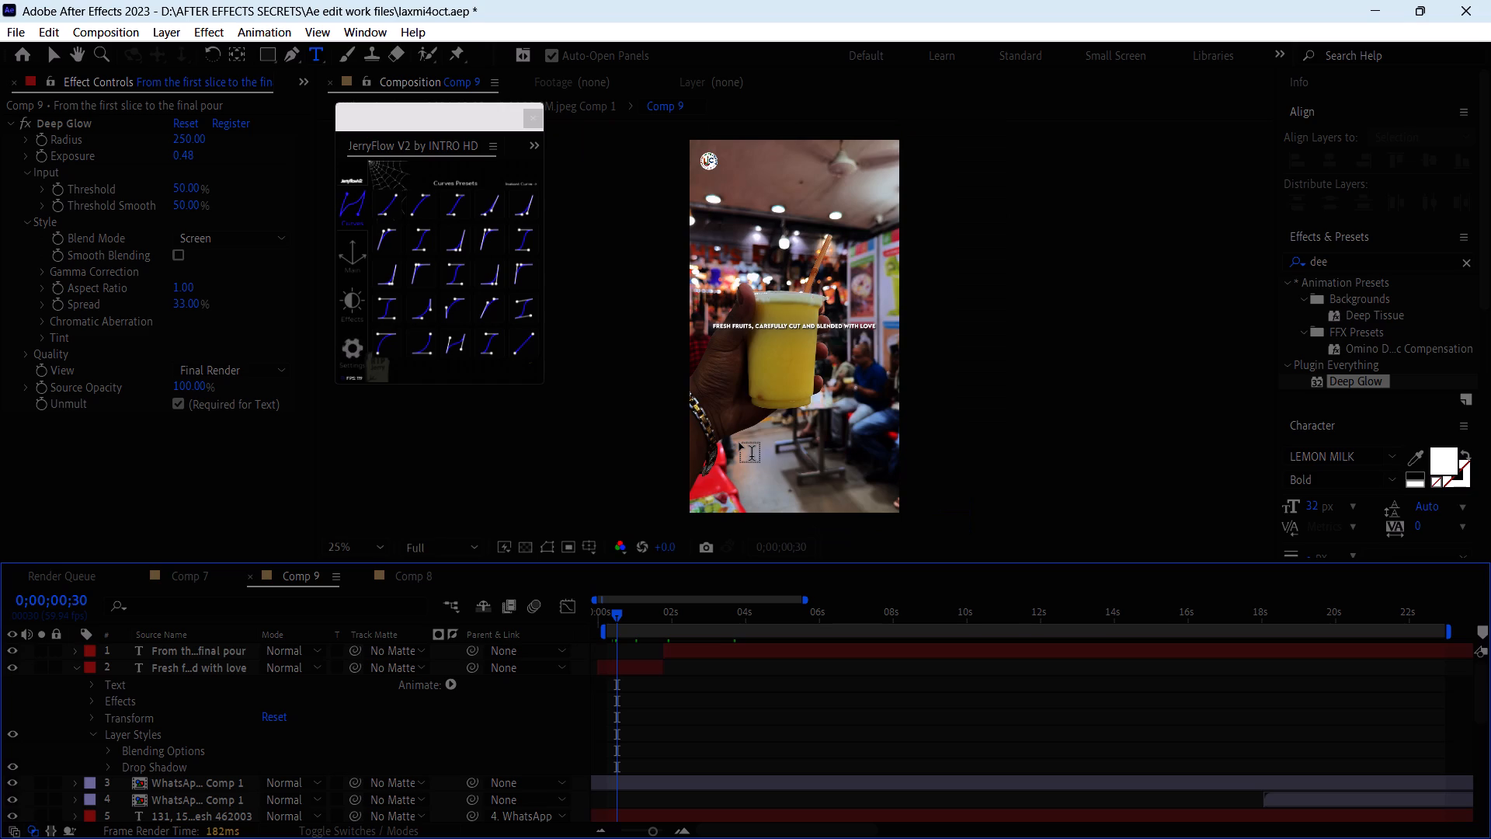
# Recolour the words "blended with love" in the first caption bright magenta.
pyautogui.scroll(1, 739, 443)
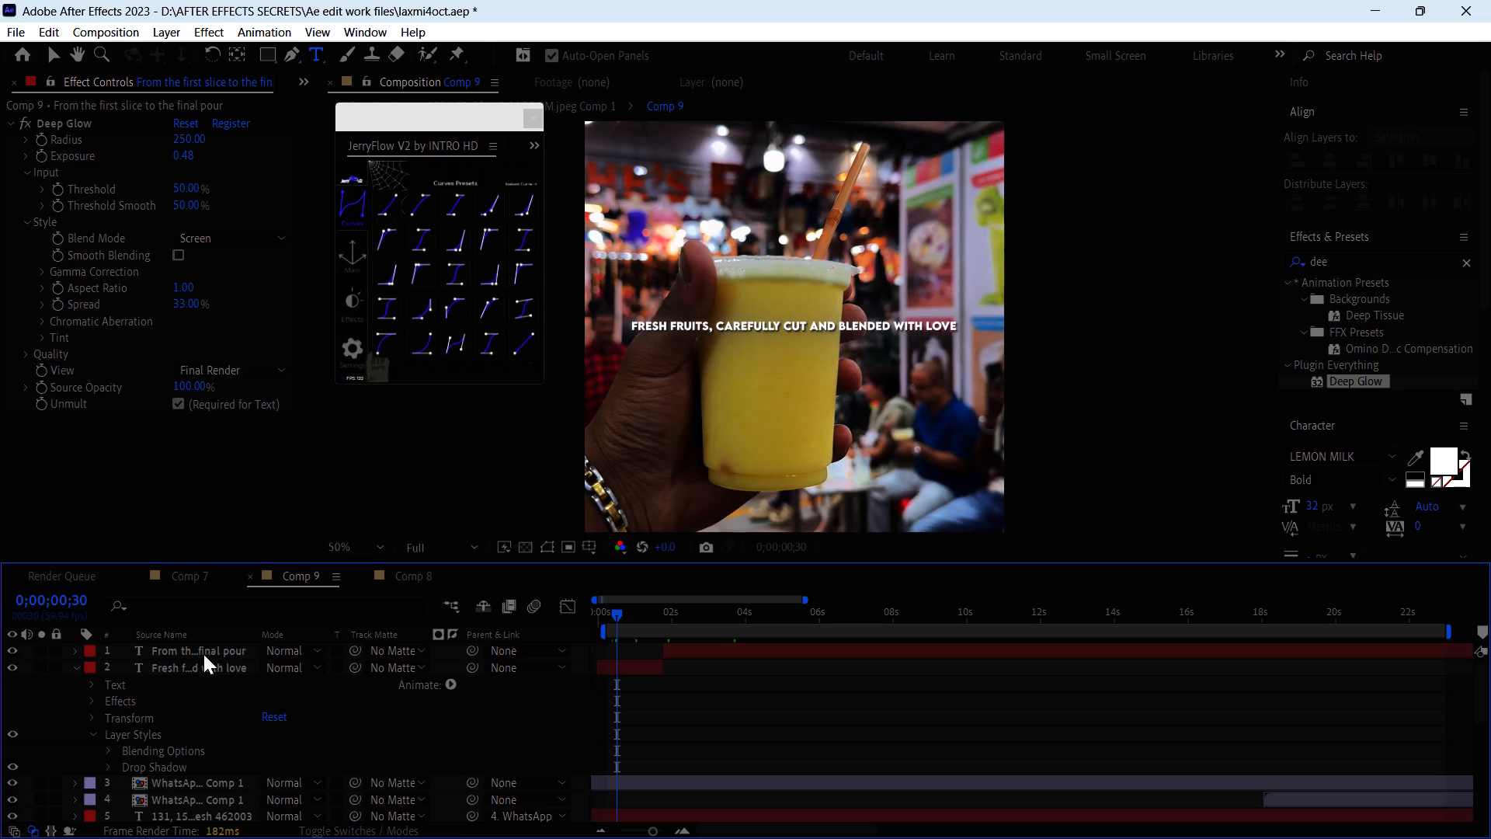
pyautogui.doubleClick(203, 665)
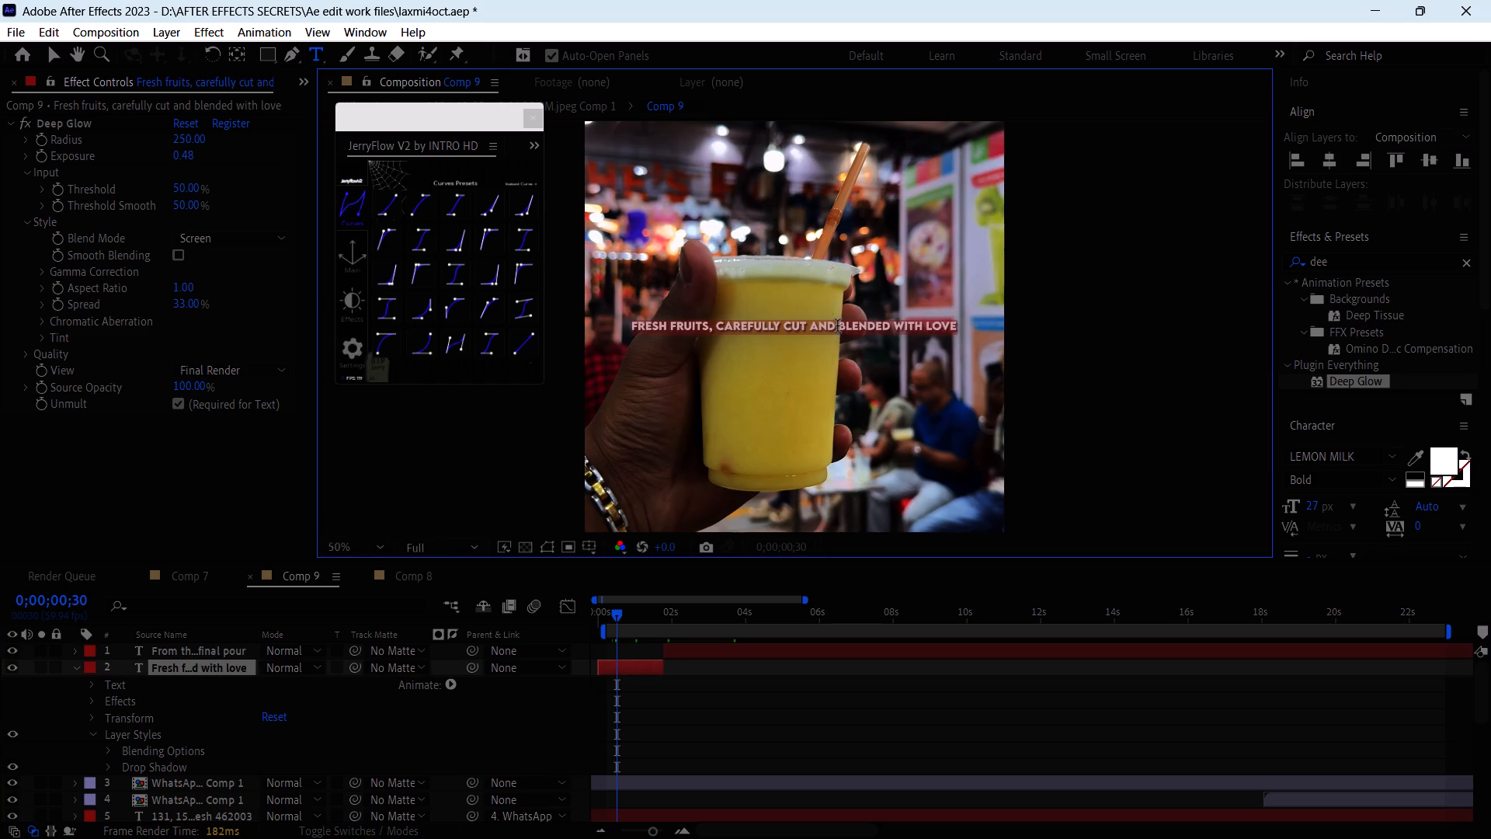
pyautogui.moveTo(837, 325); pyautogui.dragTo(962, 313)
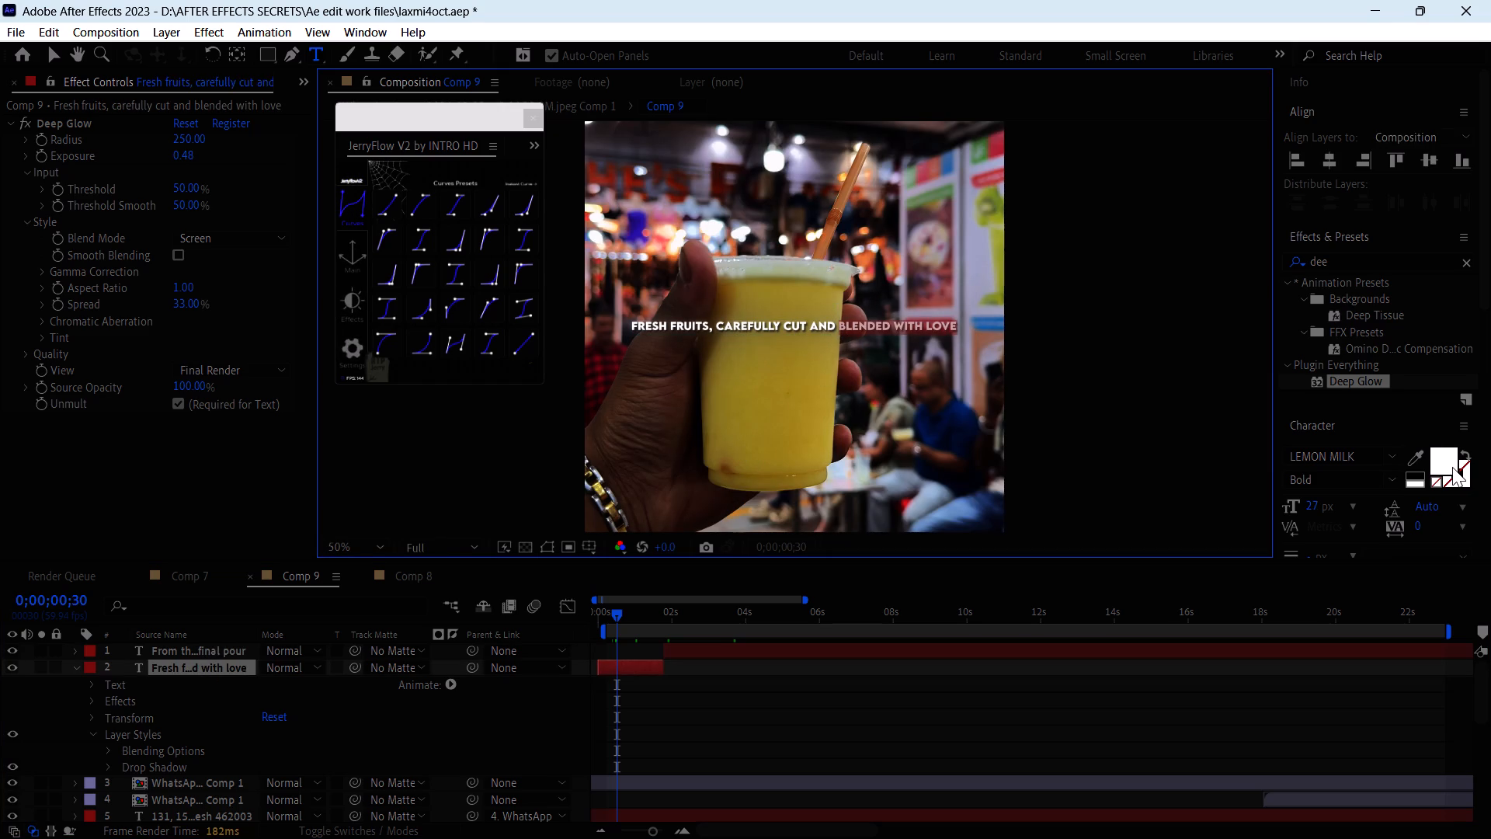
pyautogui.click(1452, 467)
pyautogui.click(456, 322)
pyautogui.moveTo(396, 308); pyautogui.dragTo(395, 306)
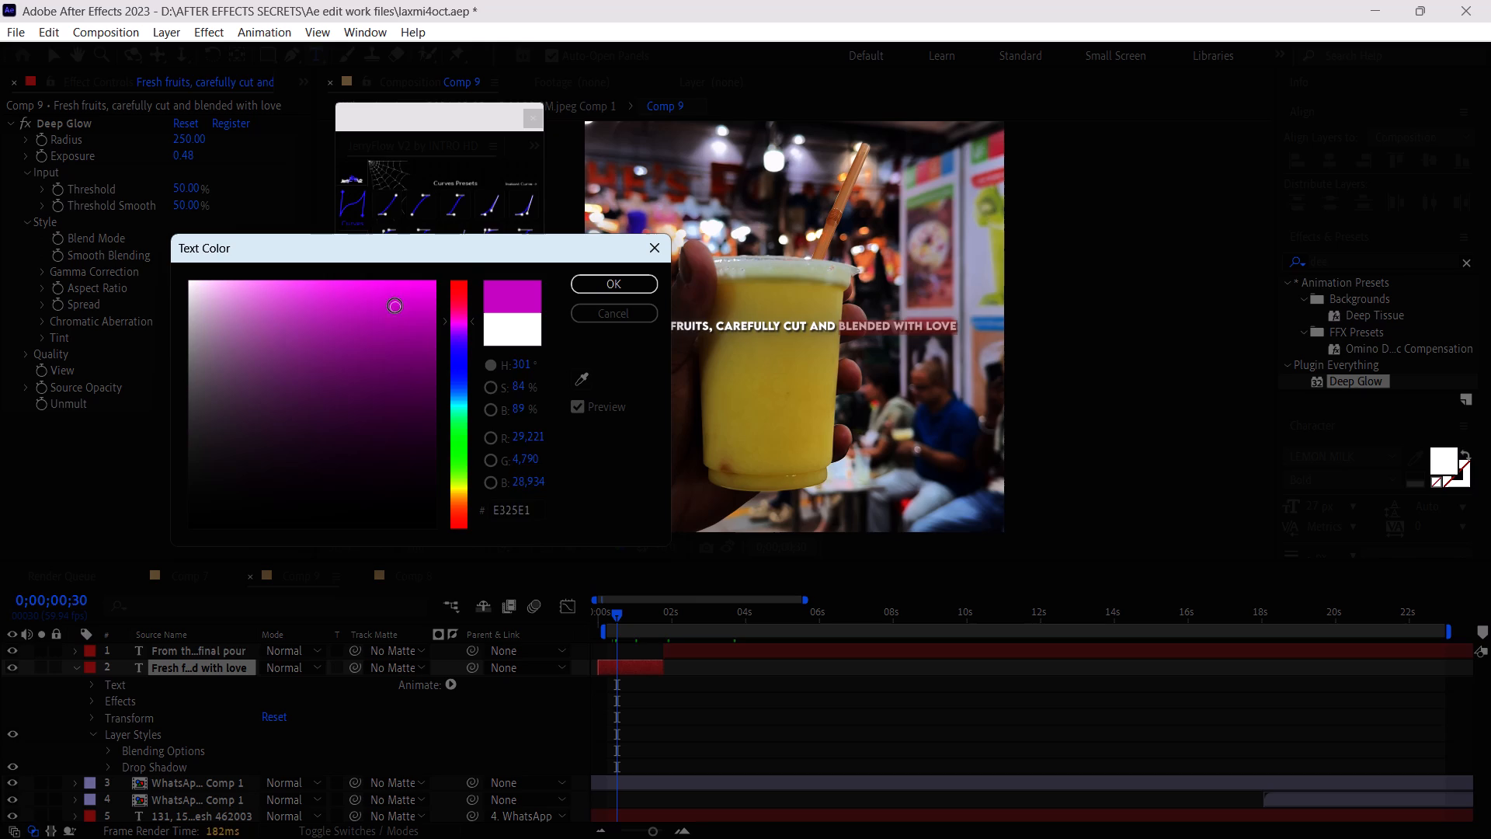
pyautogui.moveTo(395, 306); pyautogui.dragTo(489, 245)
pyautogui.click(626, 286)
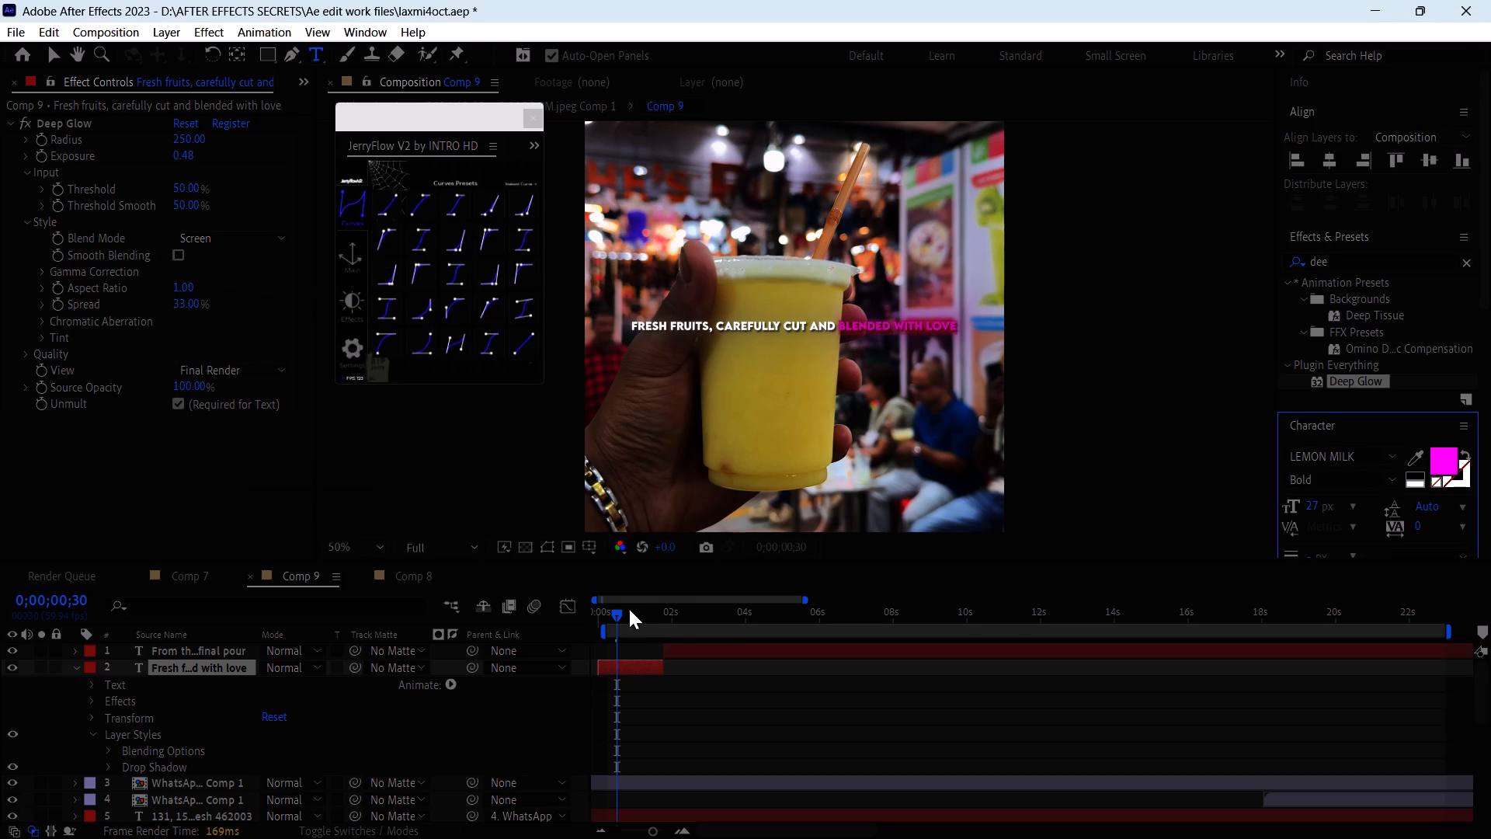
# Recolour the word "slice" in the second caption amber yellow.
pyautogui.moveTo(623, 614); pyautogui.dragTo(697, 621)
pyautogui.moveTo(857, 323); pyautogui.dragTo(949, 320)
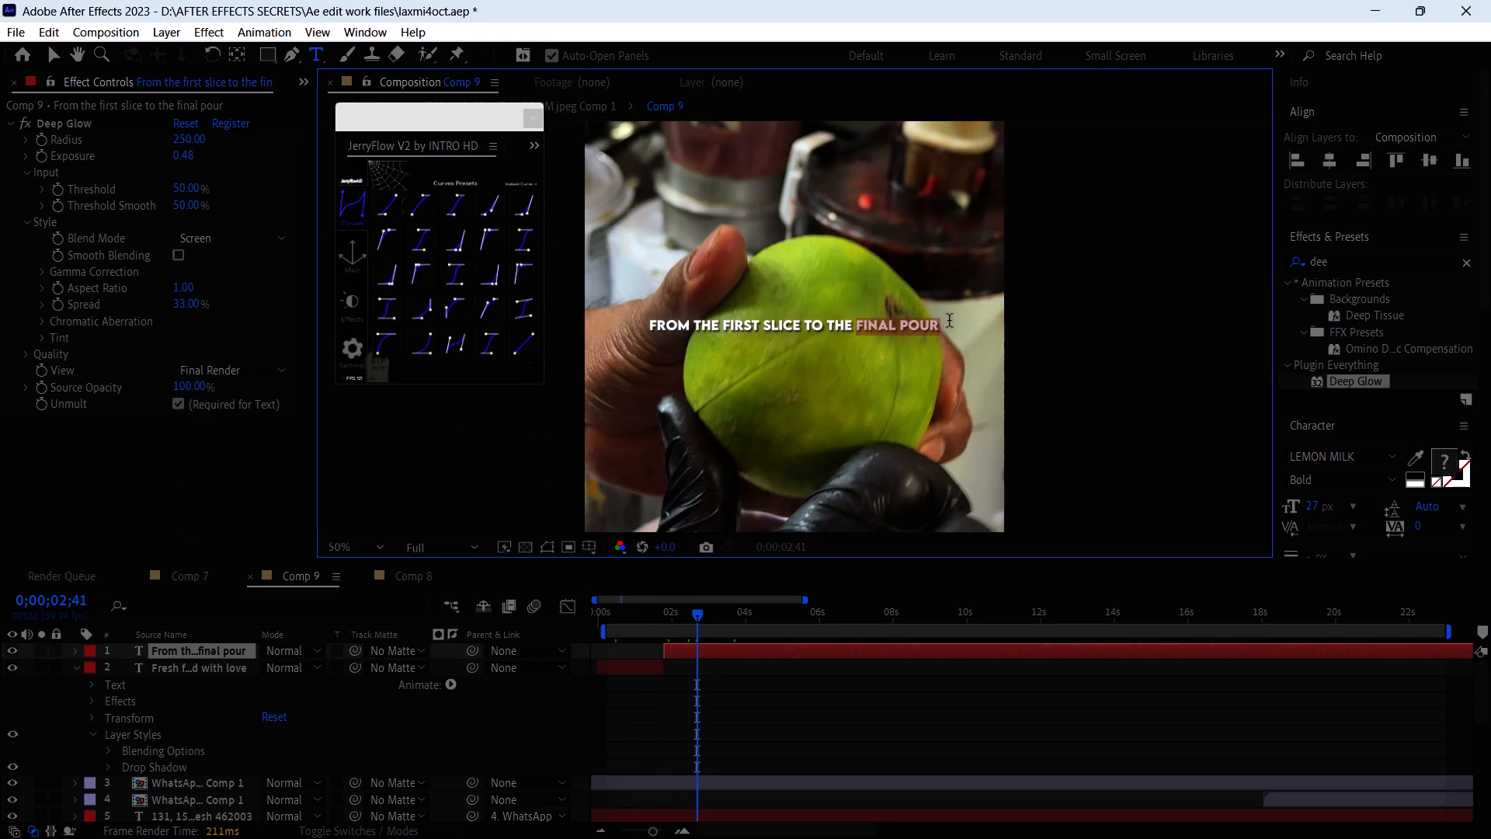
pyautogui.moveTo(949, 320); pyautogui.dragTo(961, 321)
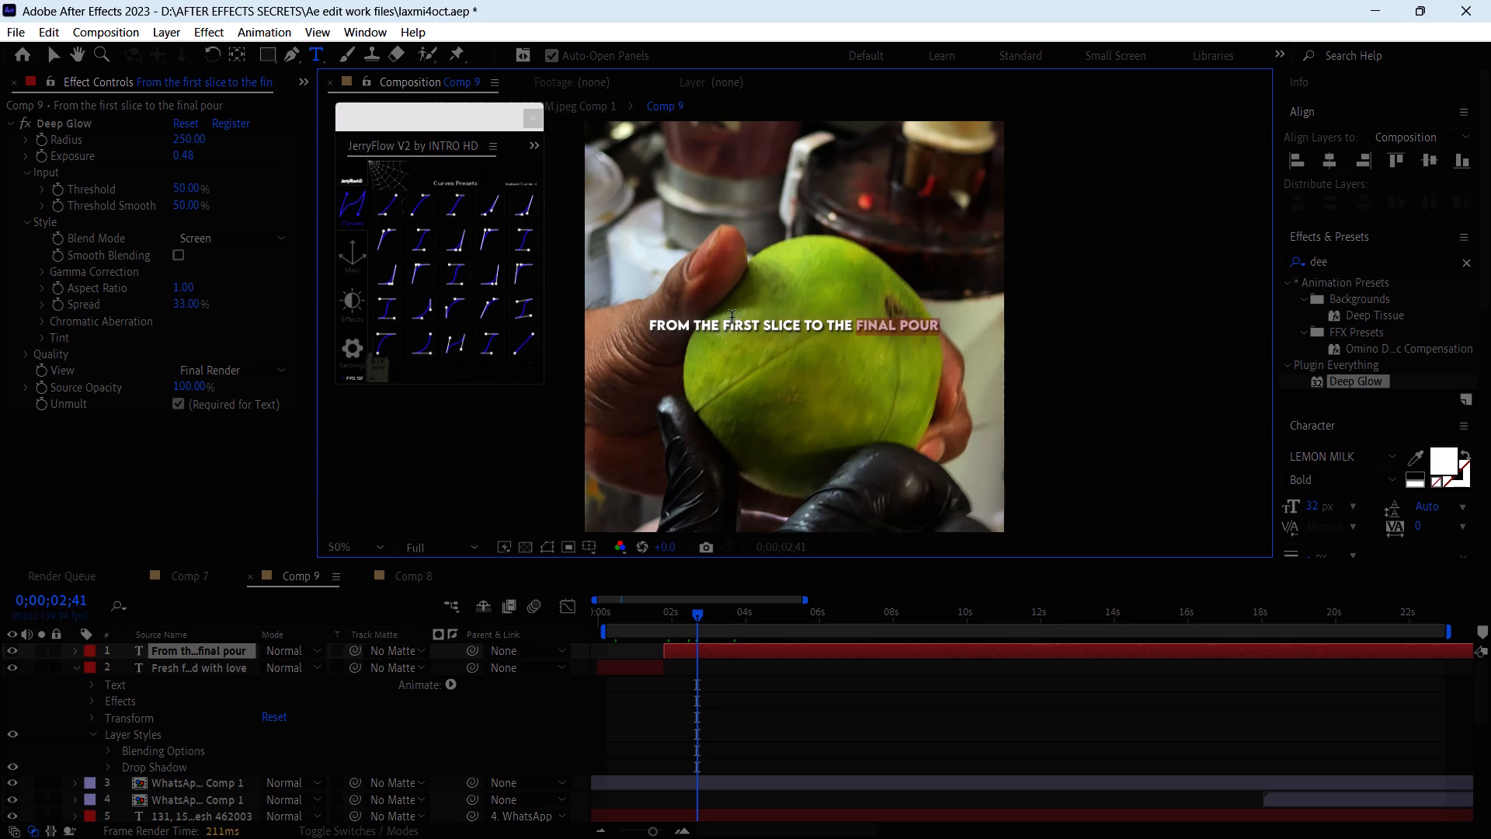
pyautogui.moveTo(763, 323); pyautogui.dragTo(802, 322)
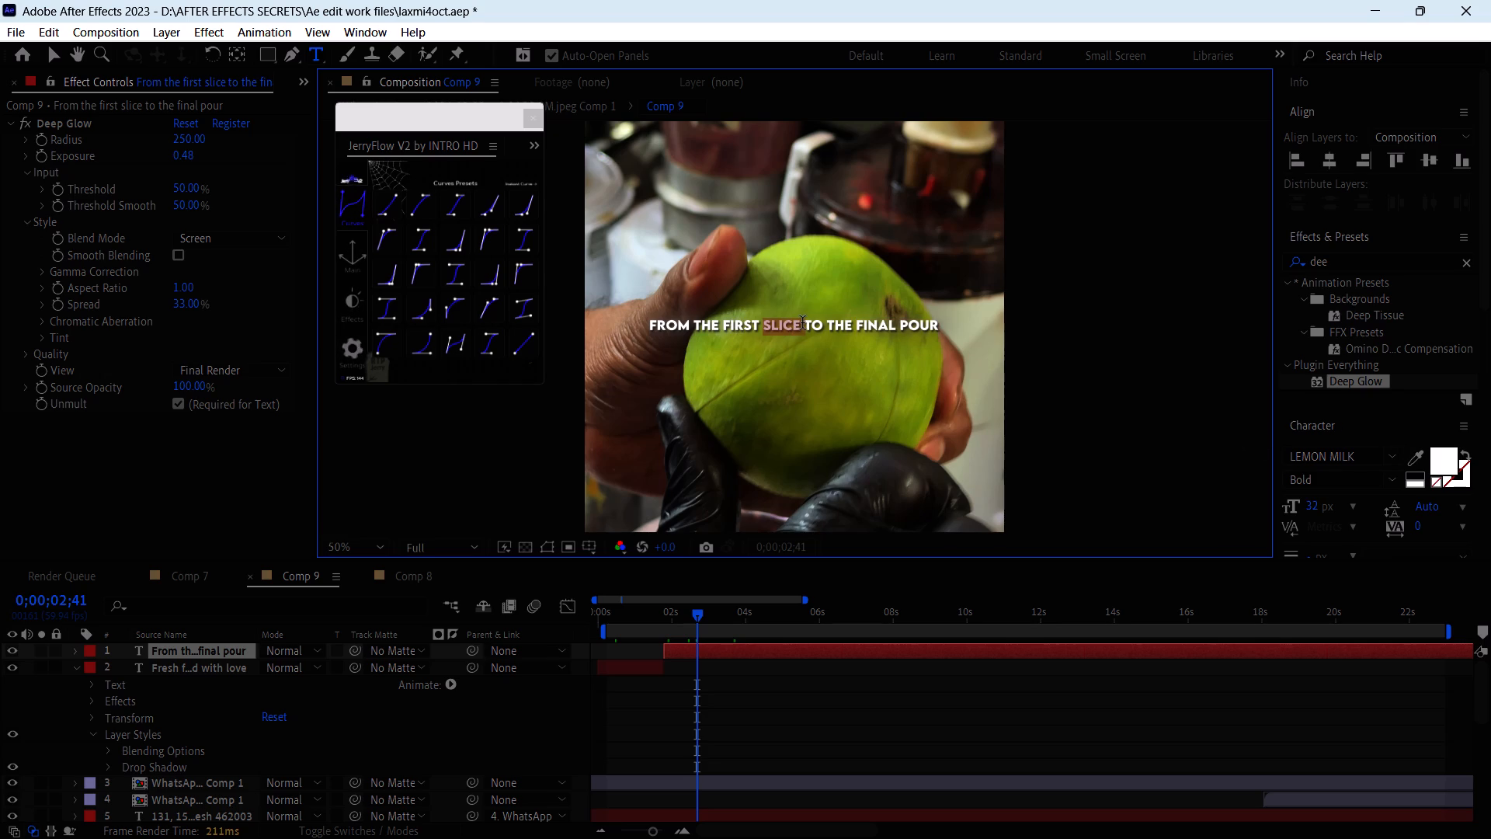
pyautogui.click(1443, 456)
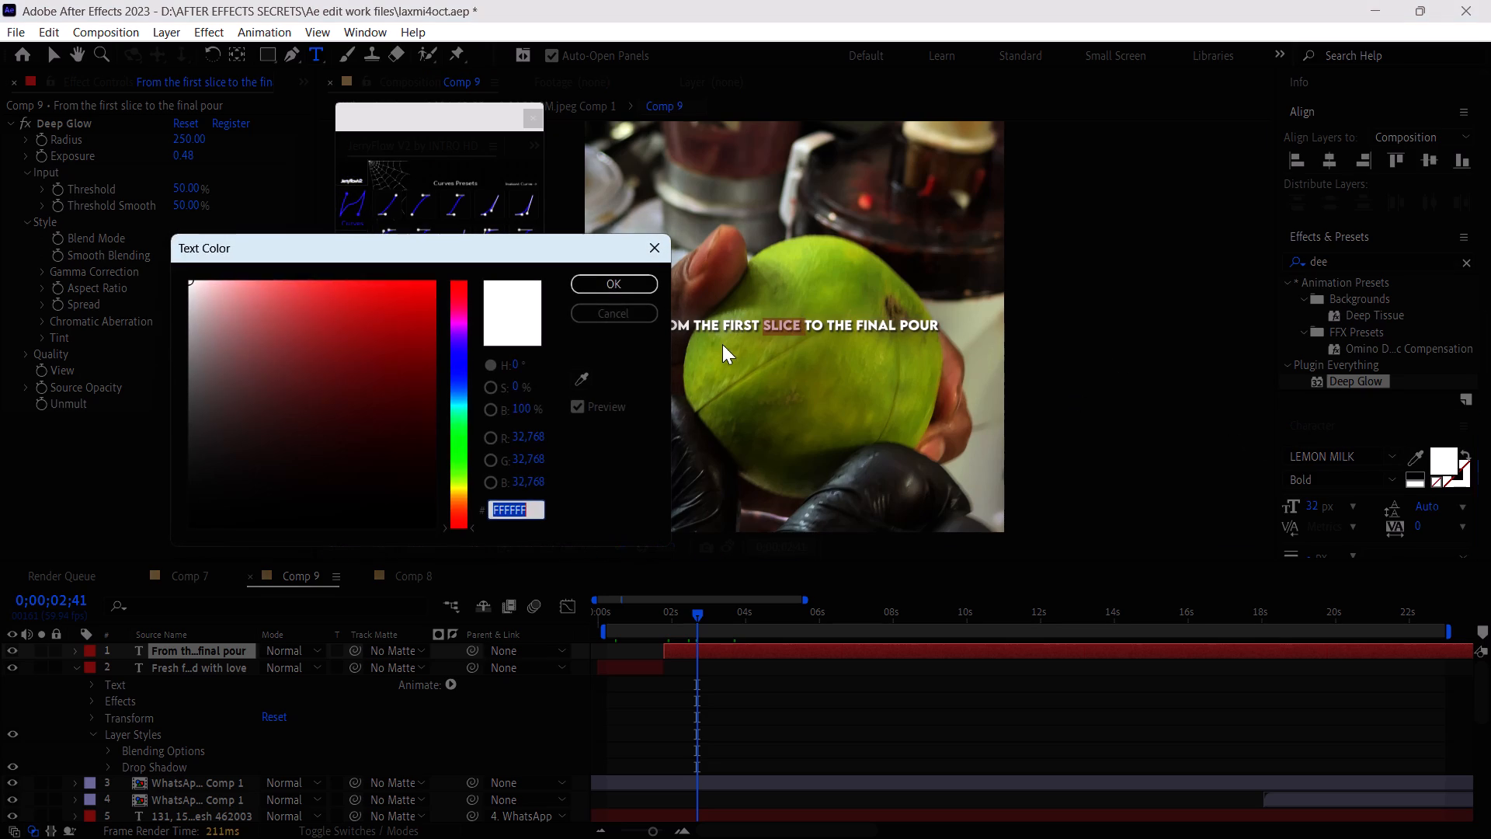
pyautogui.moveTo(459, 444); pyautogui.dragTo(464, 492)
pyautogui.moveTo(395, 367); pyautogui.dragTo(530, 254)
pyautogui.click(620, 290)
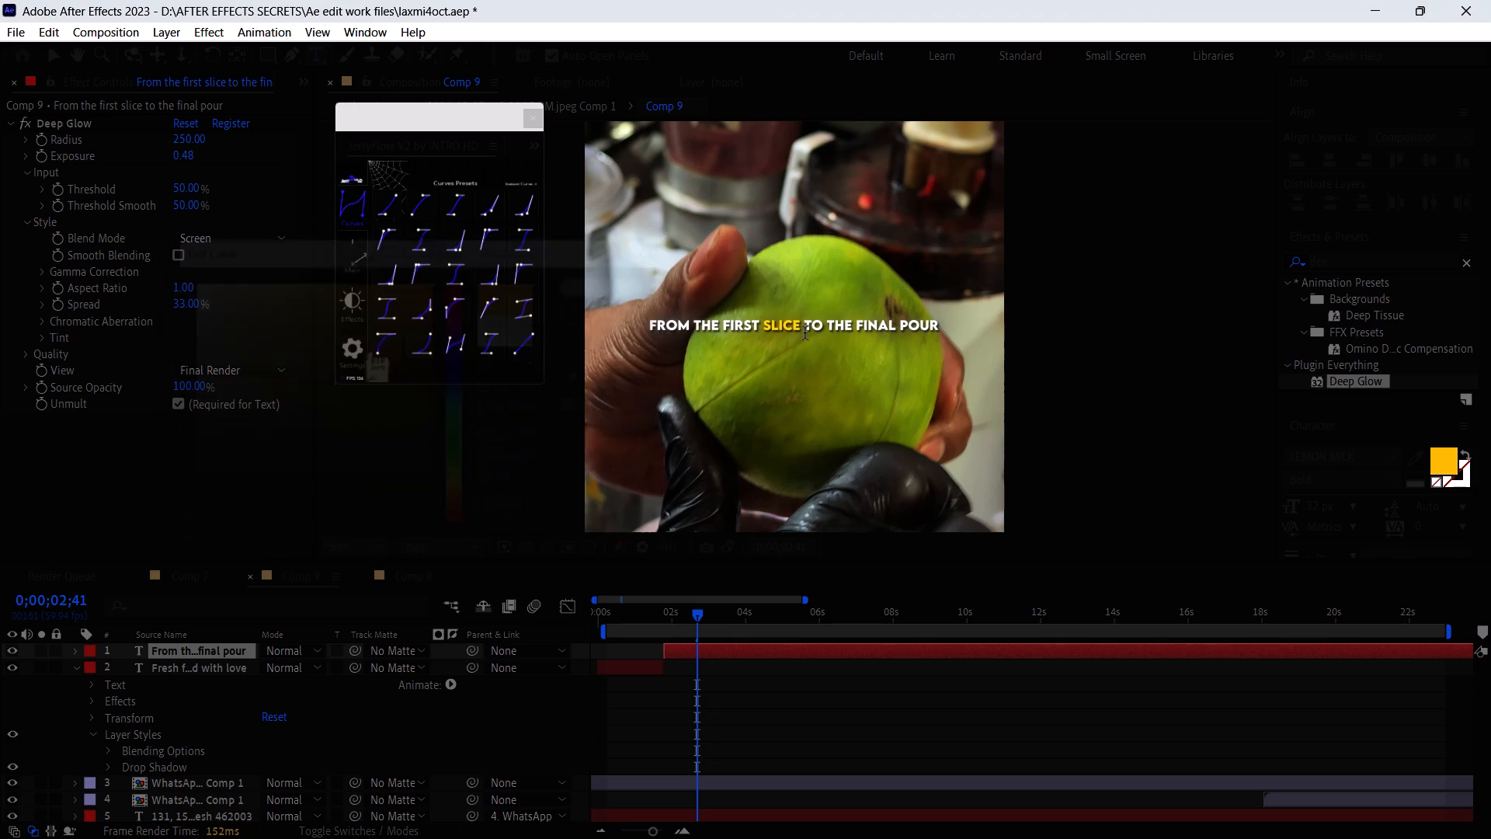
# Recolour the words "final pour" in the second caption bright green, 00FF13.
pyautogui.moveTo(854, 325); pyautogui.dragTo(943, 321)
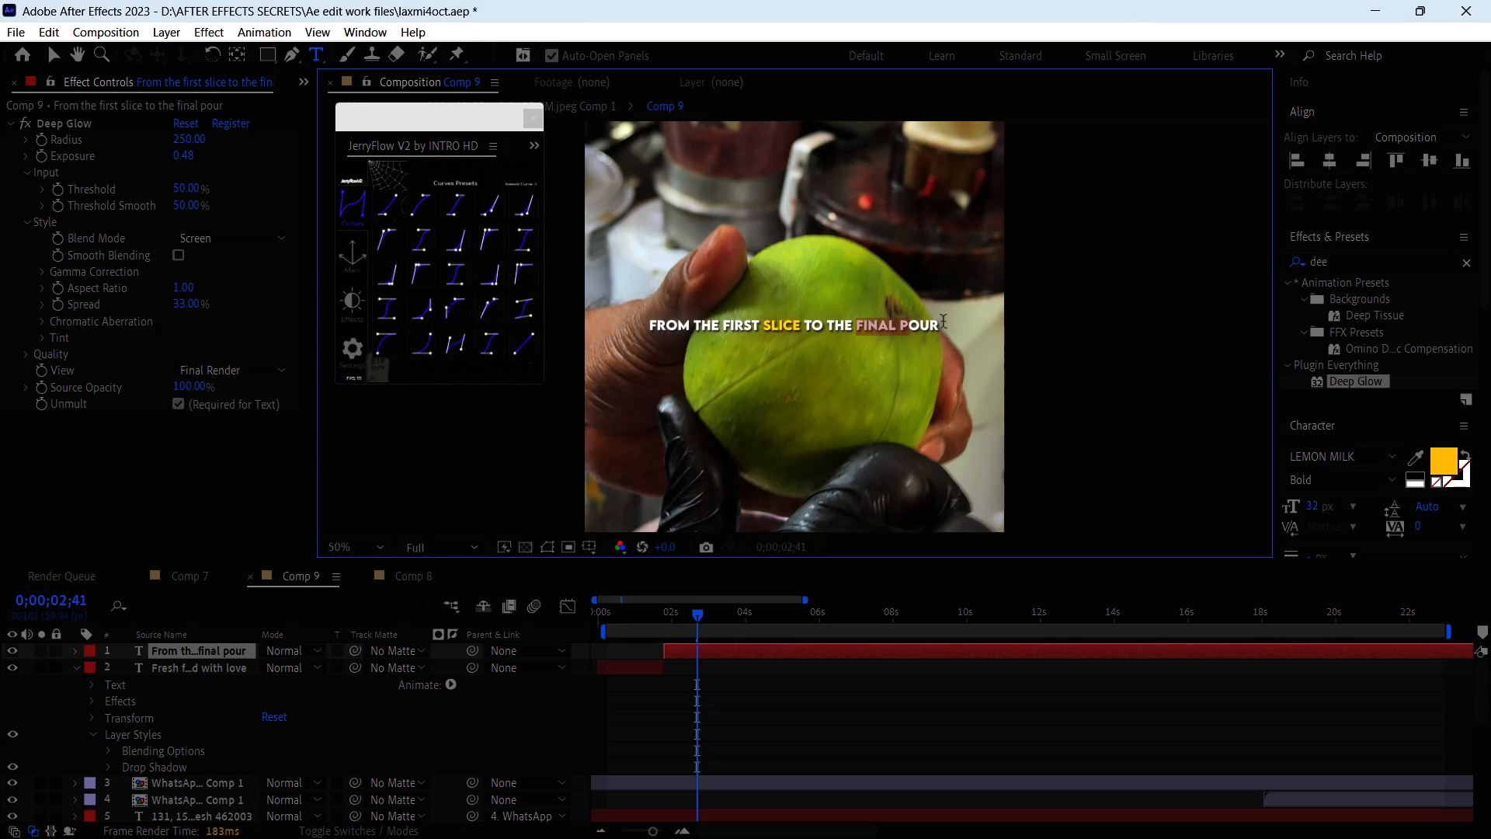
pyautogui.moveTo(943, 321); pyautogui.dragTo(968, 322)
pyautogui.click(1446, 461)
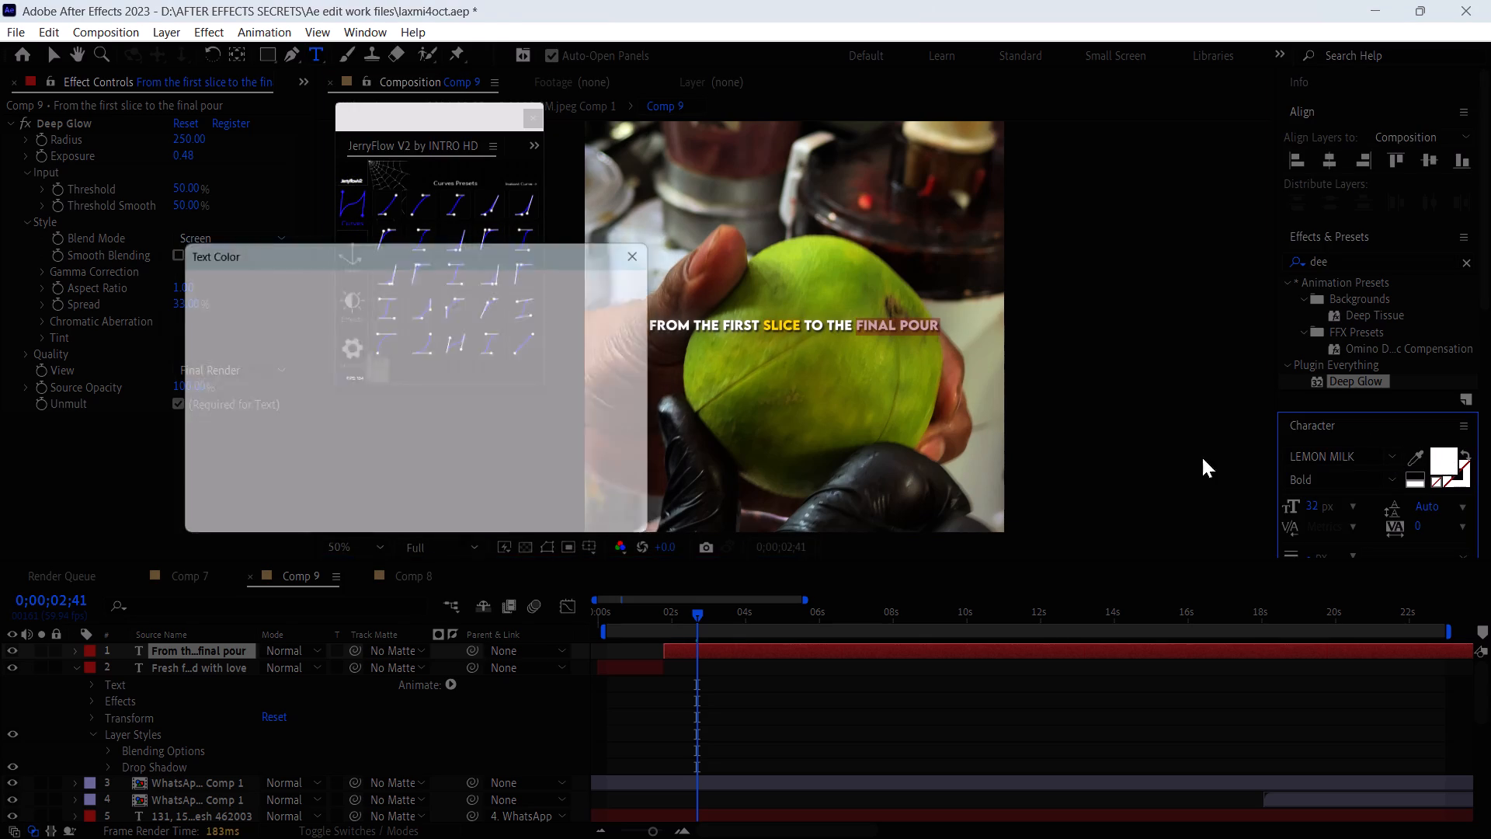
pyautogui.moveTo(396, 348); pyautogui.dragTo(544, 248)
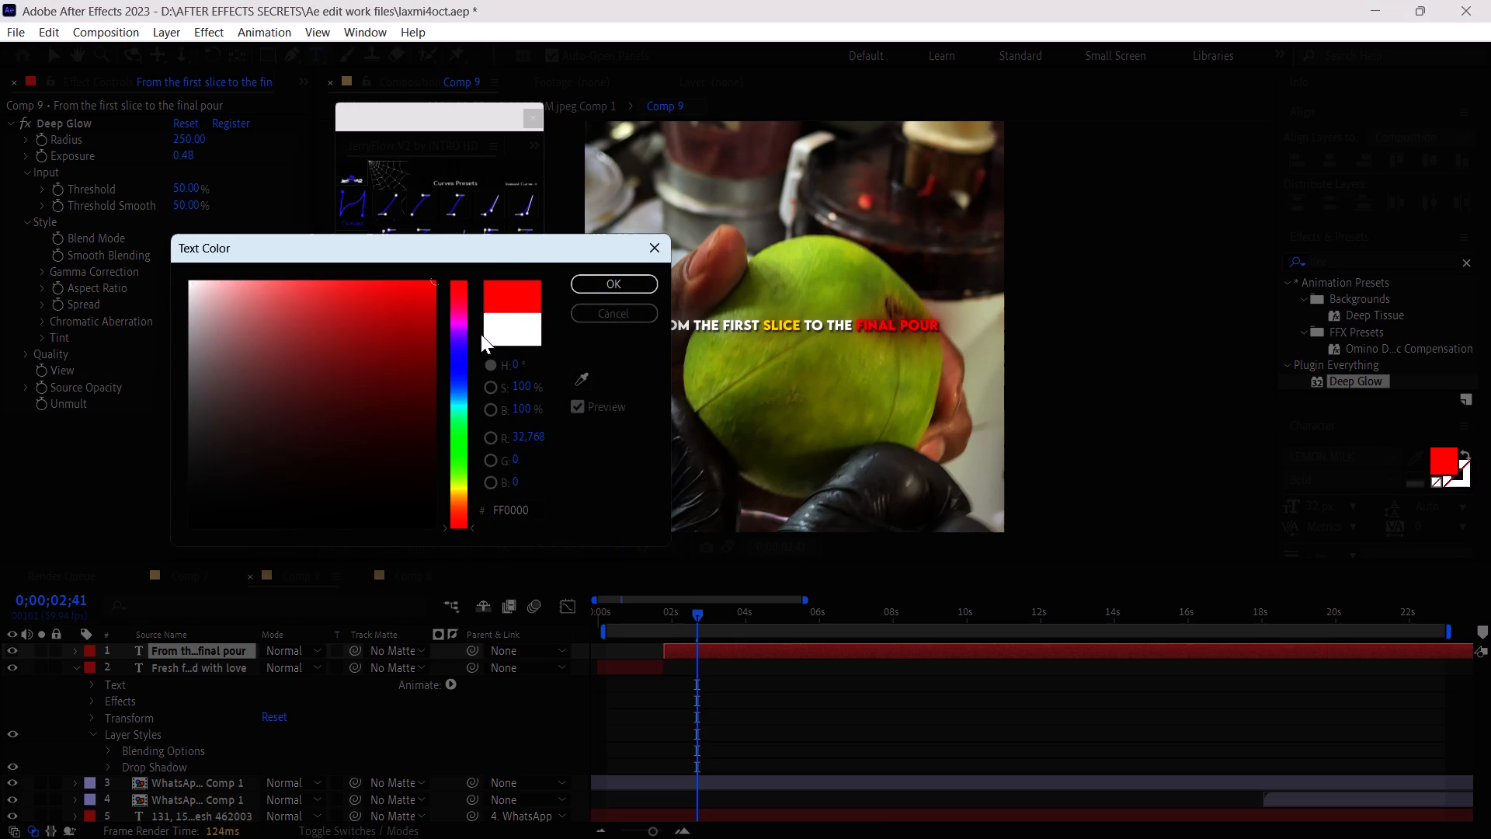
pyautogui.moveTo(469, 326); pyautogui.dragTo(466, 303)
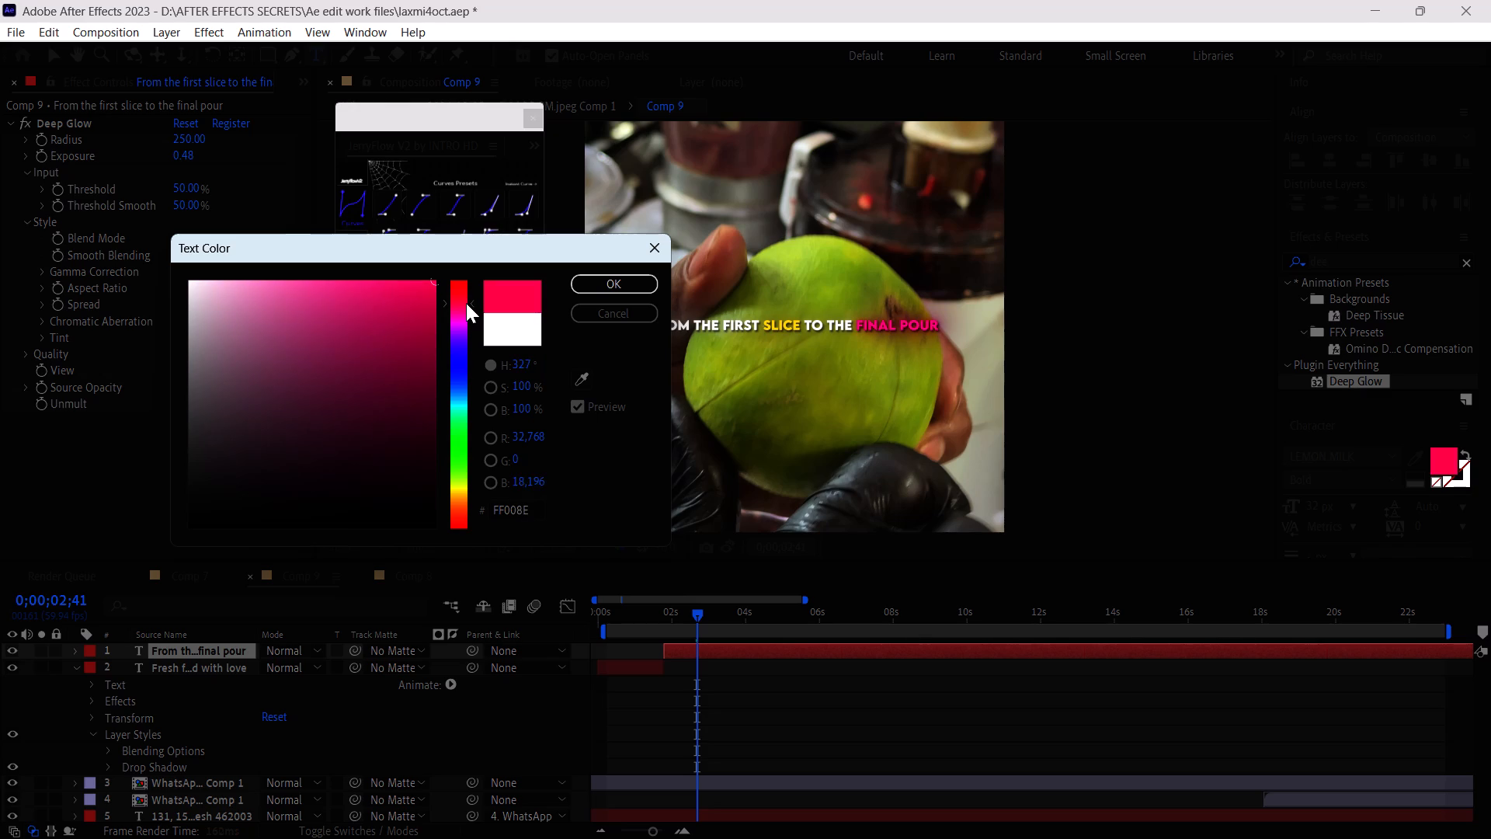
pyautogui.moveTo(466, 303); pyautogui.dragTo(469, 298)
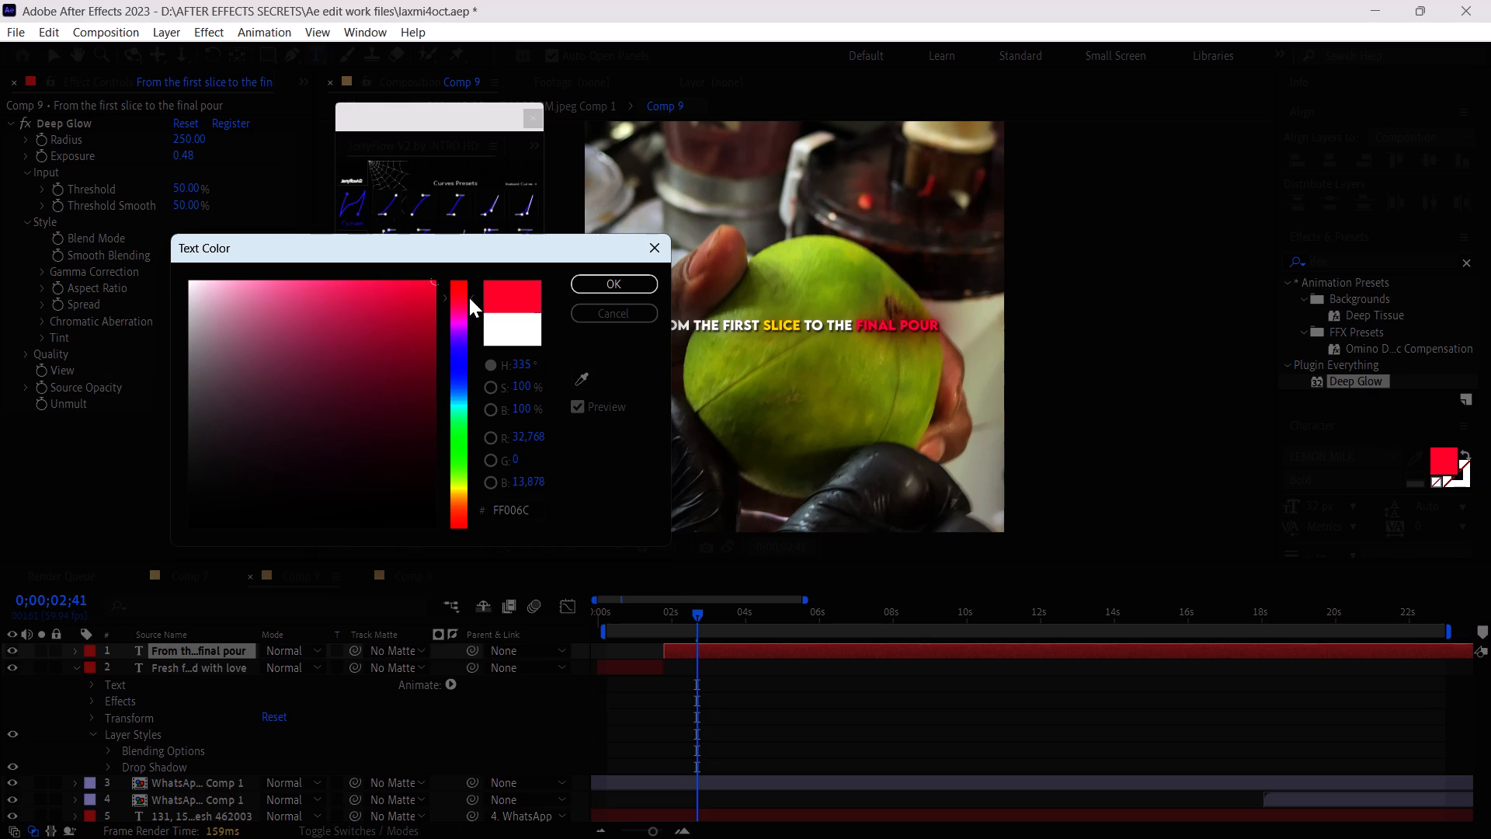
pyautogui.moveTo(469, 298); pyautogui.dragTo(464, 446)
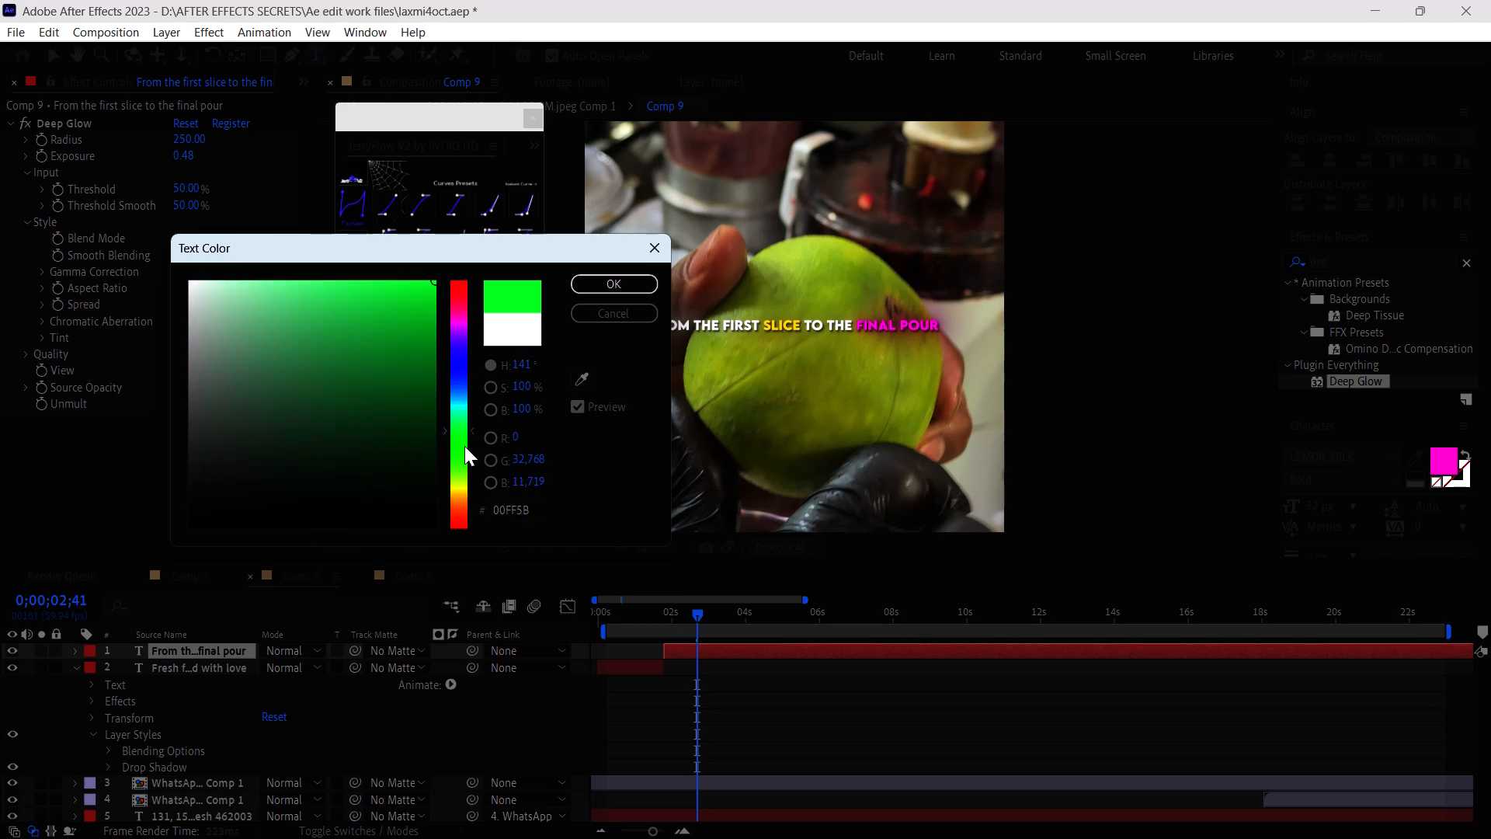
pyautogui.moveTo(464, 446); pyautogui.dragTo(471, 474)
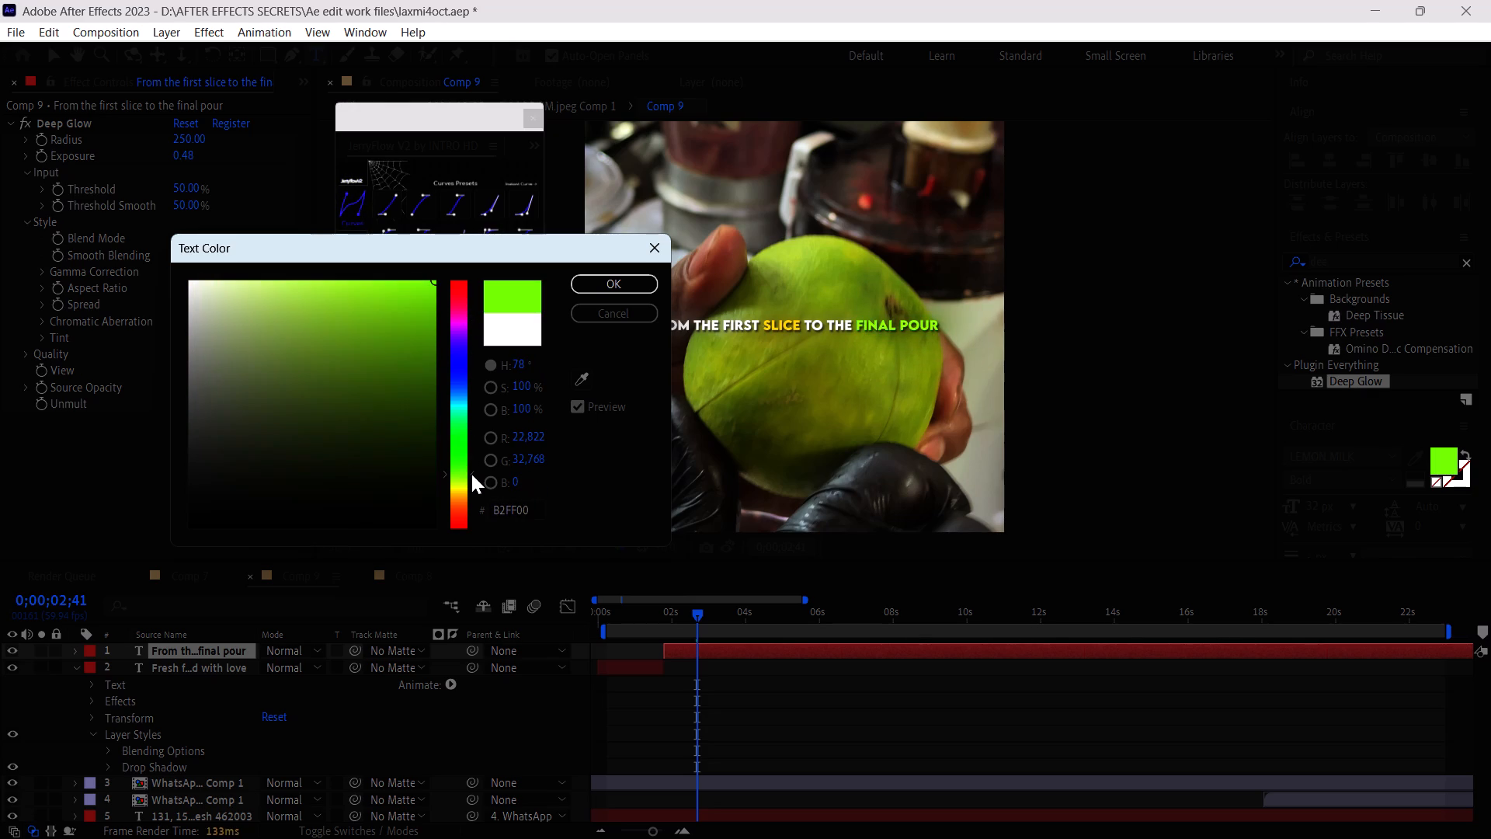
pyautogui.moveTo(471, 474); pyautogui.dragTo(470, 442)
pyautogui.click(627, 283)
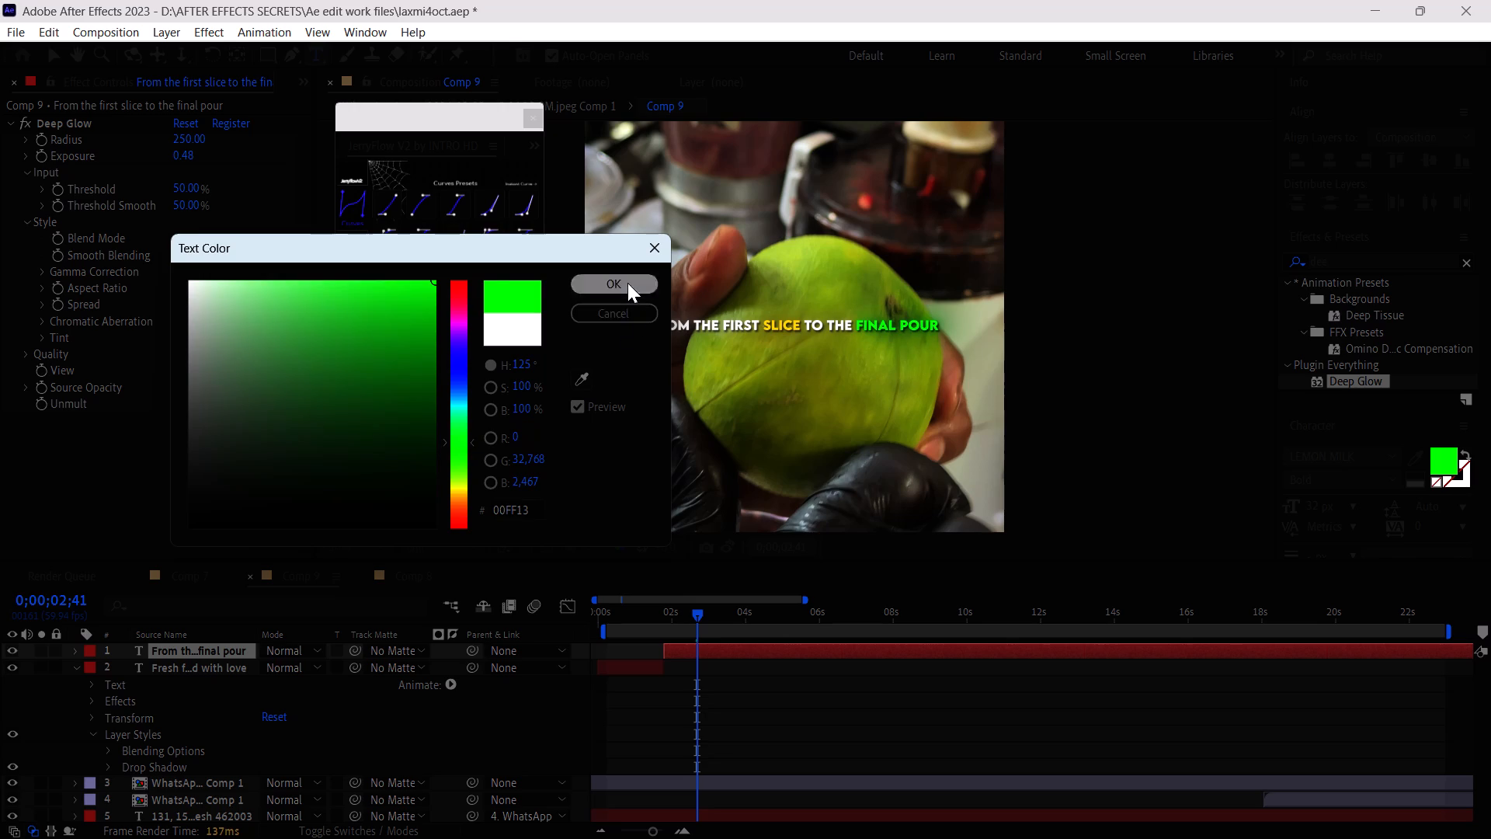
# Play back and scrub the opening of Comp 9 to check the coloured words in the first caption at full-frame view.
pyautogui.click(830, 704)
pyautogui.press('space')
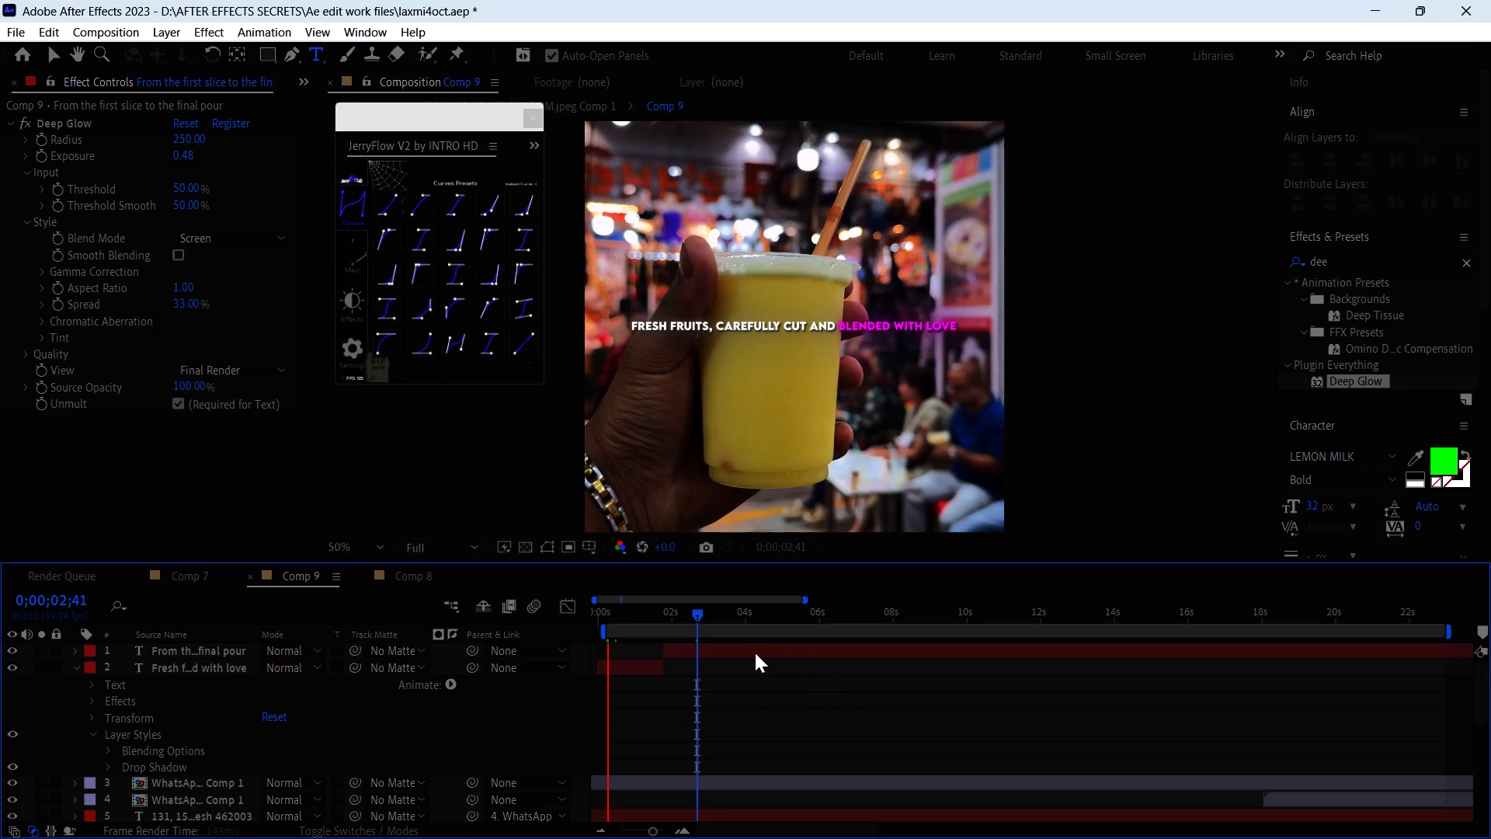
pyautogui.press('space')
pyautogui.press('space')
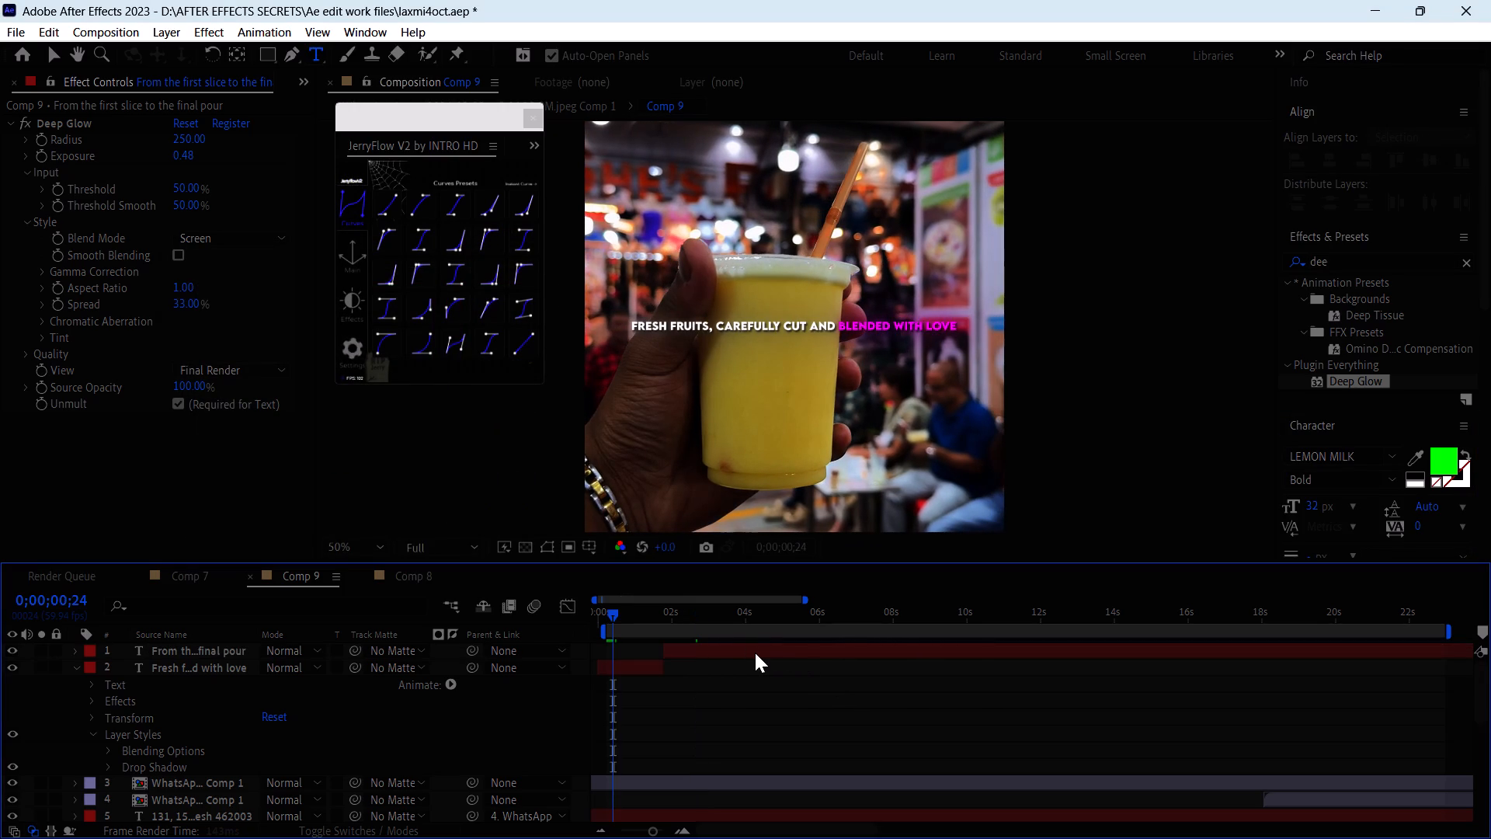
pyautogui.moveTo(654, 829); pyautogui.dragTo(646, 835)
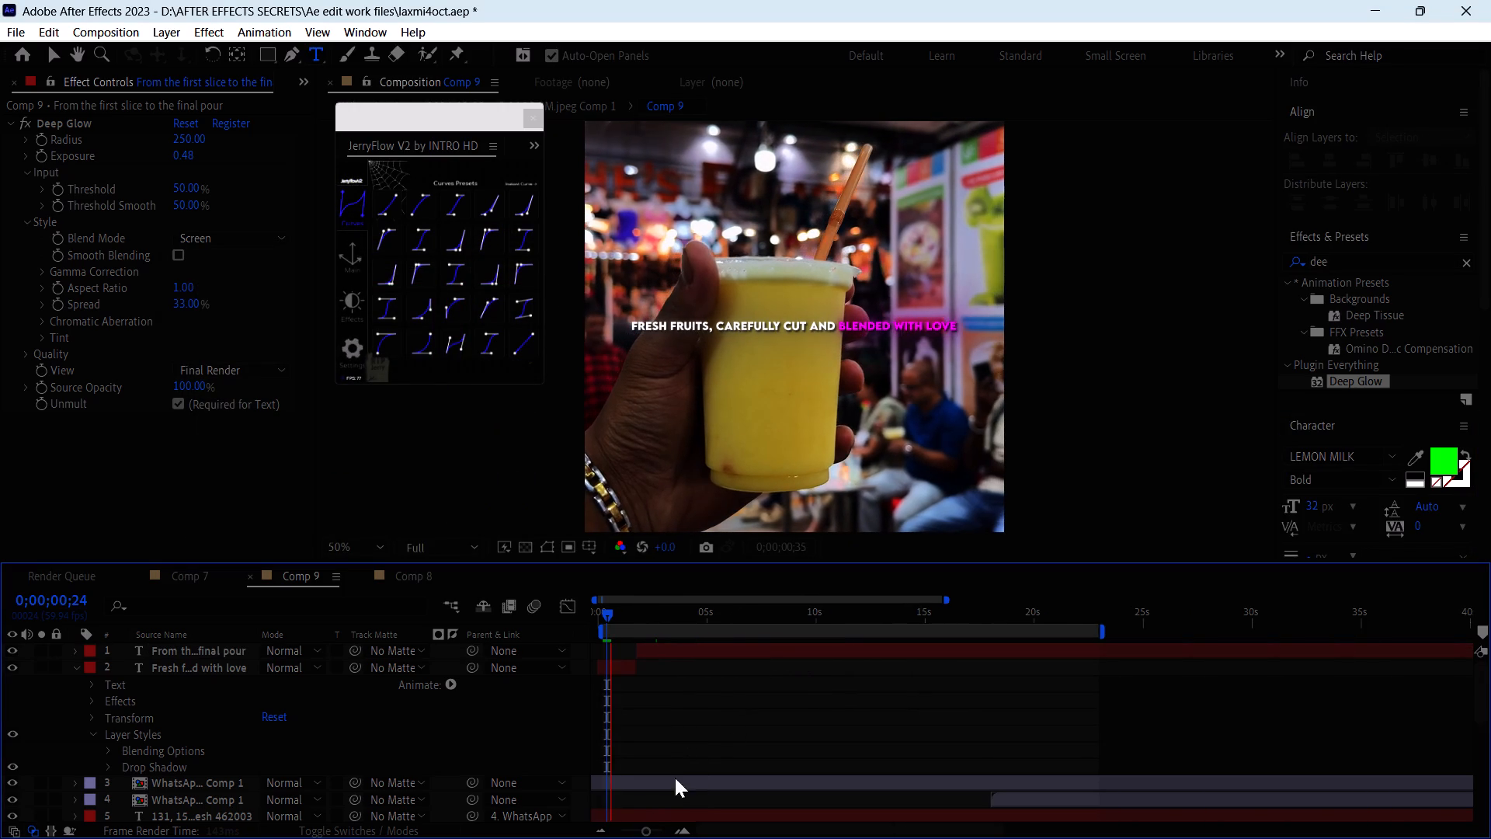
pyautogui.press('space')
pyautogui.scroll(-1, 826, 409)
pyautogui.press('space')
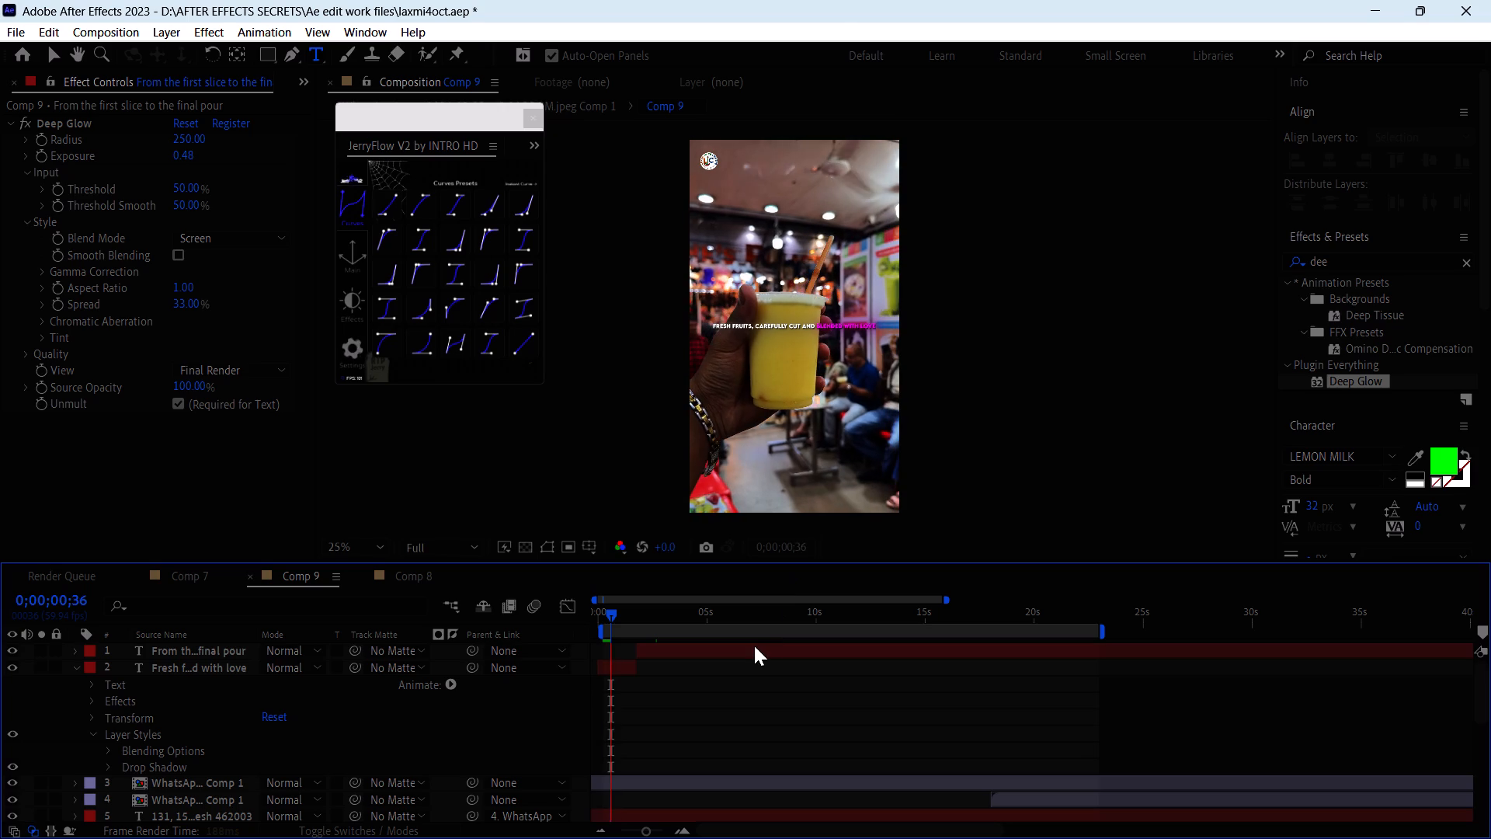
pyautogui.press('space')
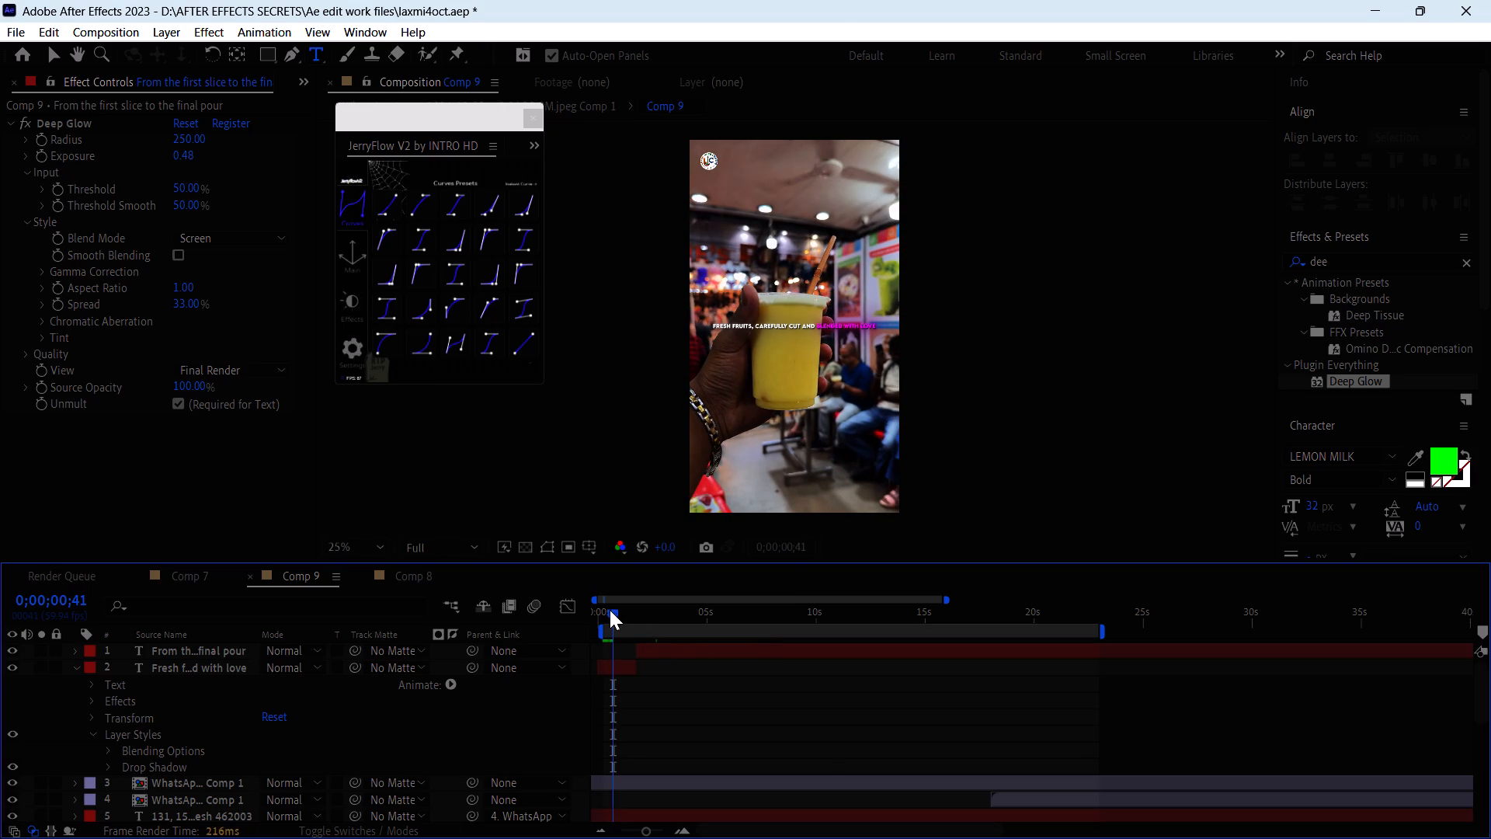
pyautogui.moveTo(610, 611); pyautogui.dragTo(629, 653)
pyautogui.press('space')
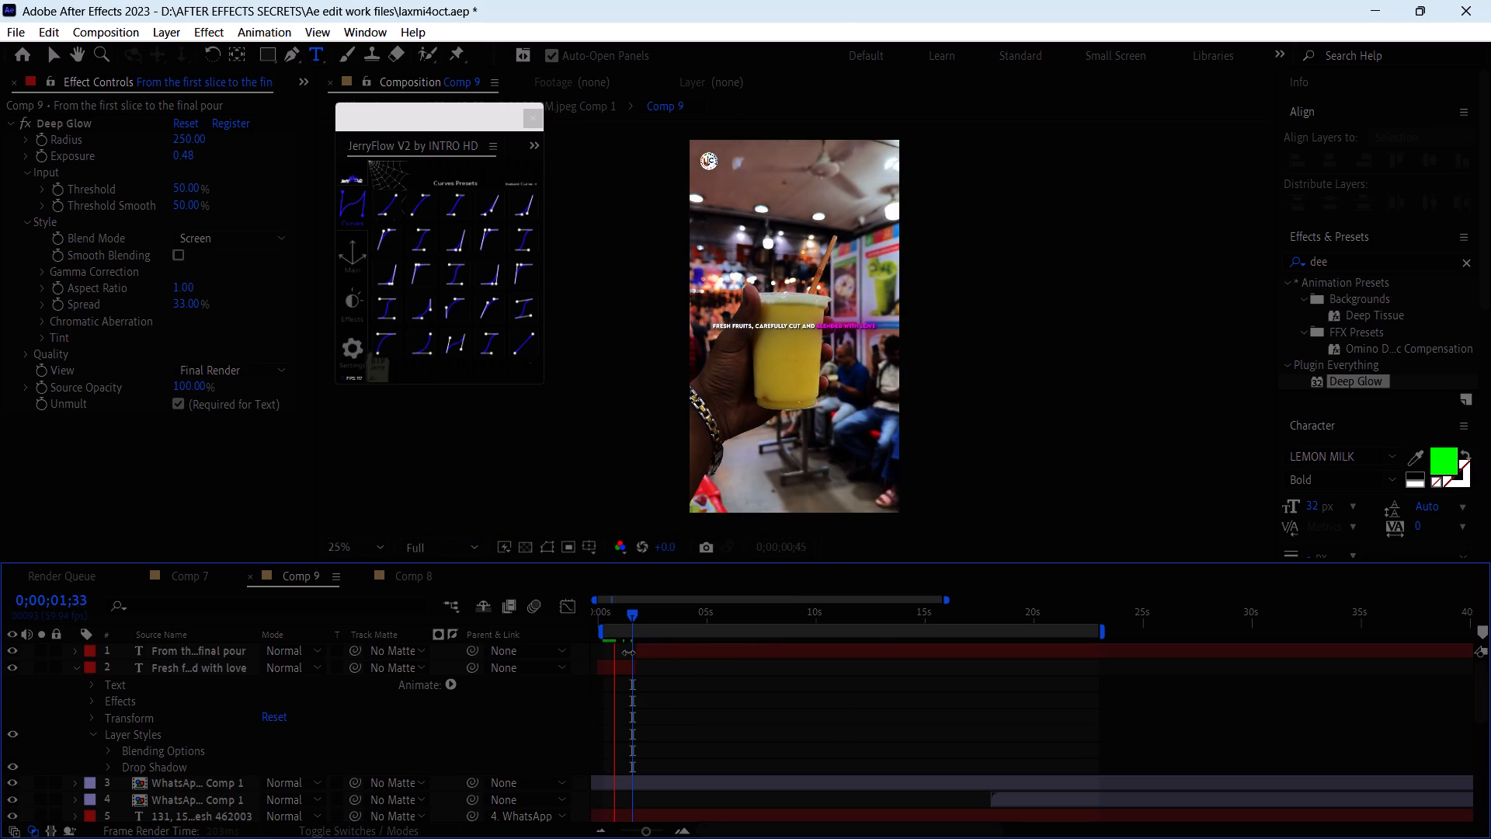
pyautogui.press('space')
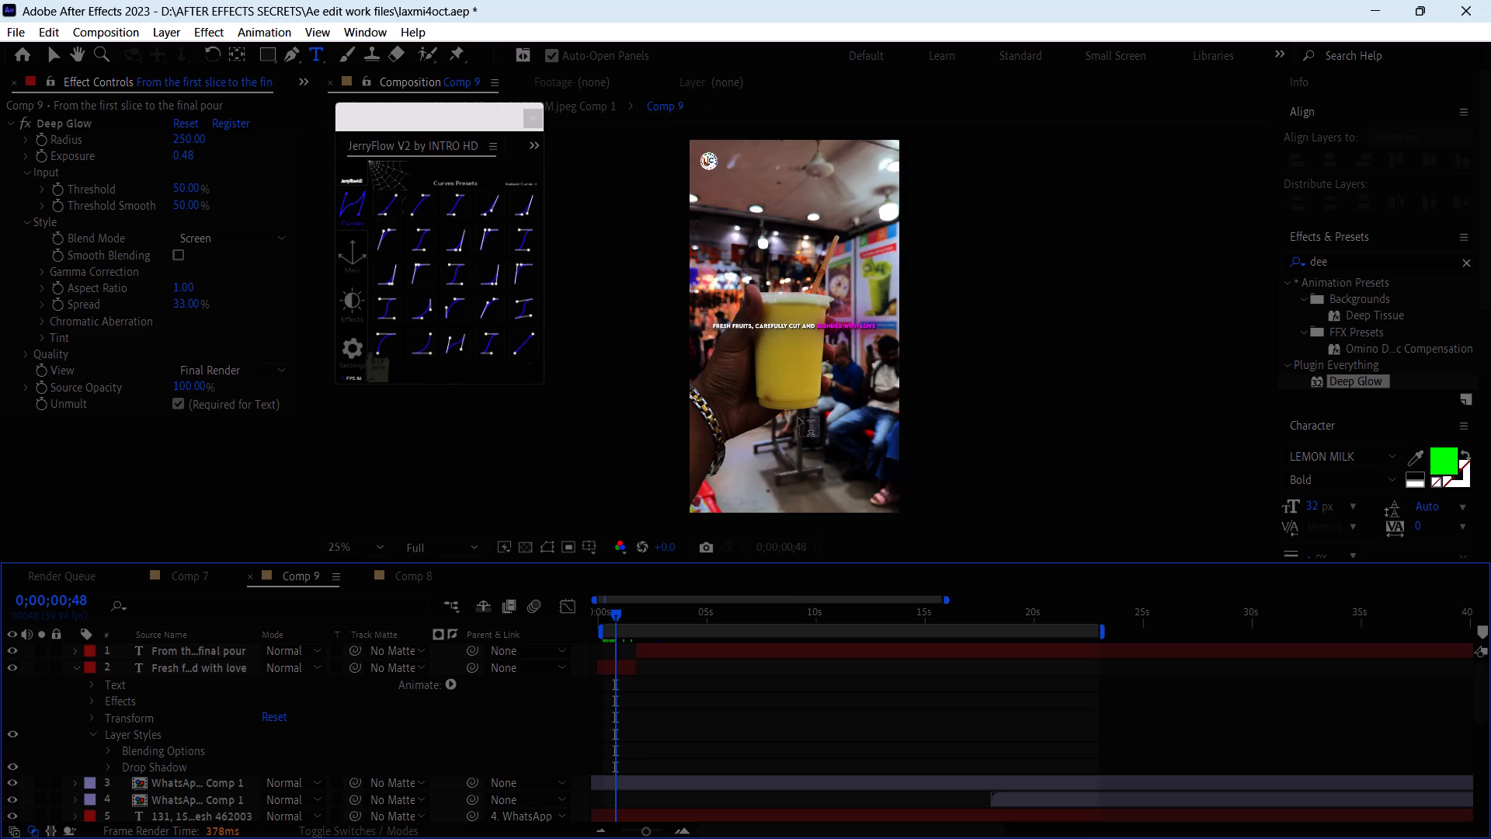
# Change the words "blended with" in the first caption to white.
pyautogui.scroll(1, 807, 405)
pyautogui.moveTo(838, 323); pyautogui.dragTo(923, 329)
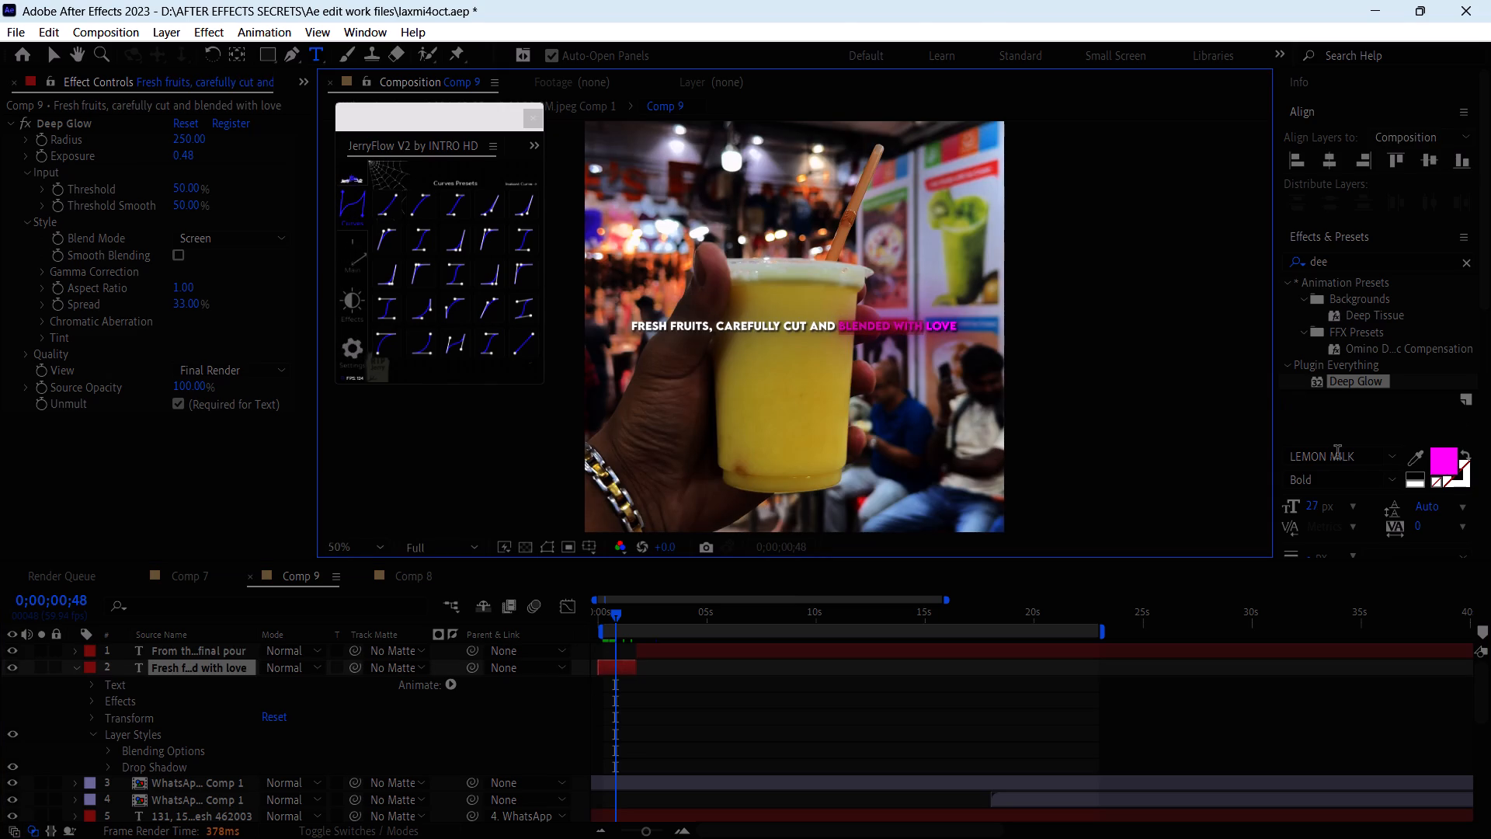
pyautogui.click(1411, 482)
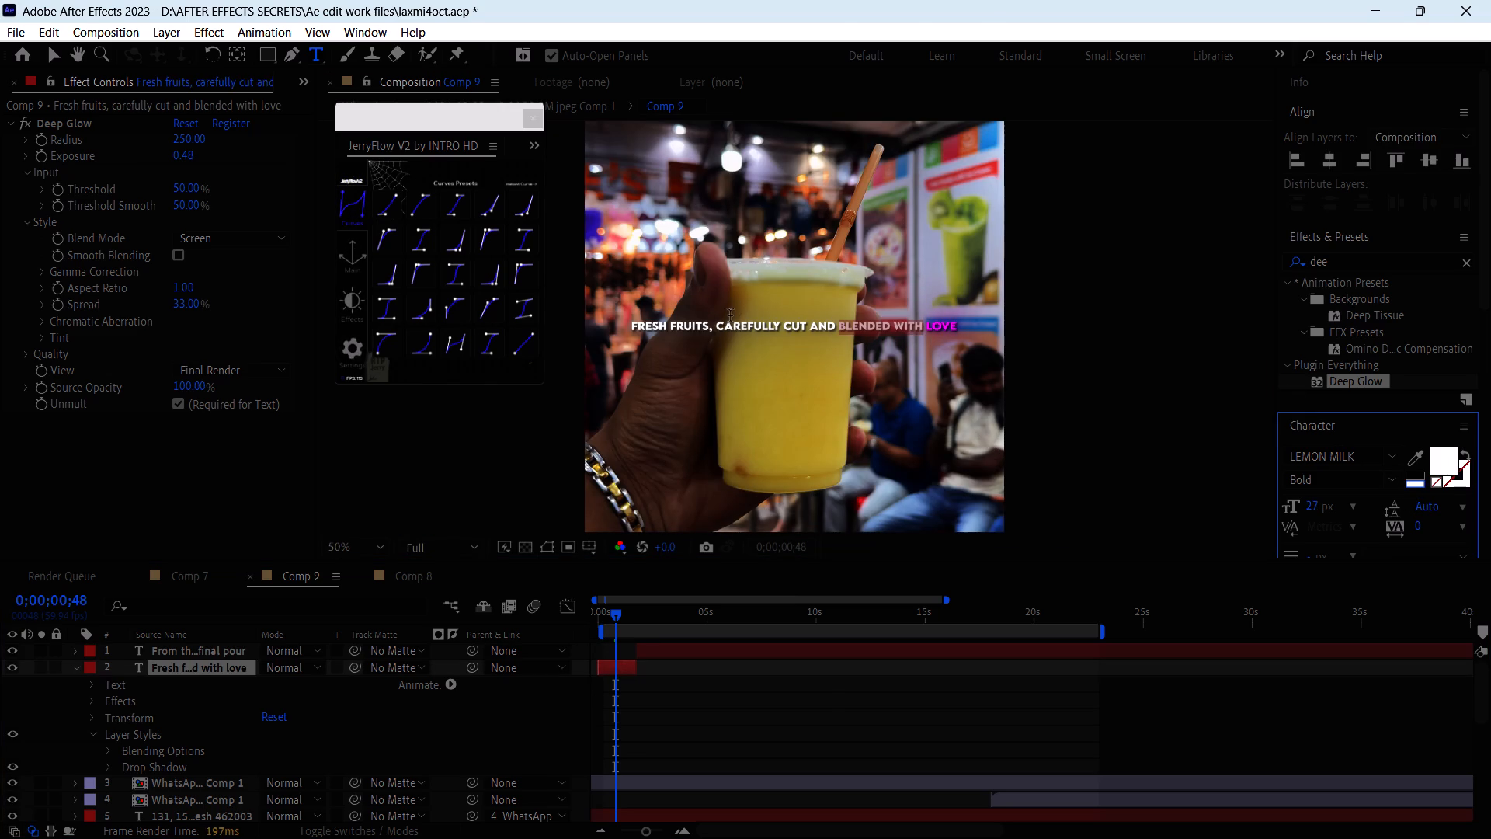
# Recolour the word "carefully" in the first caption yellow, FFDE00, and preview it briefly.
pyautogui.moveTo(718, 326); pyautogui.dragTo(780, 331)
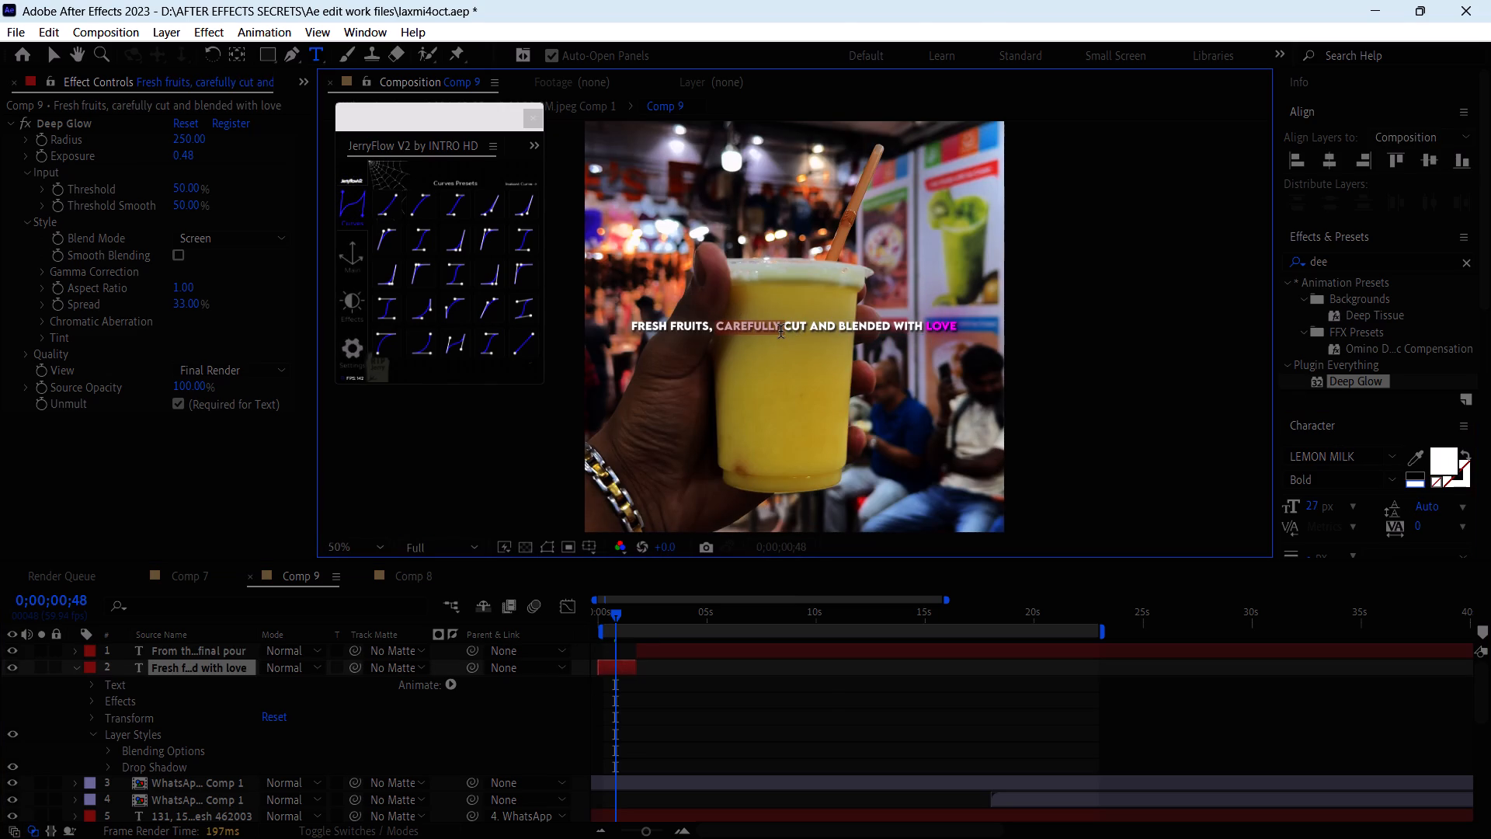
pyautogui.moveTo(780, 331); pyautogui.dragTo(780, 332)
pyautogui.click(1456, 456)
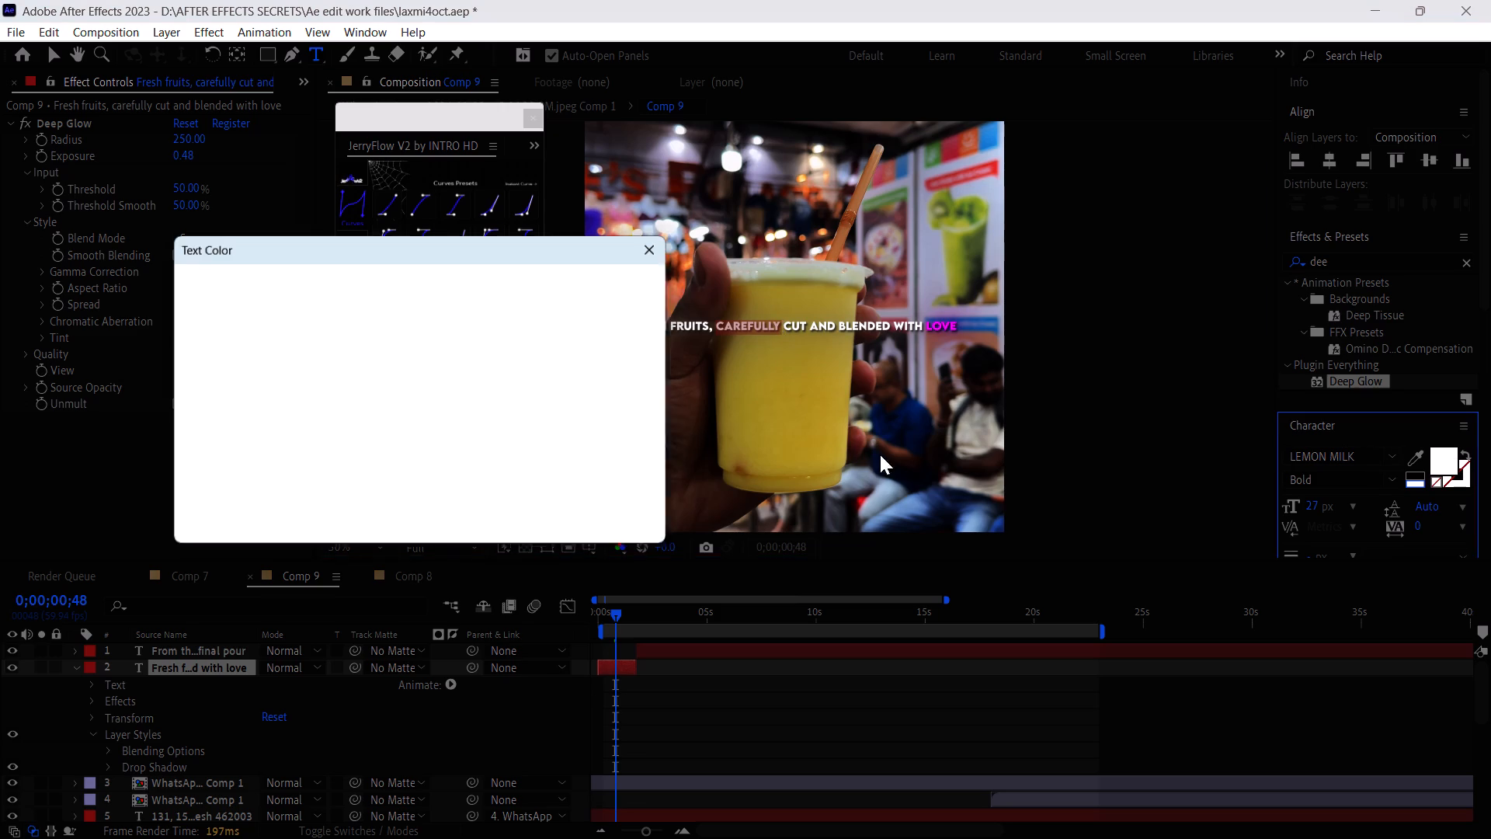
pyautogui.moveTo(366, 309); pyautogui.dragTo(471, 259)
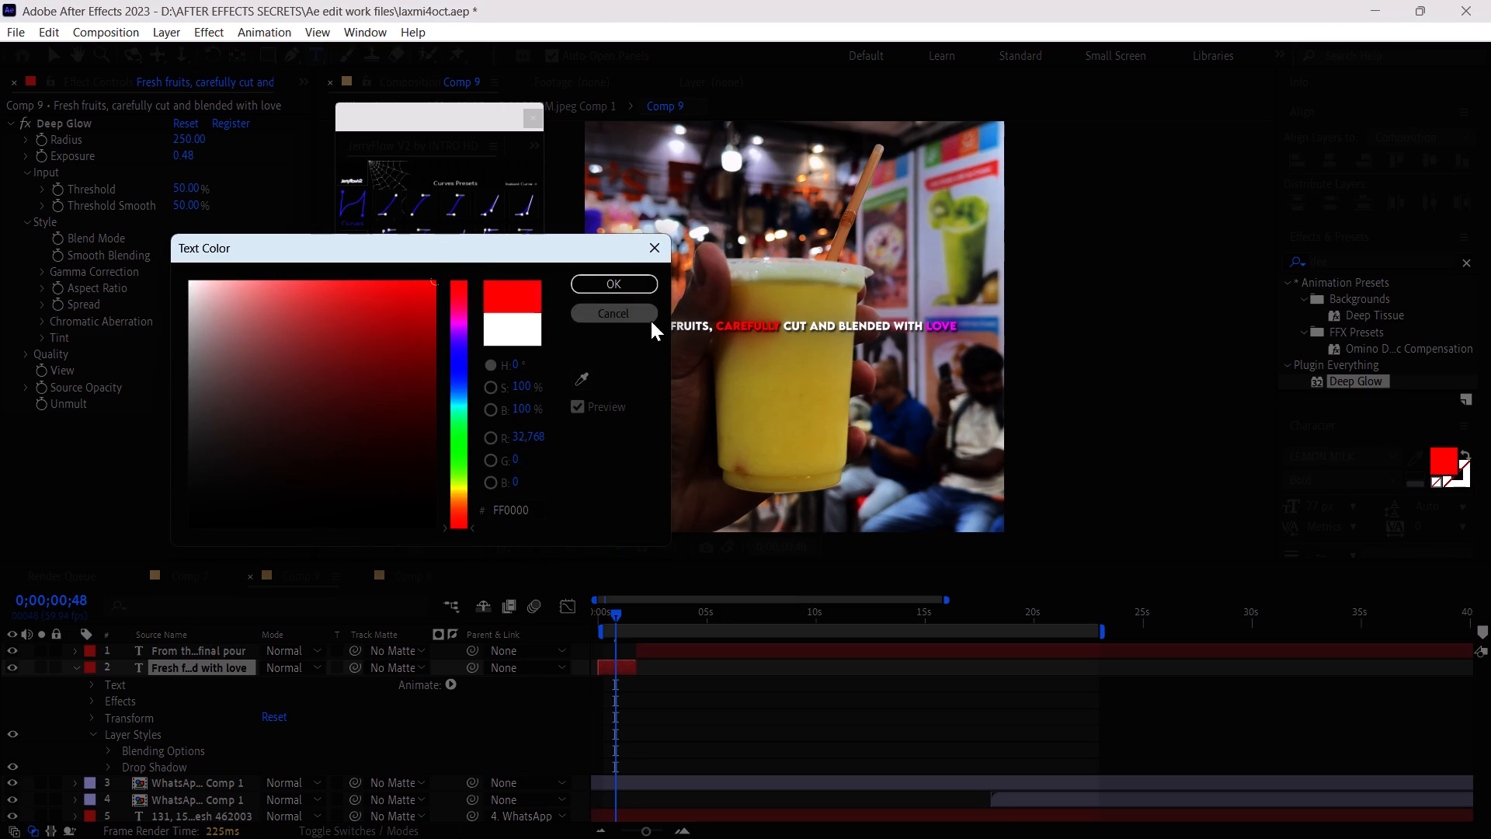
pyautogui.moveTo(457, 420); pyautogui.dragTo(462, 484)
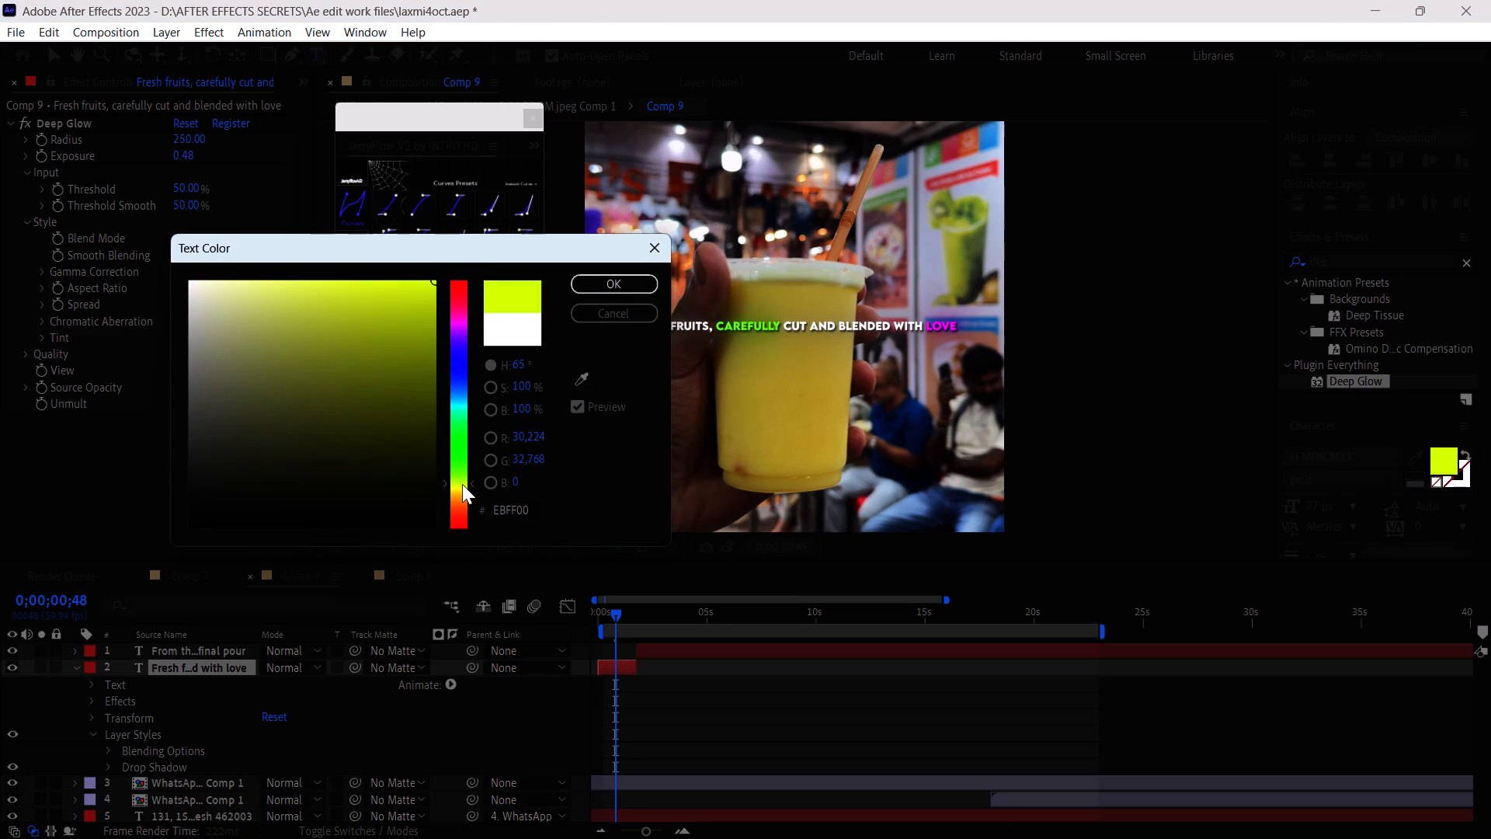
pyautogui.moveTo(462, 484); pyautogui.dragTo(463, 492)
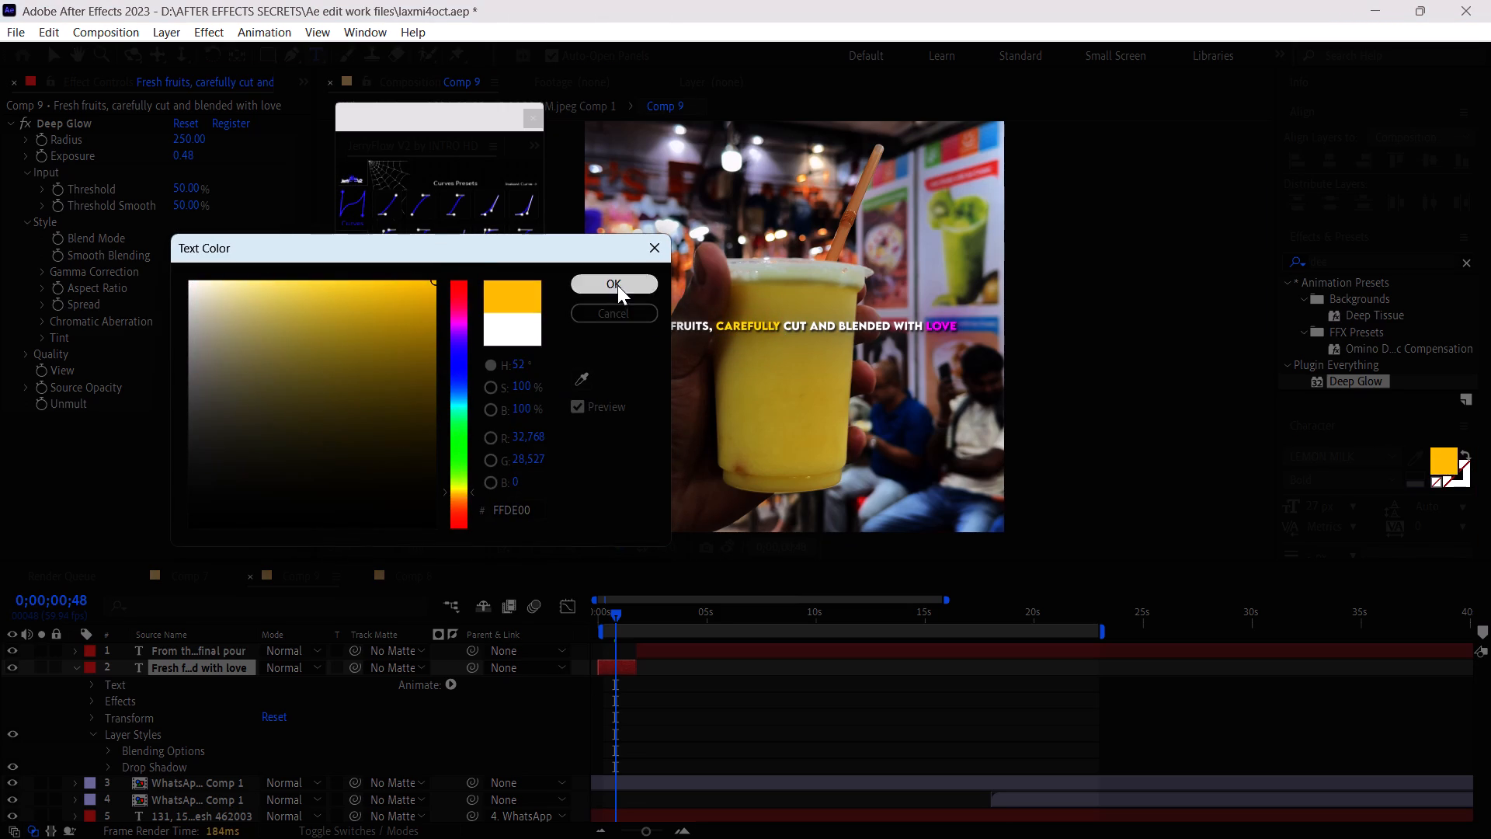
pyautogui.click(618, 285)
pyautogui.click(770, 730)
pyautogui.press('space')
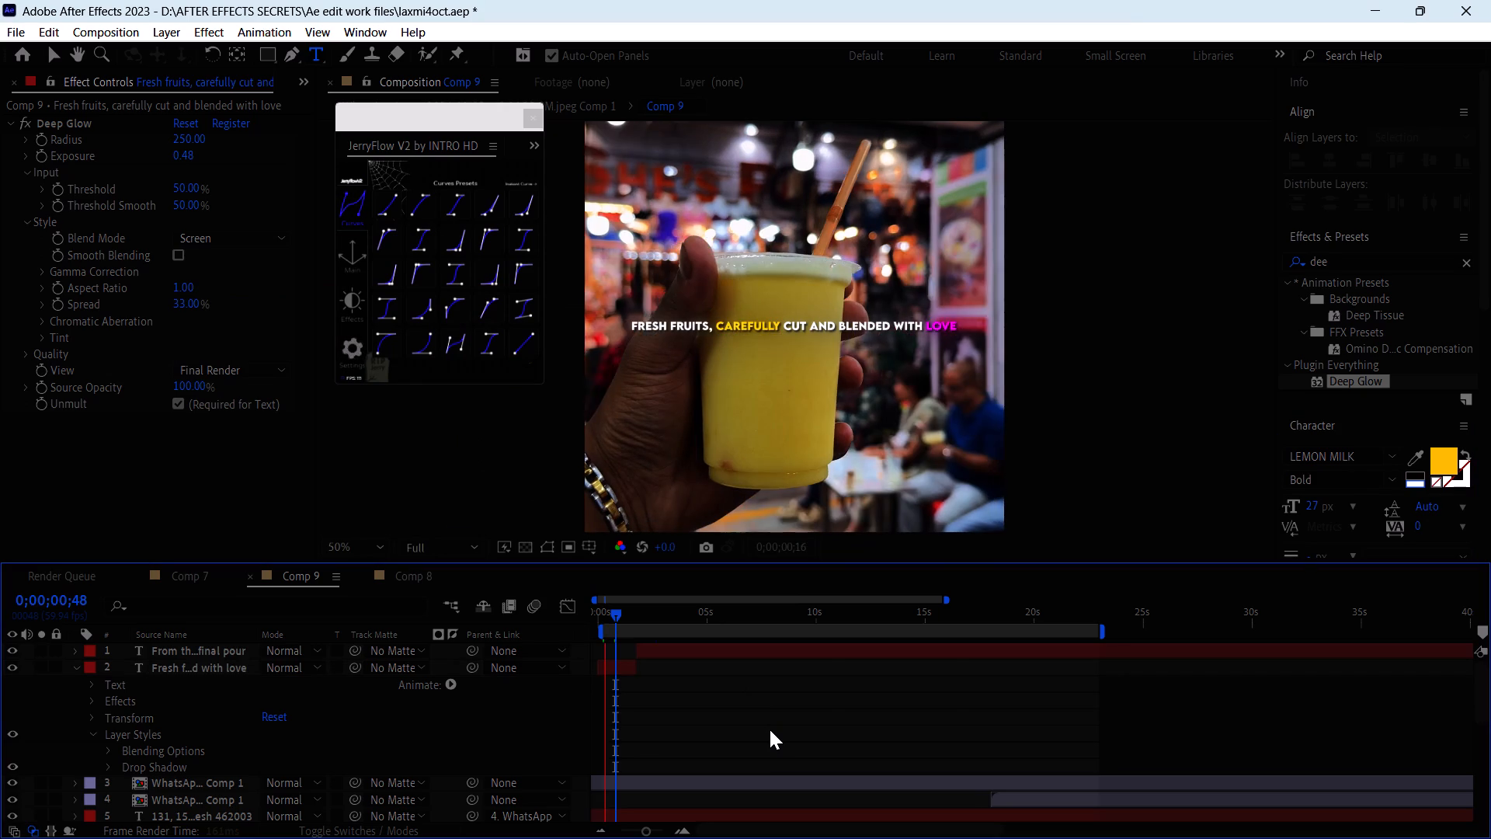
pyautogui.press('space')
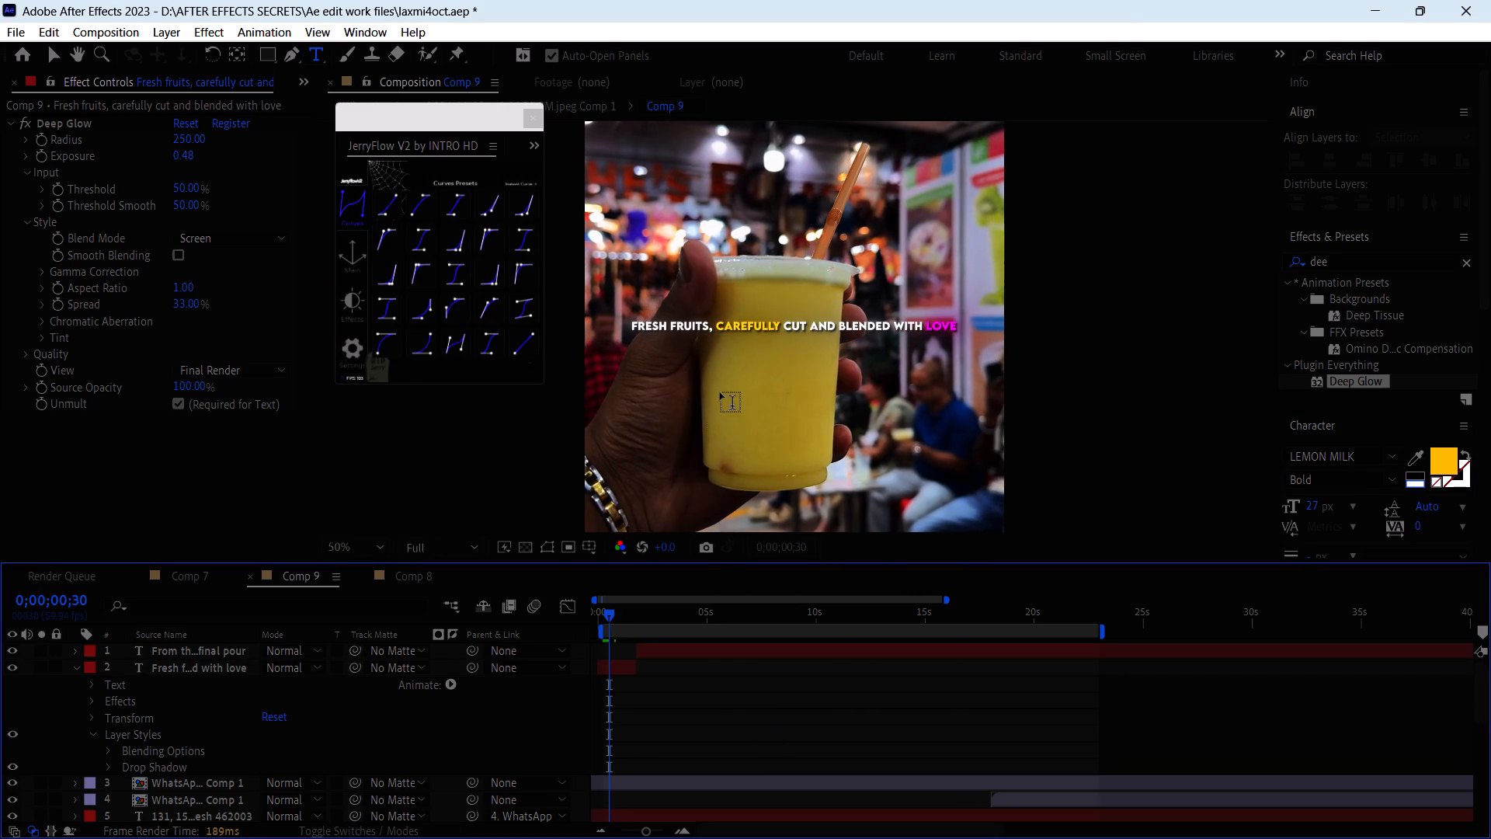
# Recolour the word "Fresh" in the first caption bright green and save the project.
pyautogui.scroll(-1, 721, 391)
pyautogui.doubleClick(625, 663)
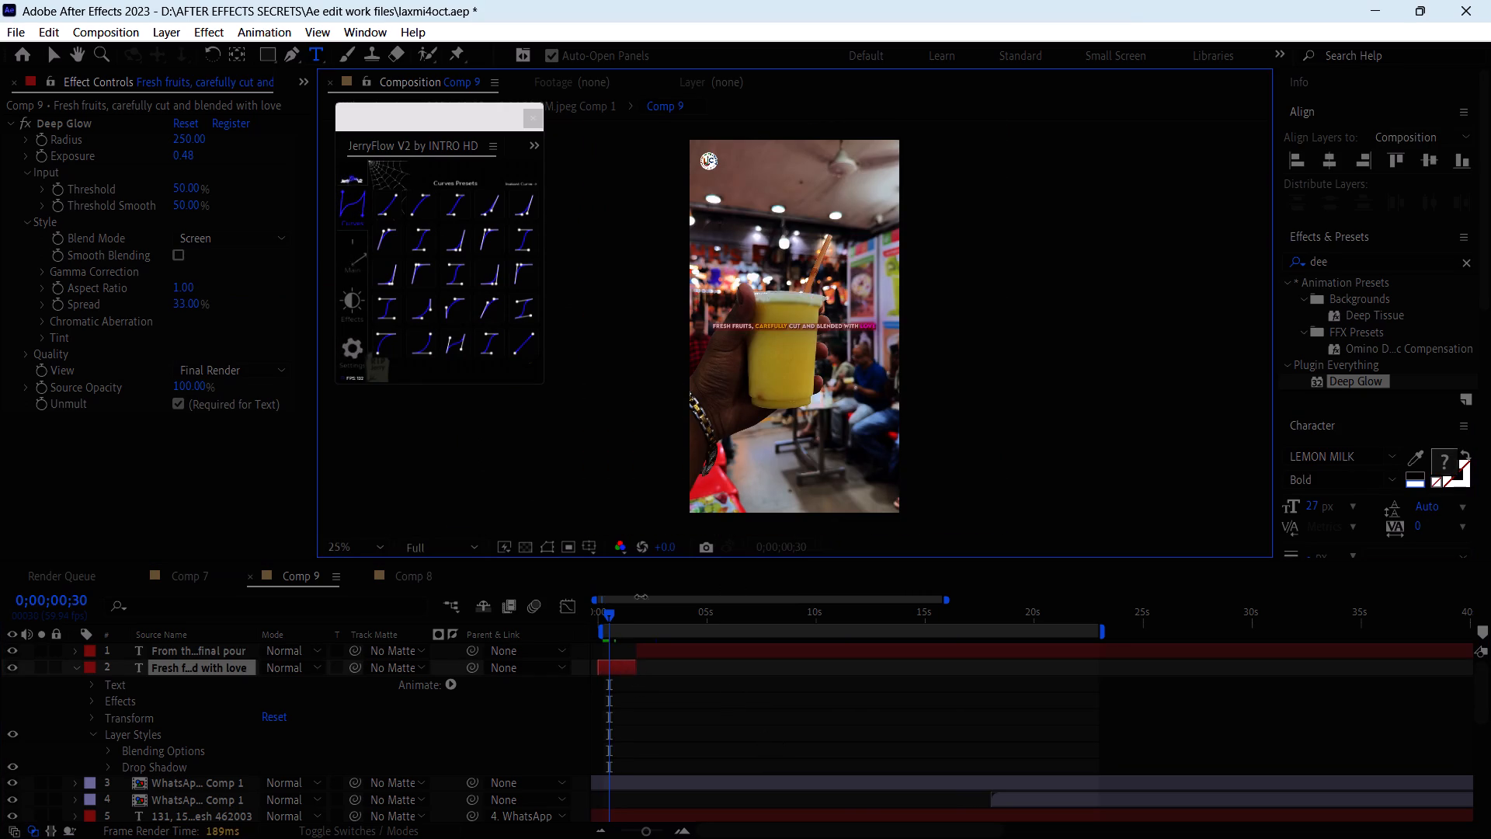
pyautogui.moveTo(730, 325); pyautogui.dragTo(677, 332)
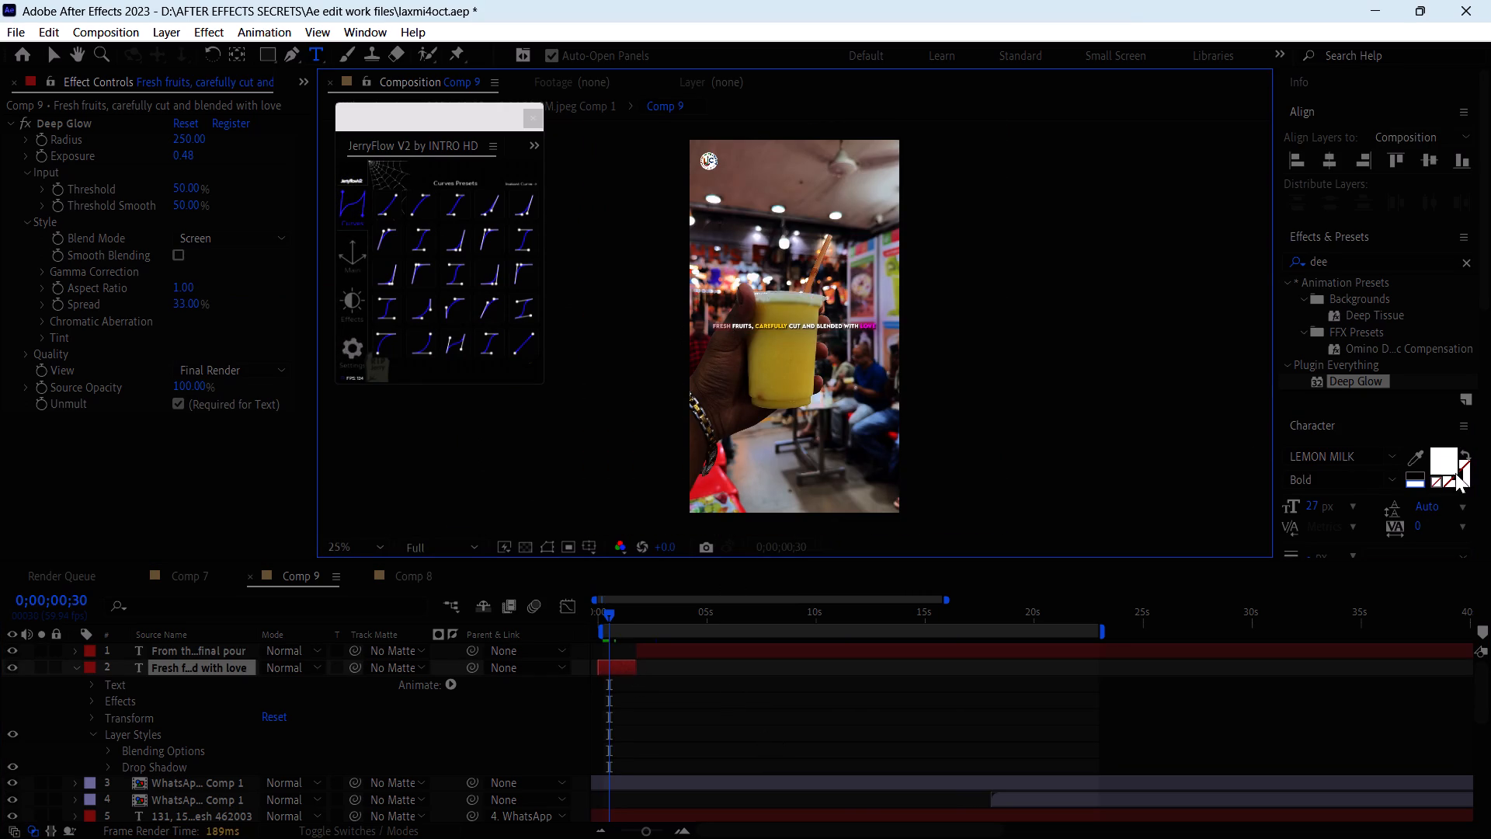
pyautogui.click(1419, 453)
pyautogui.click(1441, 455)
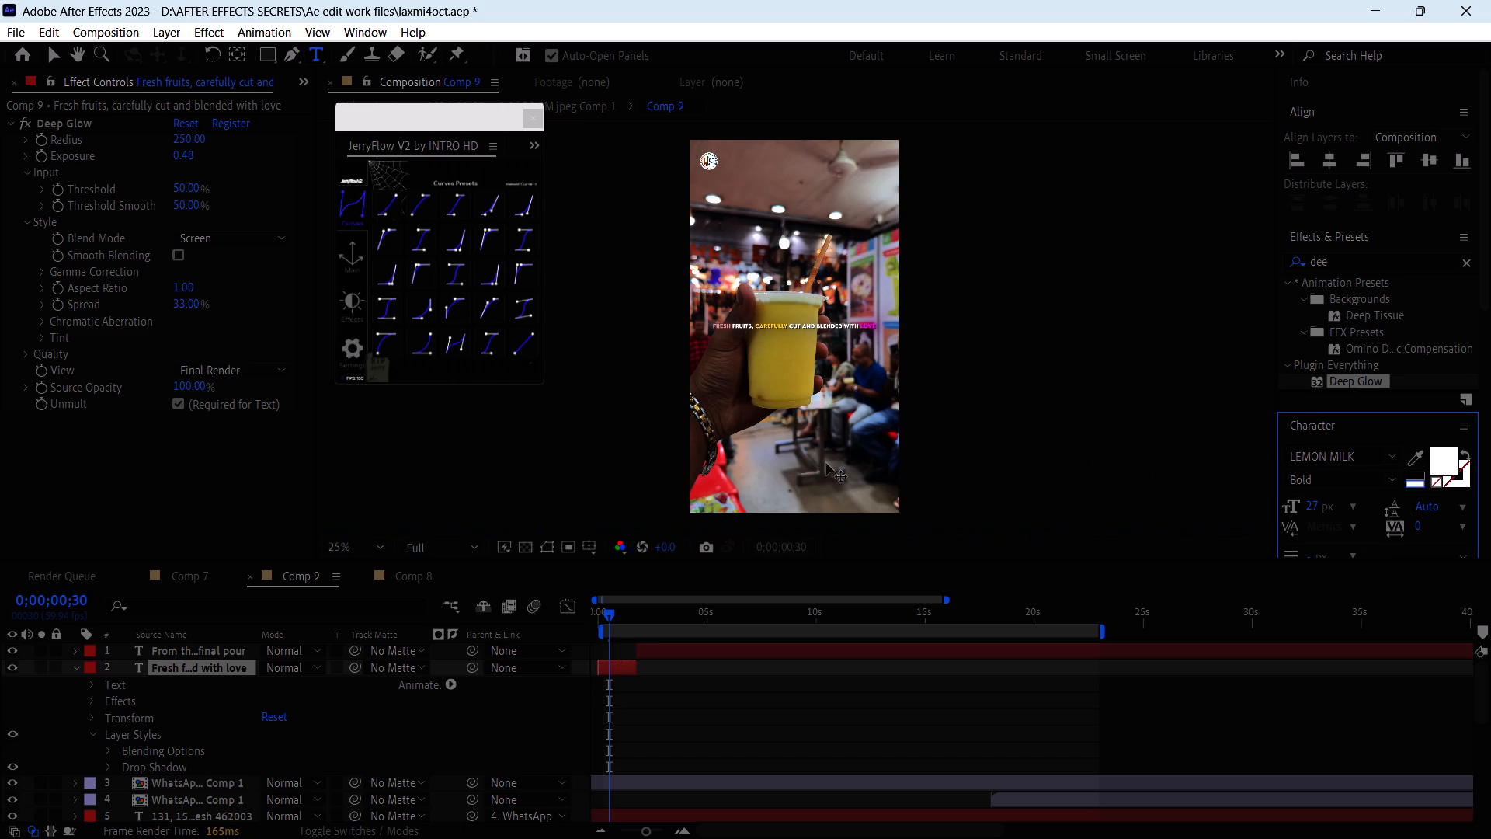
pyautogui.click(1444, 464)
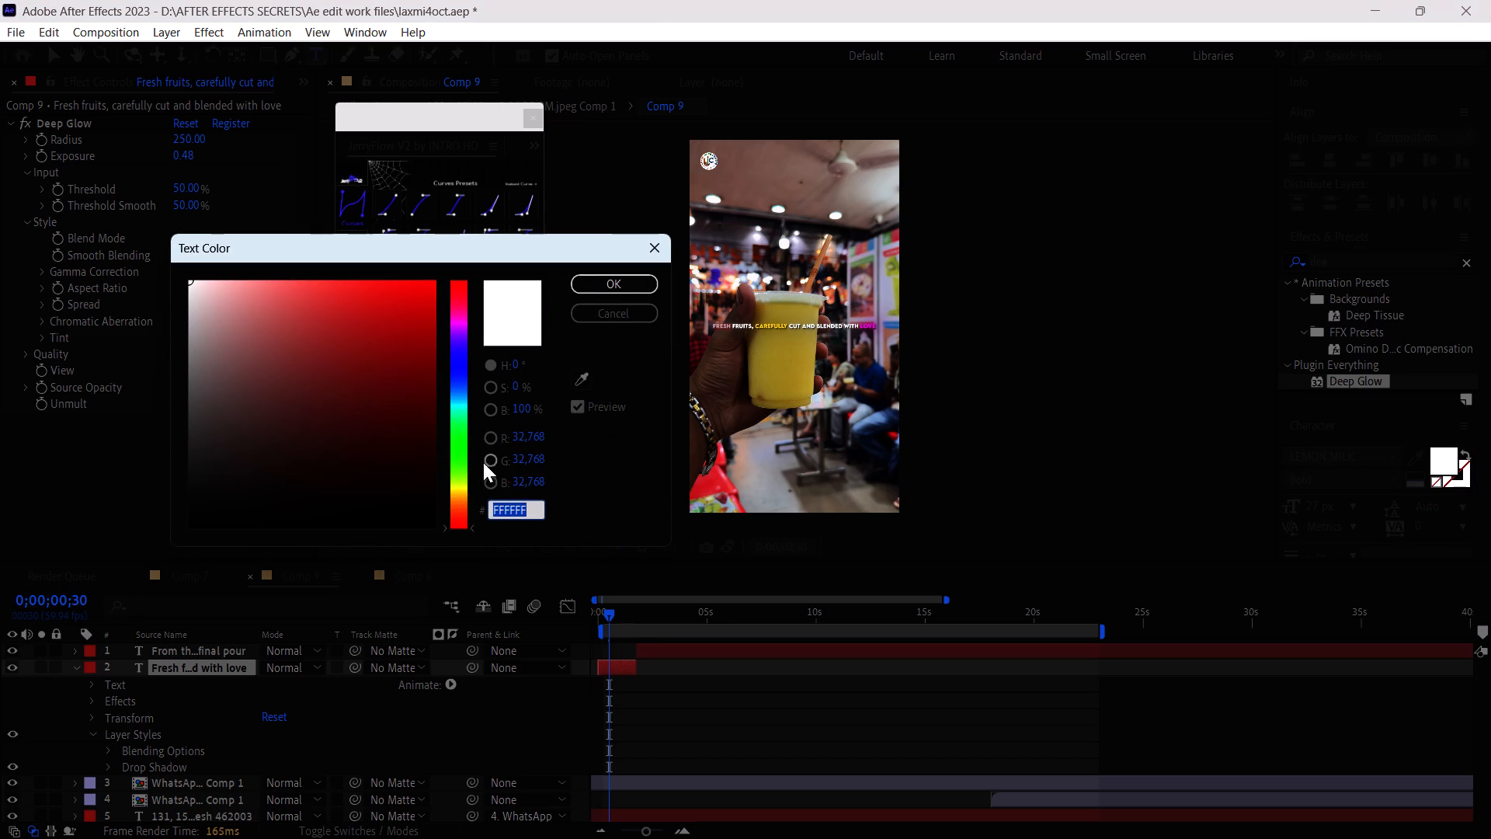
pyautogui.click(457, 440)
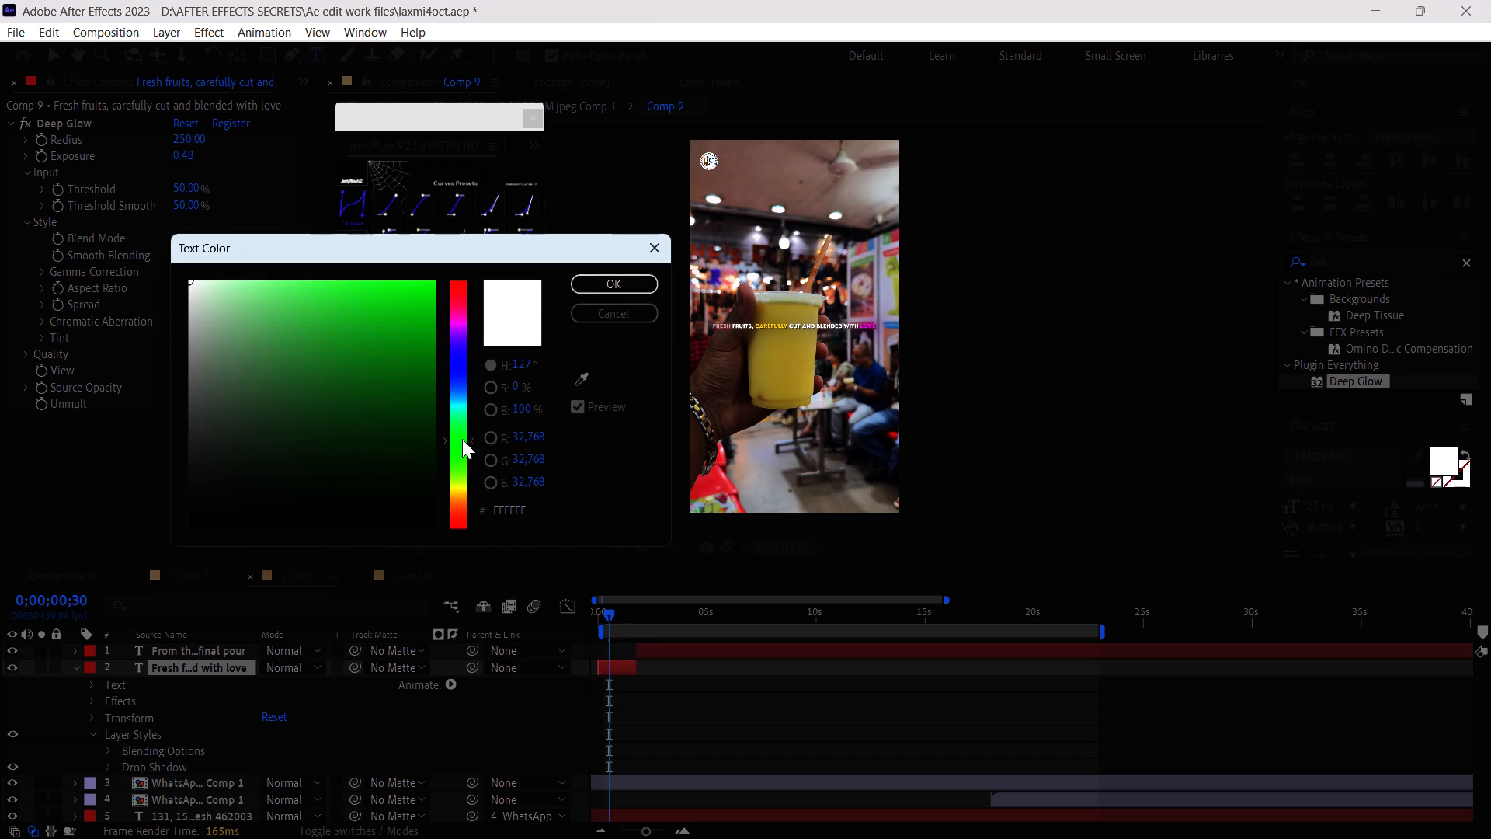
pyautogui.moveTo(377, 344); pyautogui.dragTo(555, 218)
pyautogui.click(610, 280)
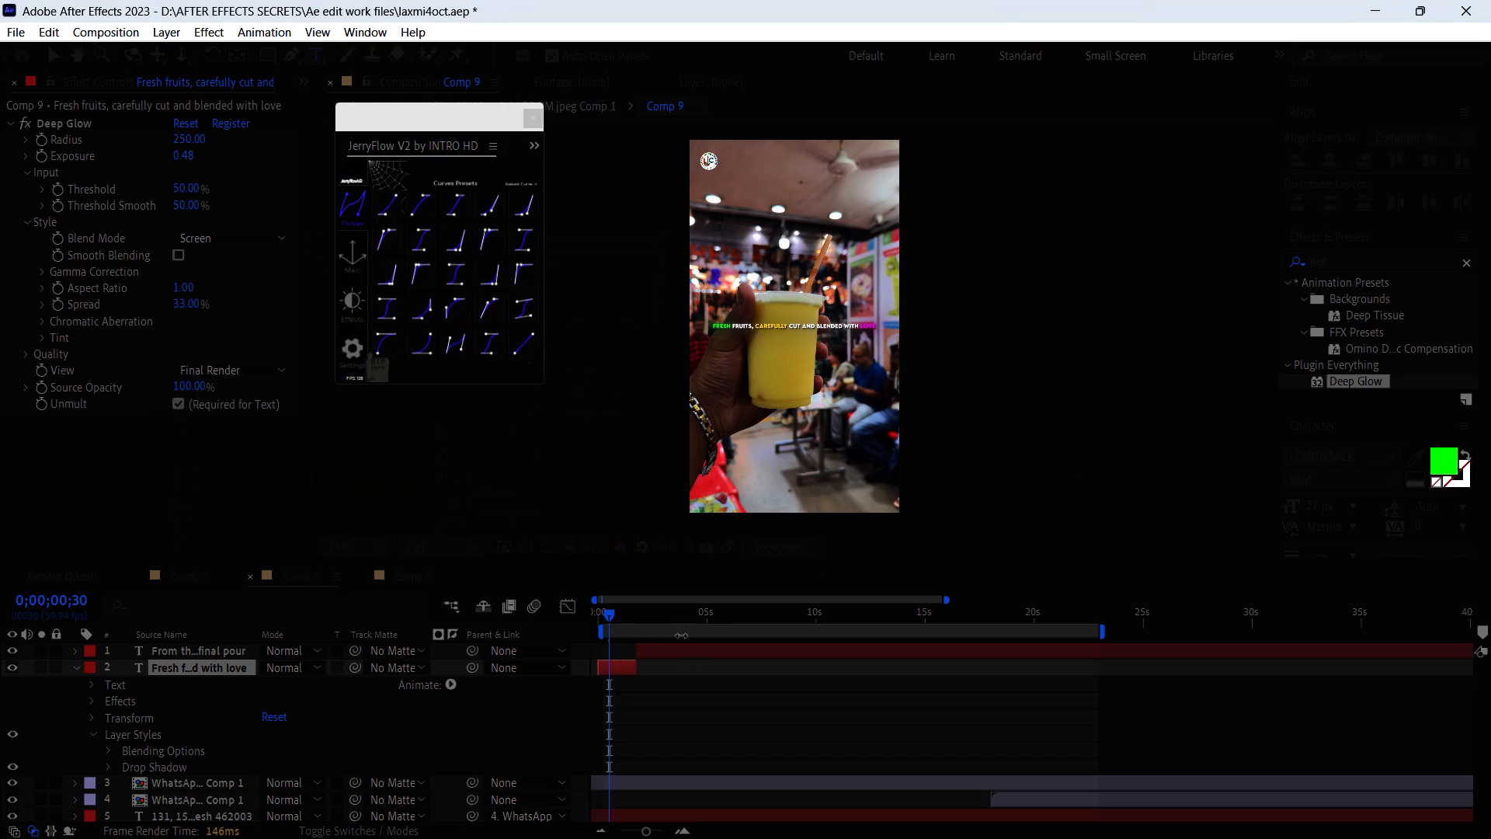
pyautogui.click(688, 726)
pyautogui.press('space')
pyautogui.hotkey('ctrl', 's')
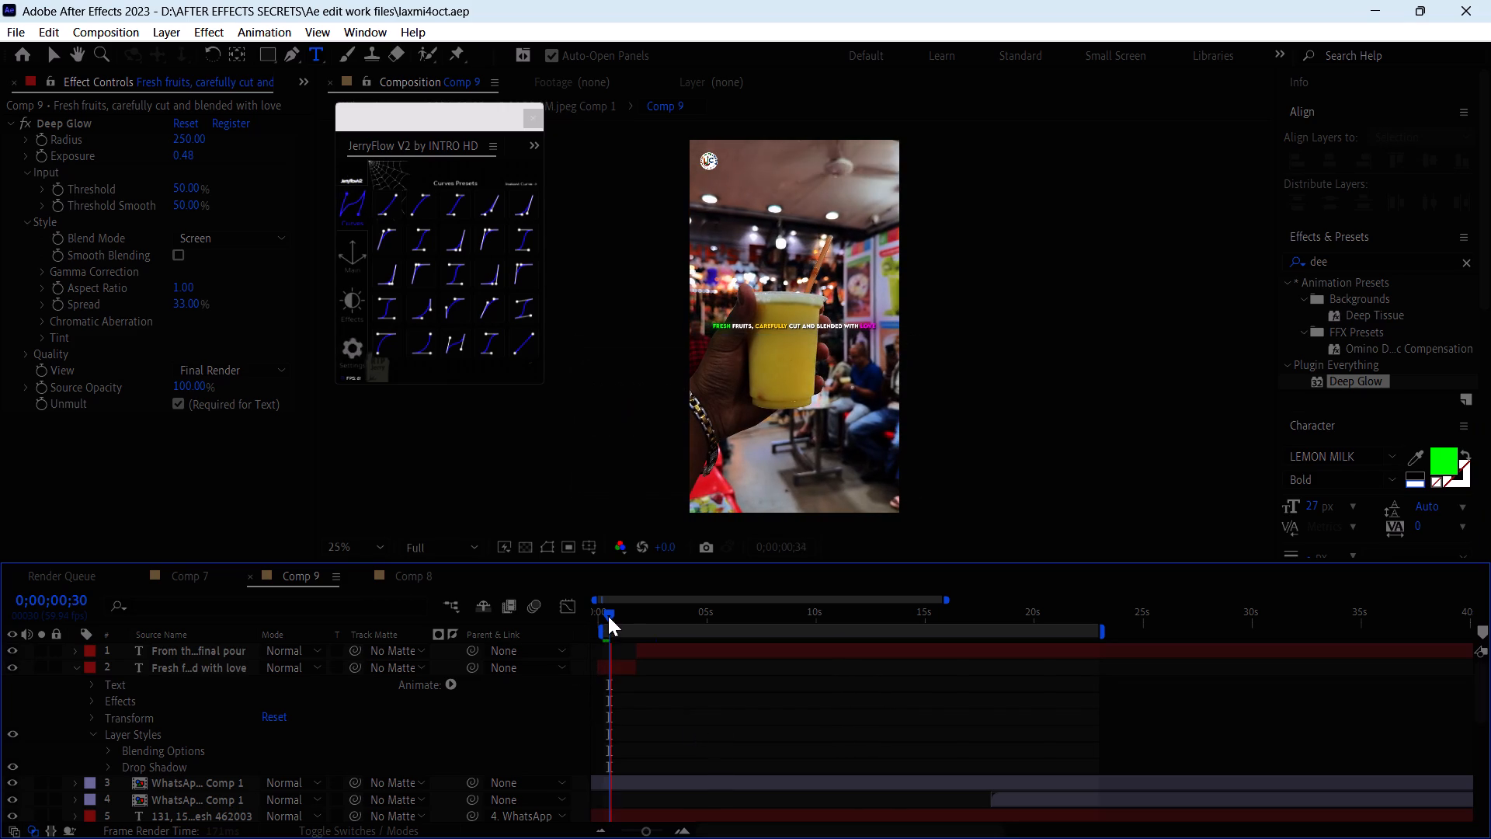
pyautogui.moveTo(608, 616); pyautogui.dragTo(662, 683)
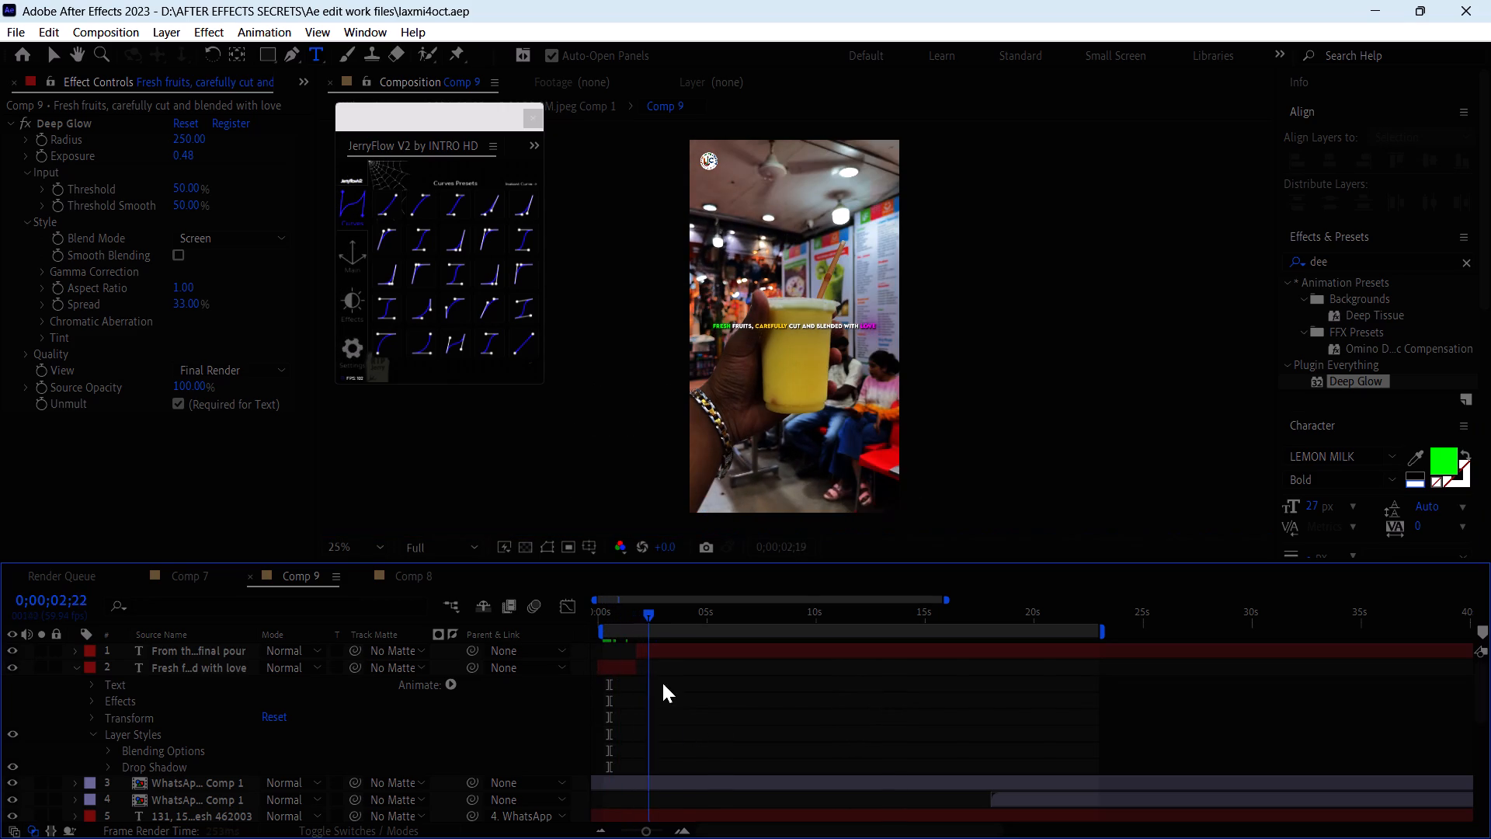
pyautogui.moveTo(662, 683); pyautogui.dragTo(908, 696)
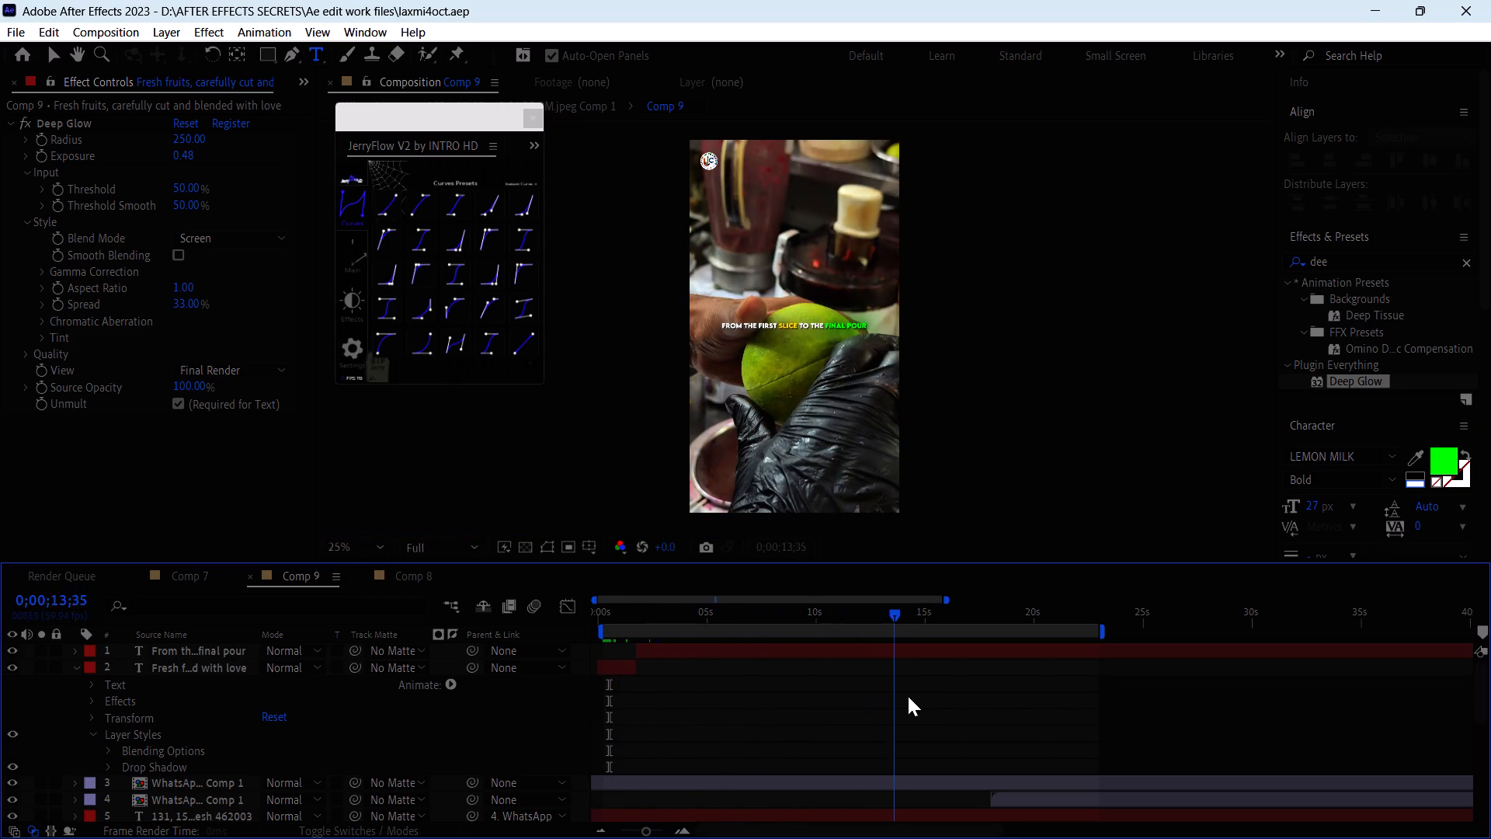
pyautogui.moveTo(908, 696); pyautogui.dragTo(973, 699)
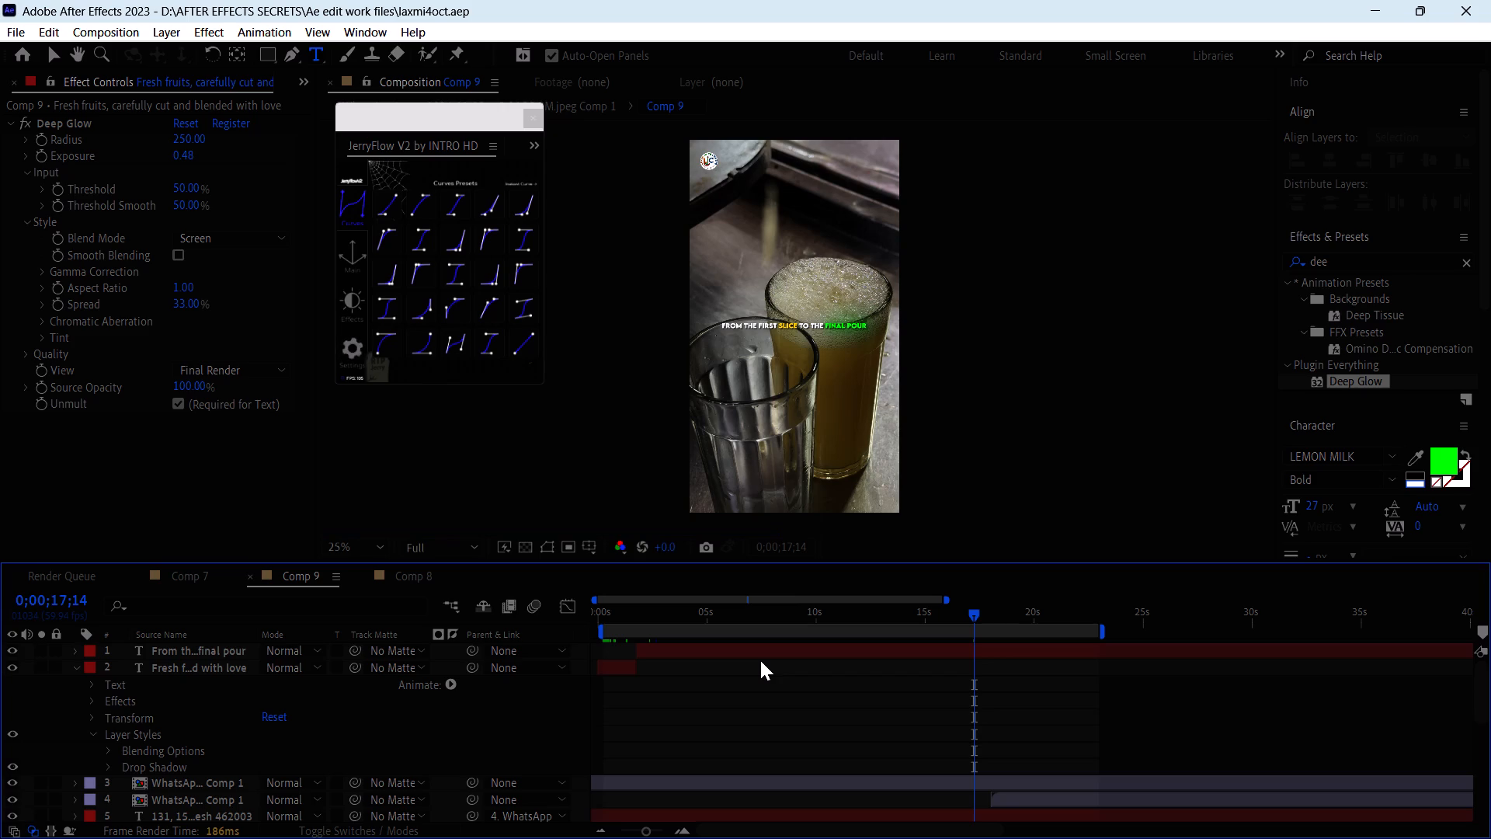
pyautogui.press('space')
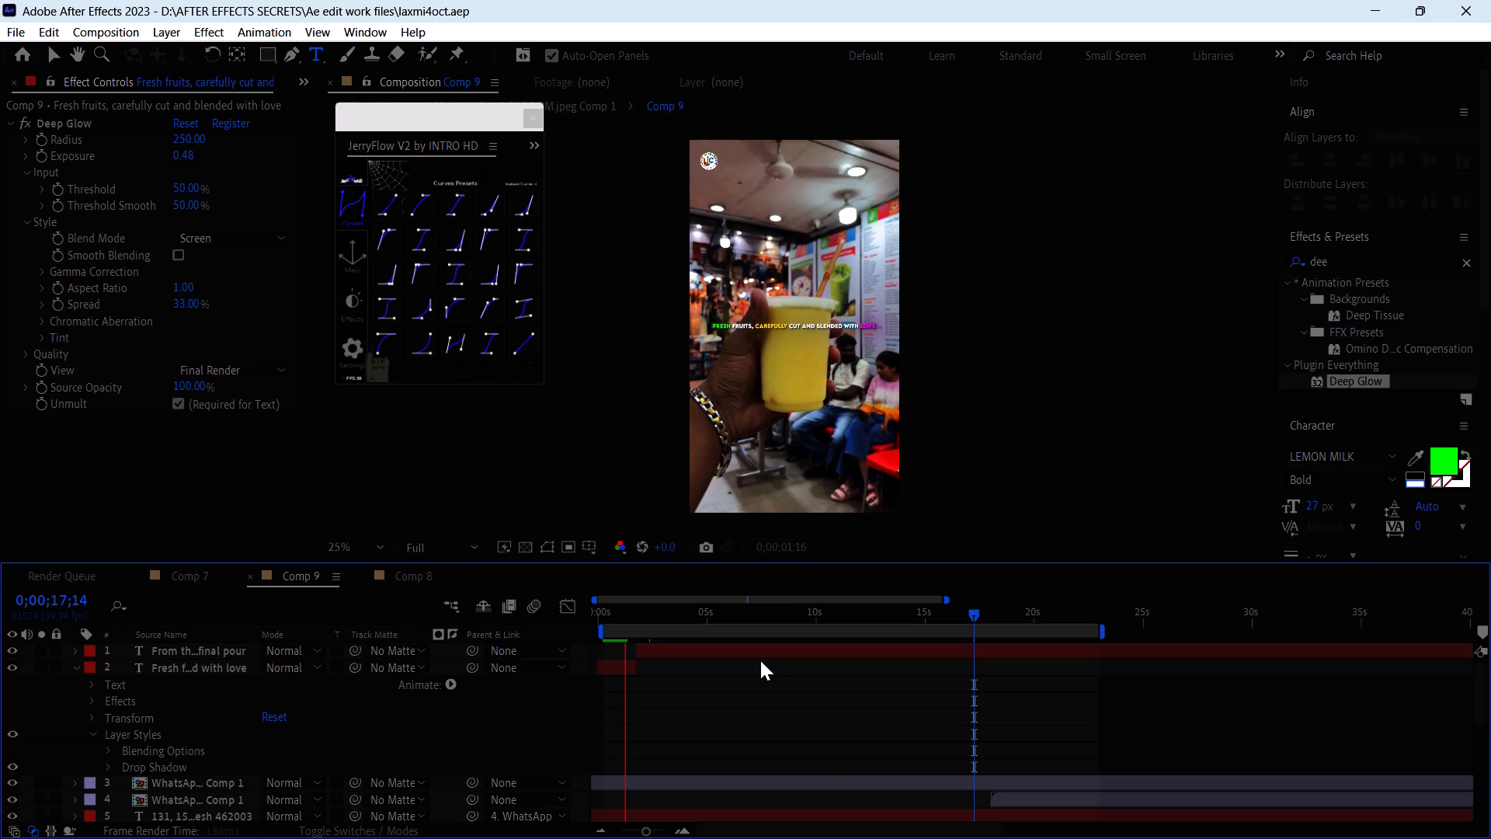
pyautogui.press('space')
pyautogui.press('space')
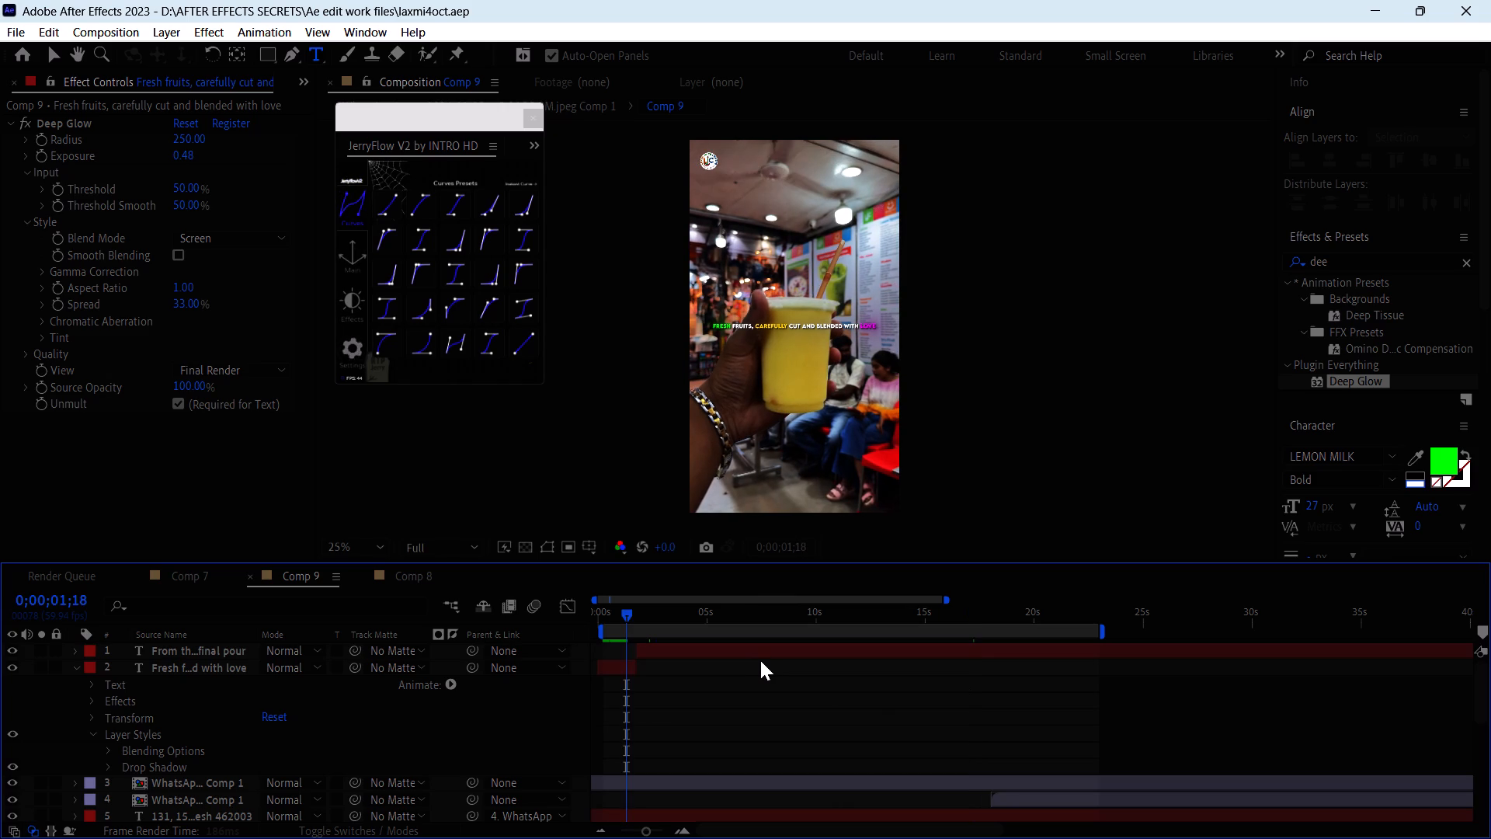
pyautogui.press('s')
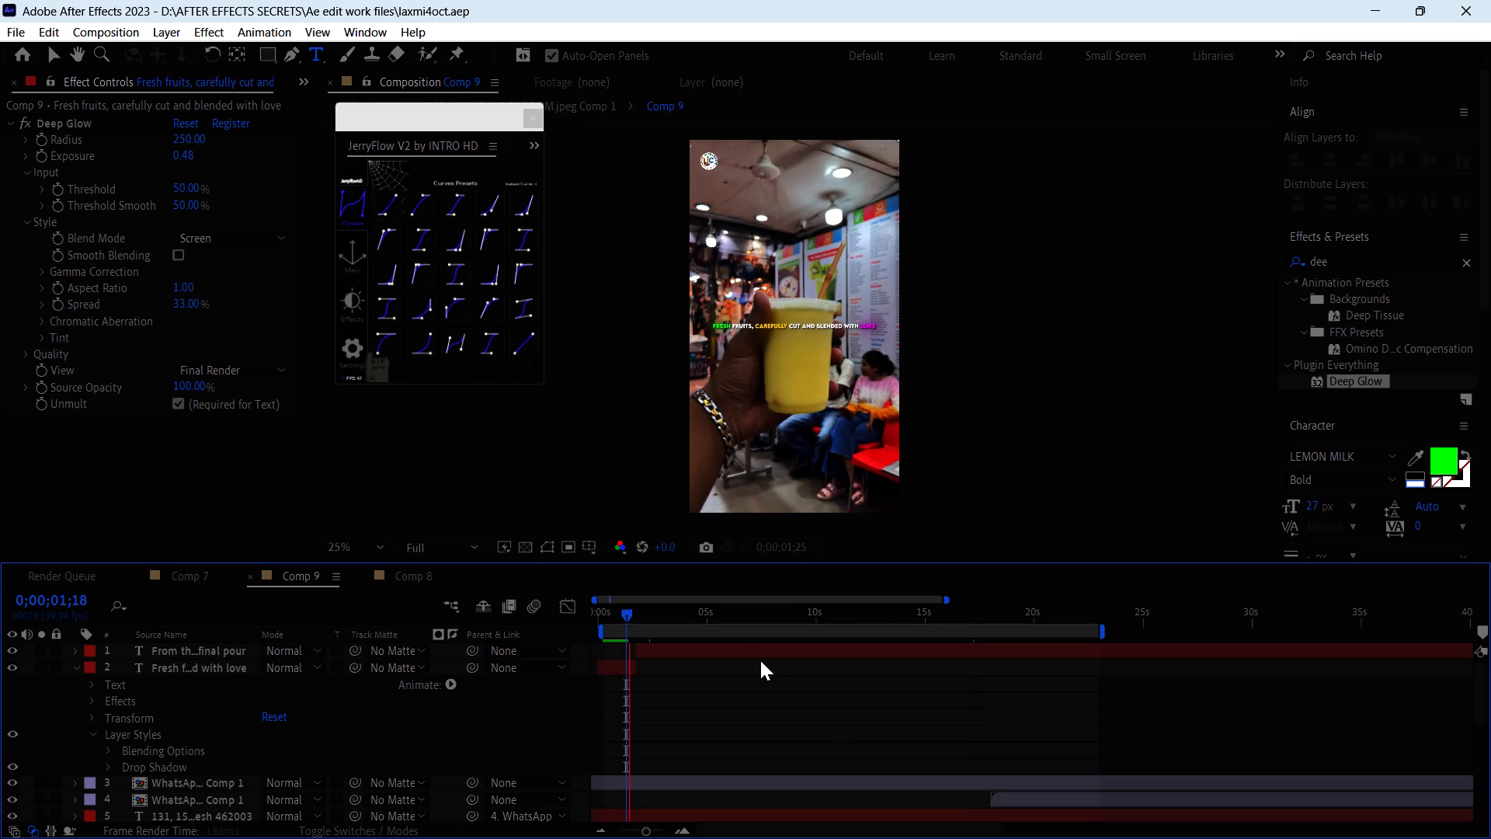
pyautogui.hotkey('ctrl', 's')
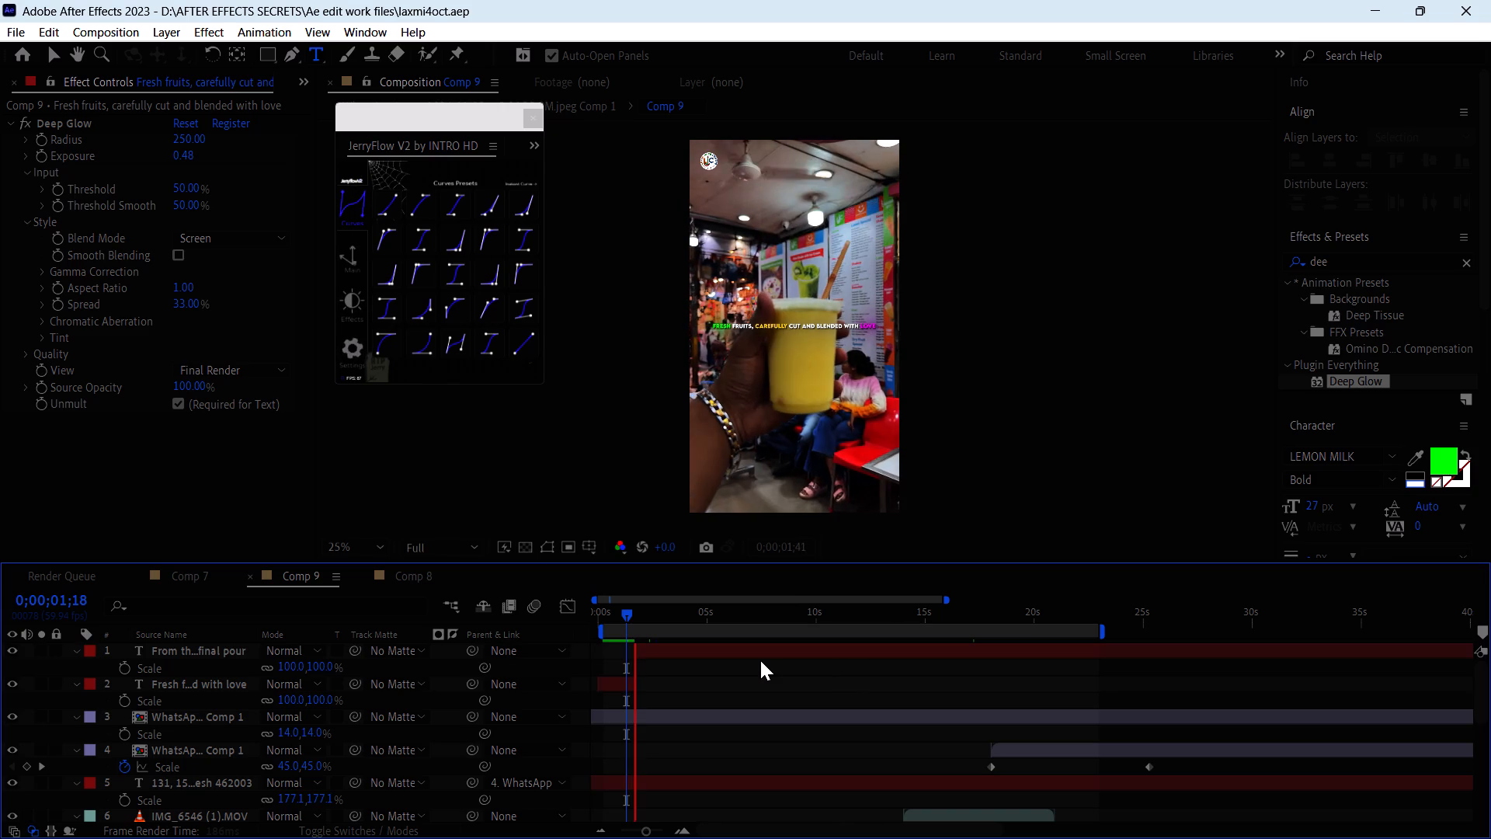
pyautogui.press('space')
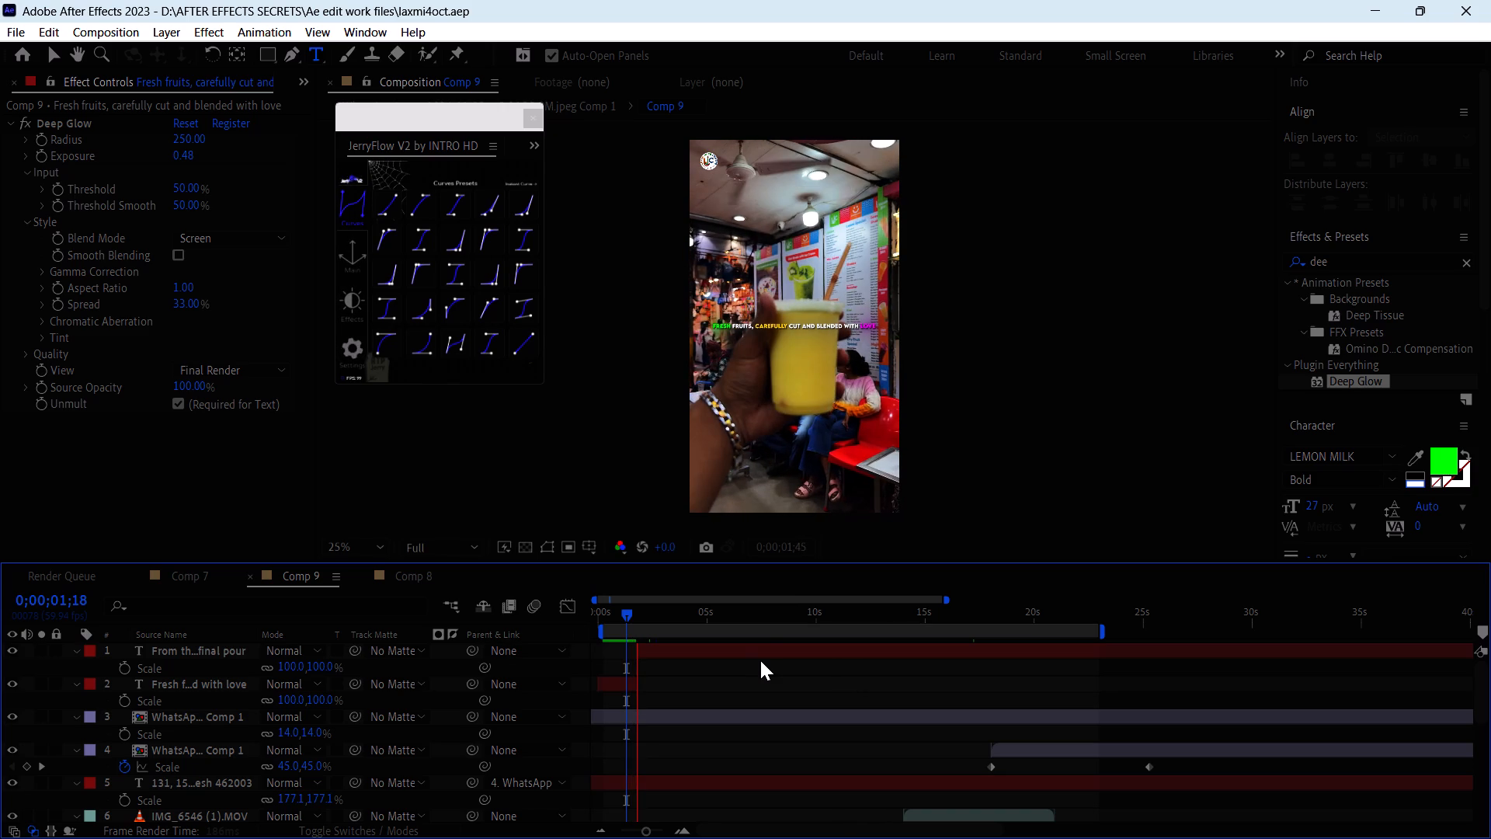
pyautogui.press('space')
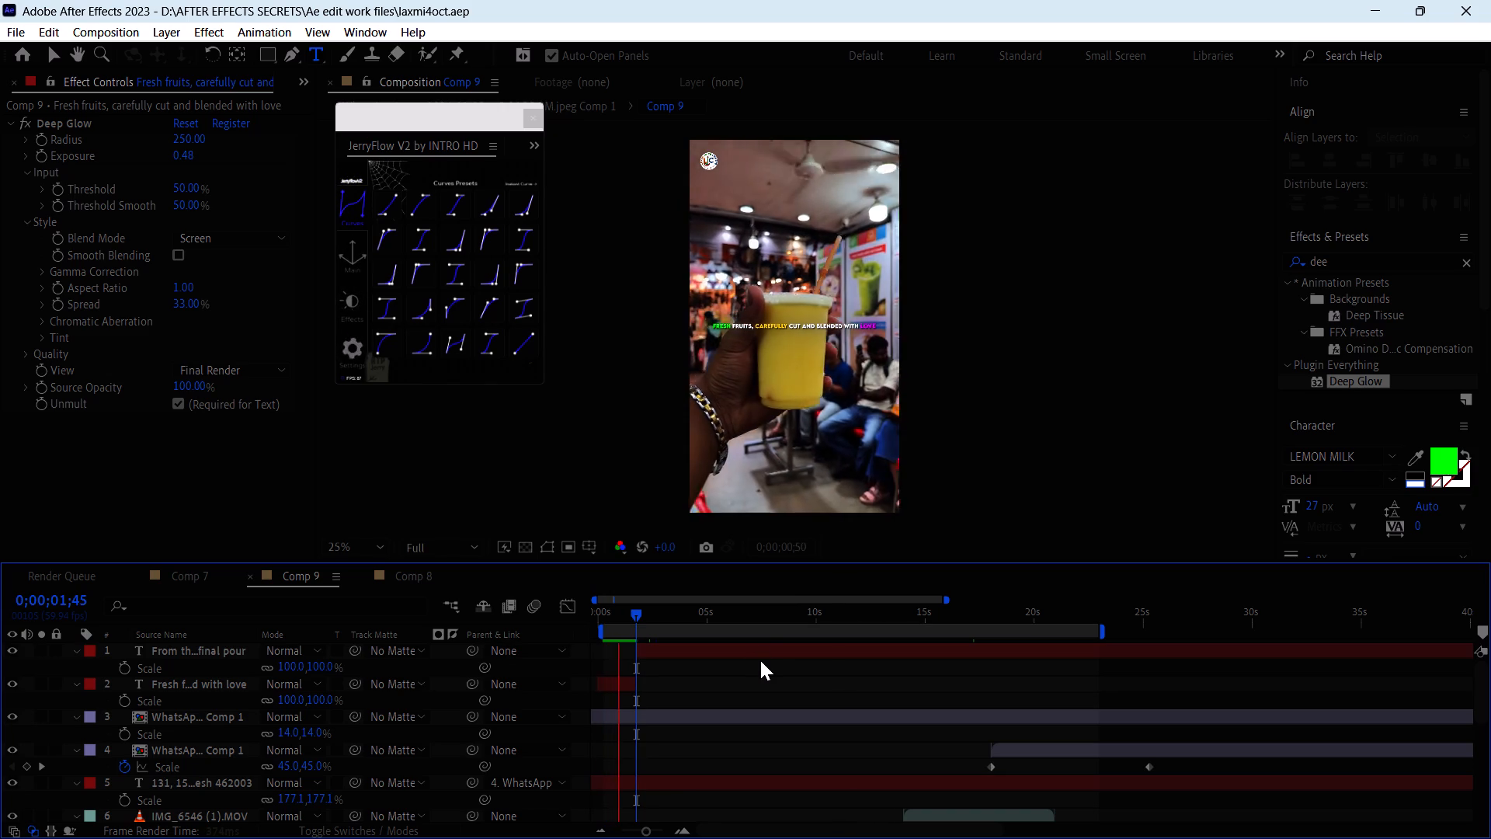
pyautogui.press('space')
pyautogui.press('space')
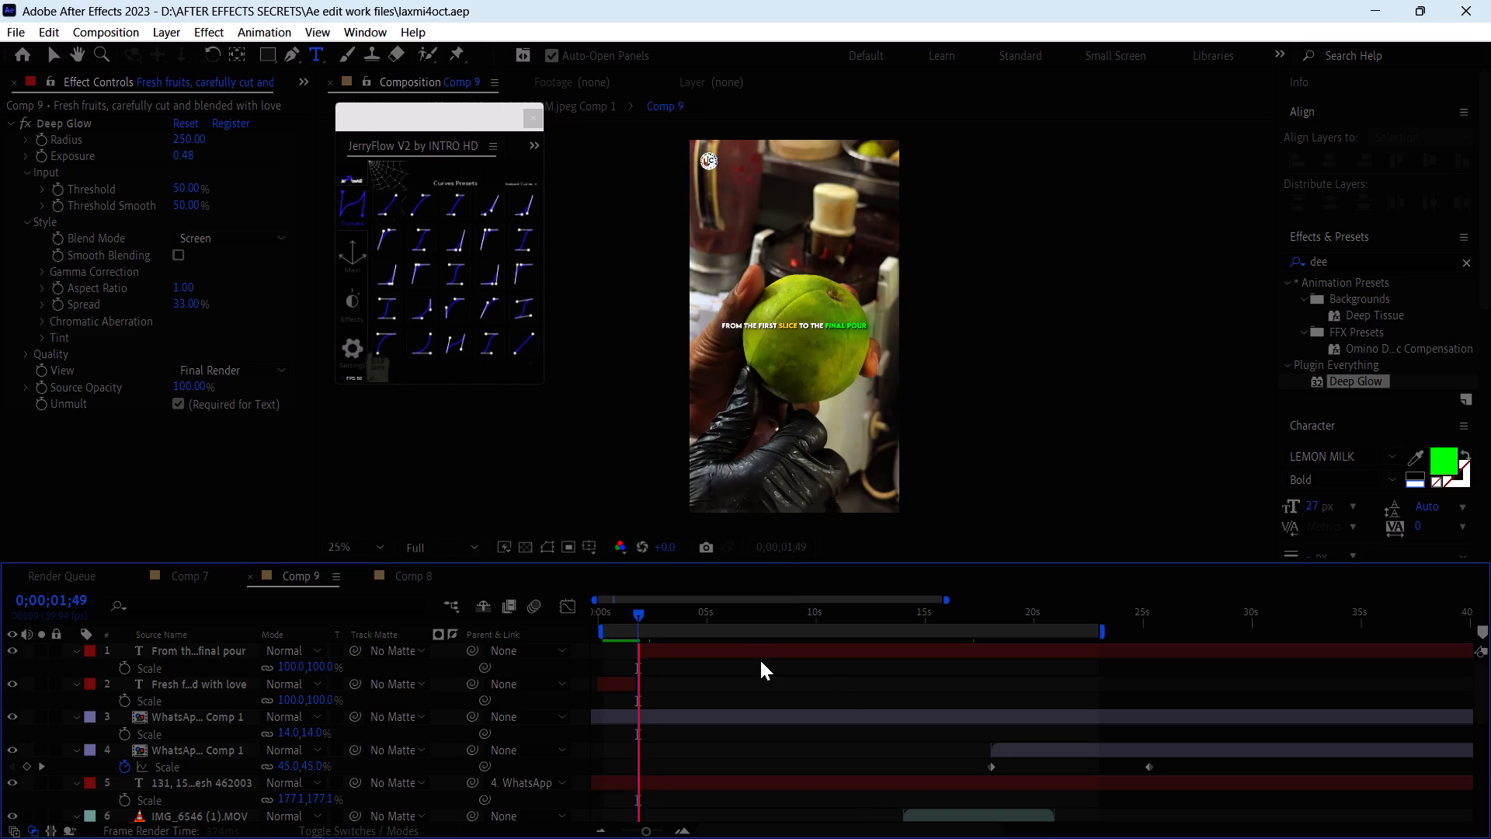
pyautogui.press('space')
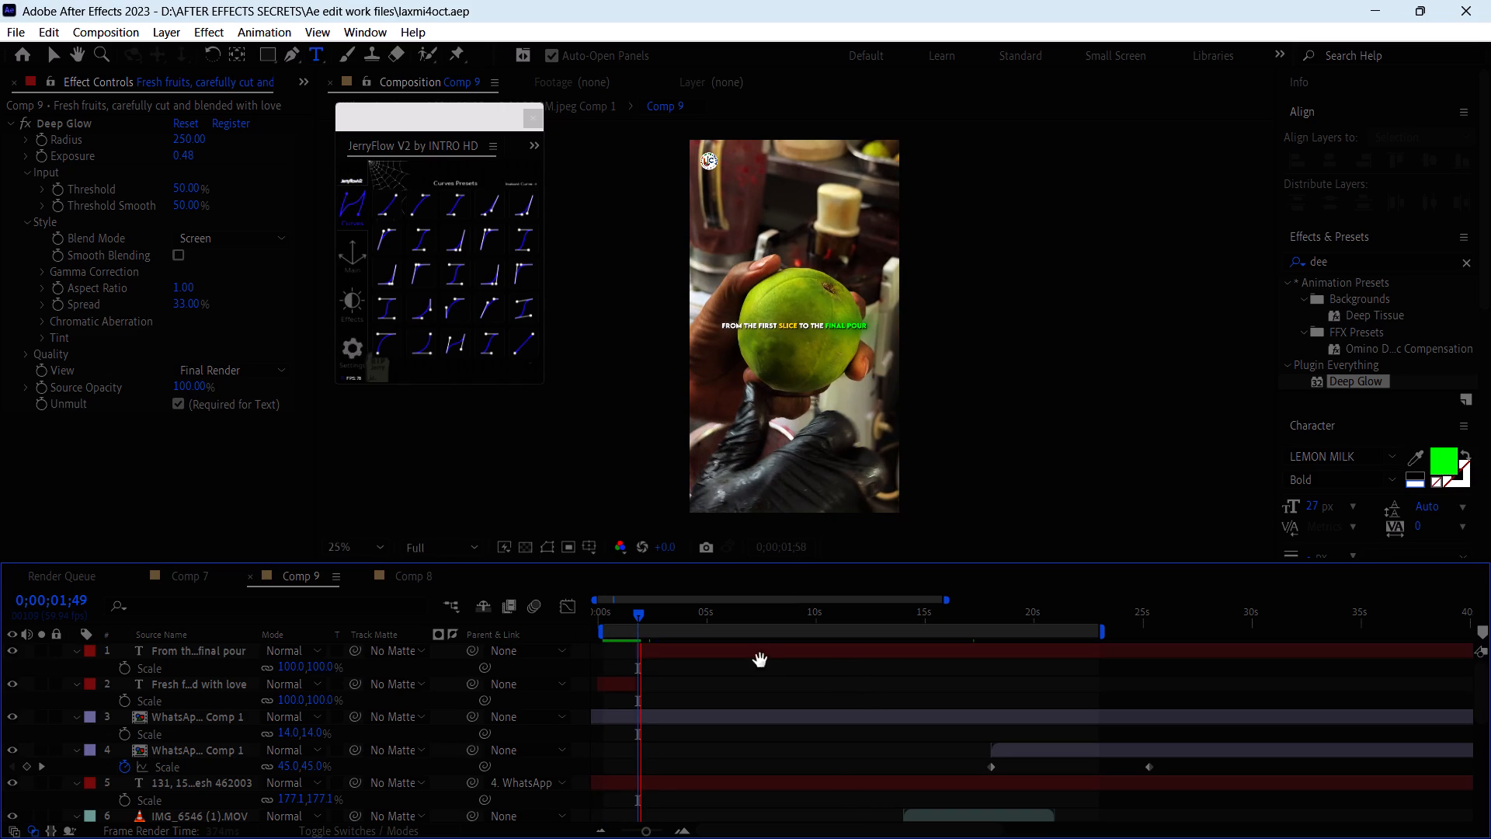
pyautogui.press('space')
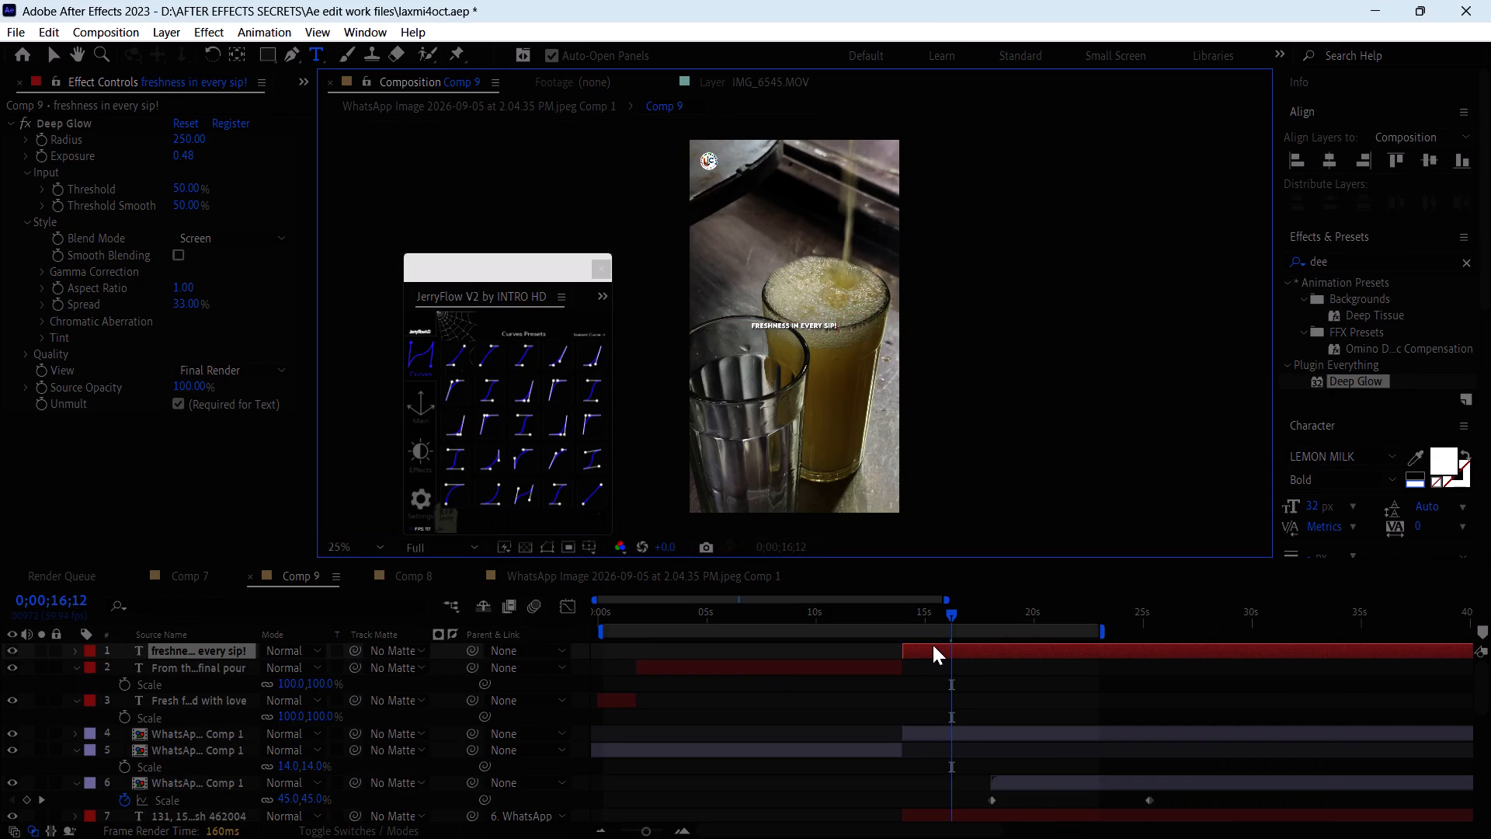
pyautogui.doubleClick(933, 646)
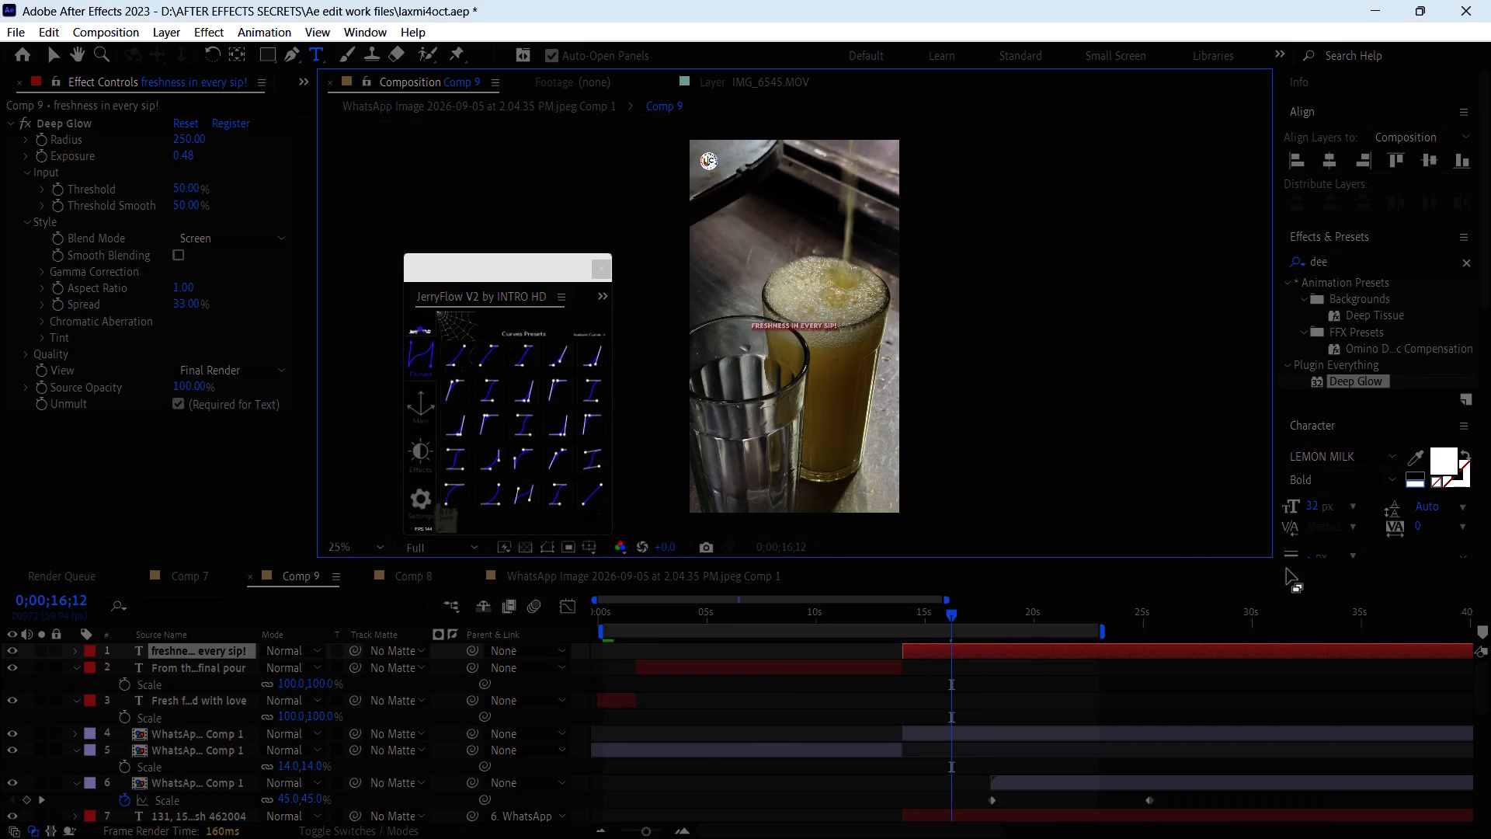
pyautogui.moveTo(1313, 503); pyautogui.dragTo(1327, 502)
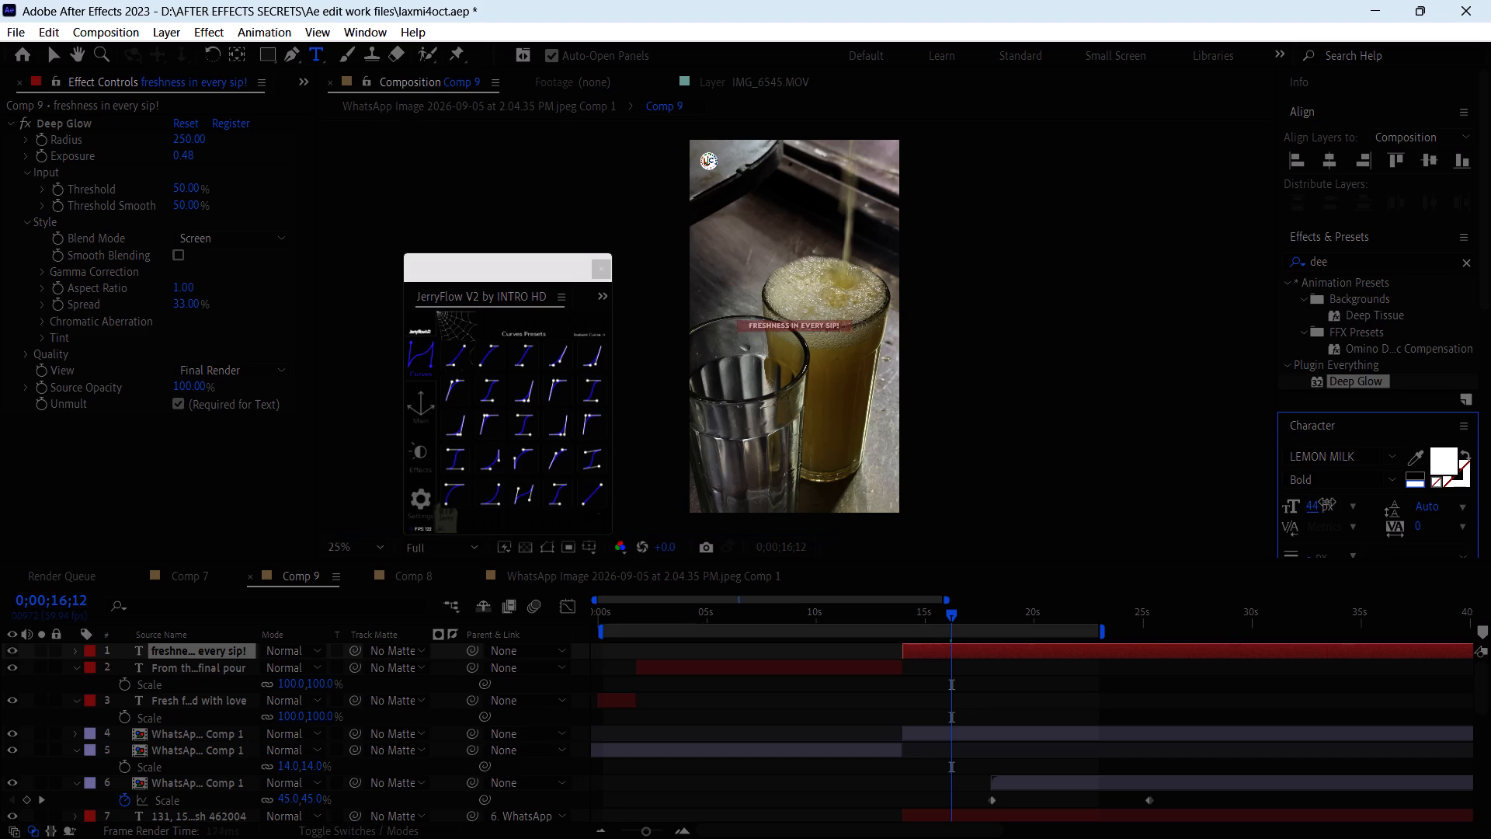
pyautogui.moveTo(1327, 502); pyautogui.dragTo(1328, 502)
pyautogui.click(967, 698)
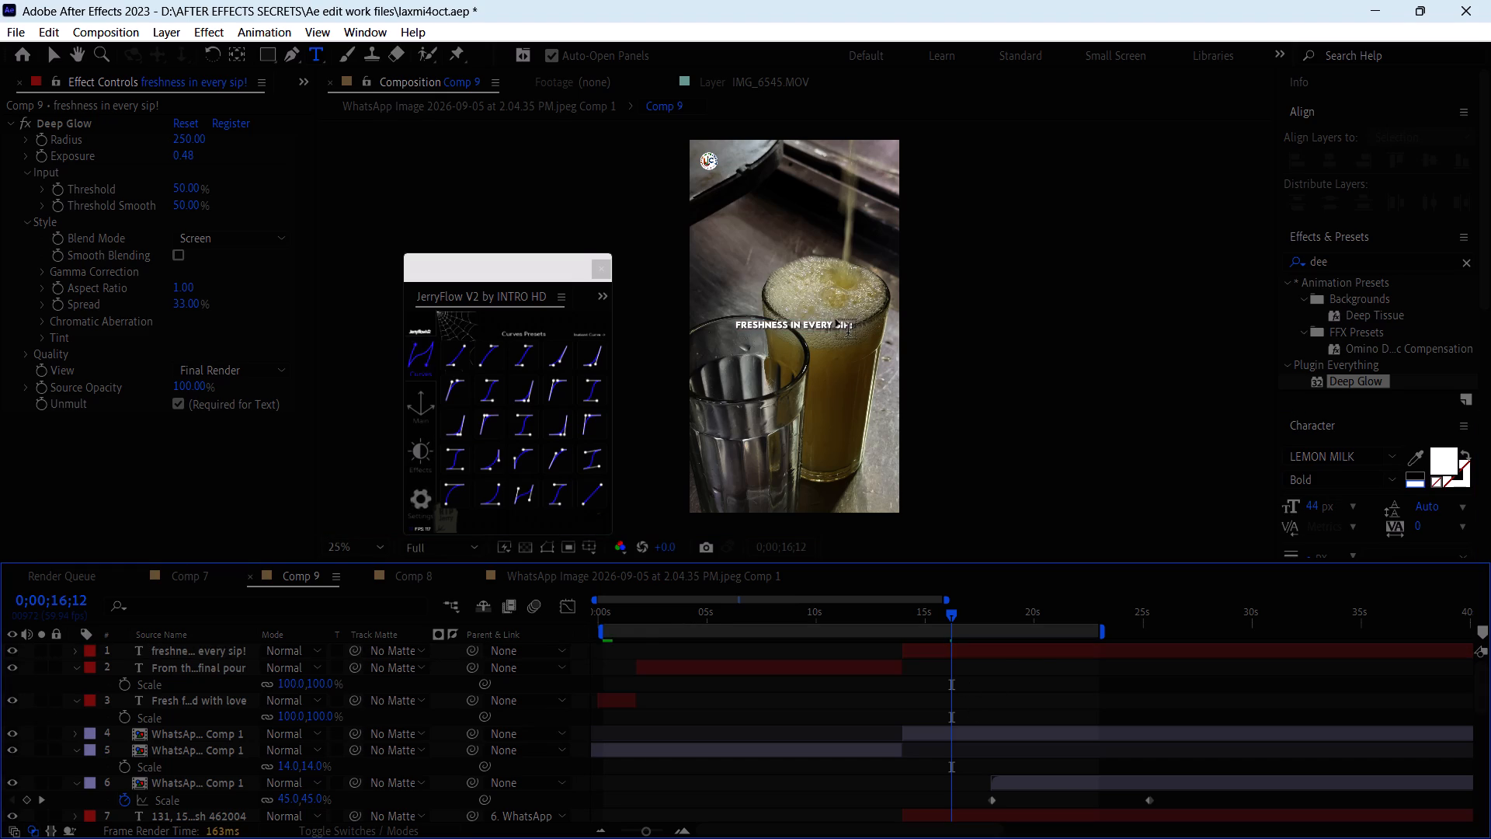
# Recolour the word "sip!" in the third caption bright yellow.
pyautogui.moveTo(835, 322); pyautogui.dragTo(877, 322)
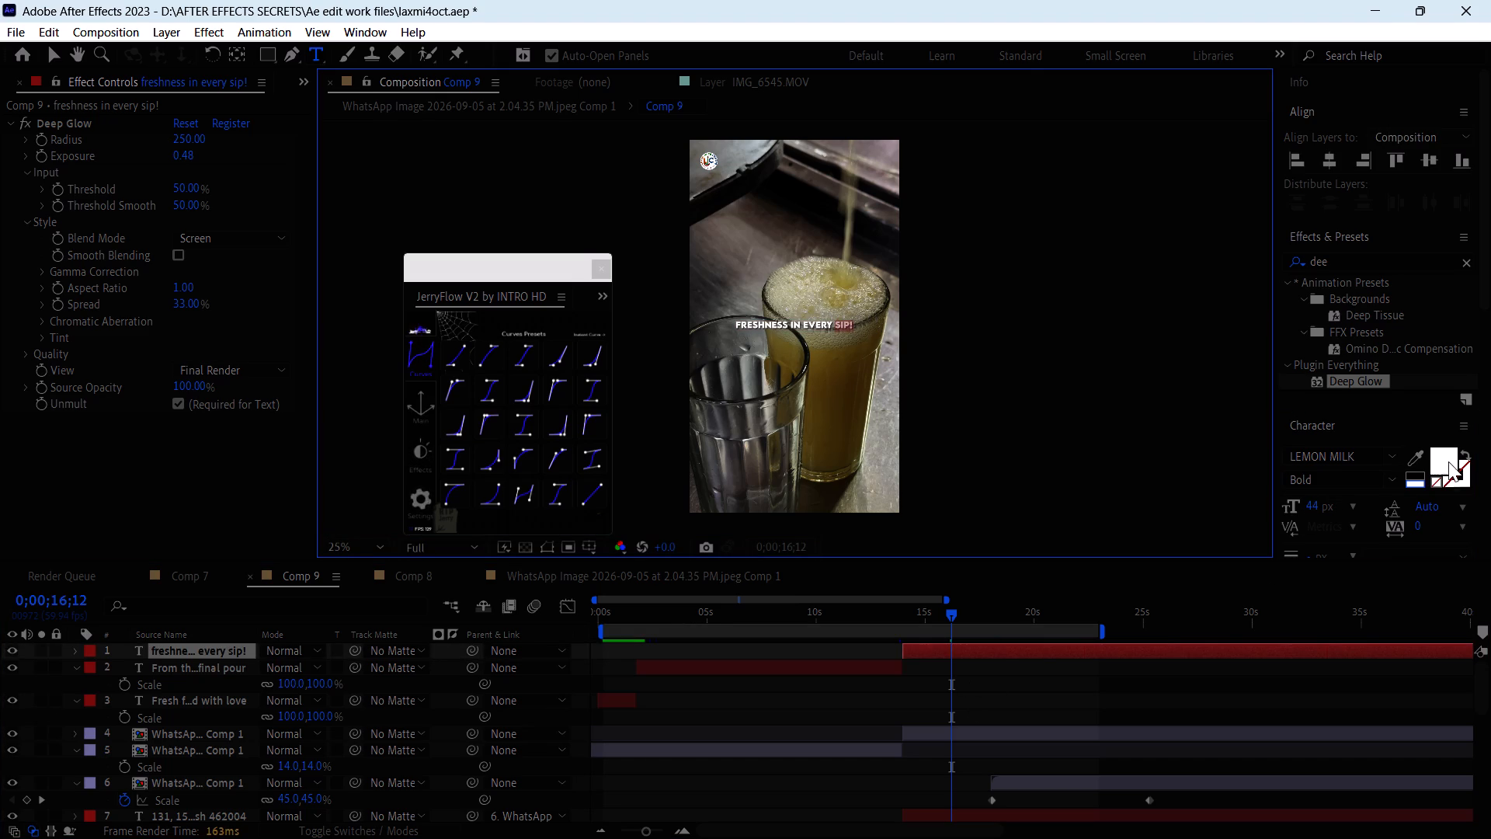
pyautogui.click(1448, 461)
pyautogui.click(463, 488)
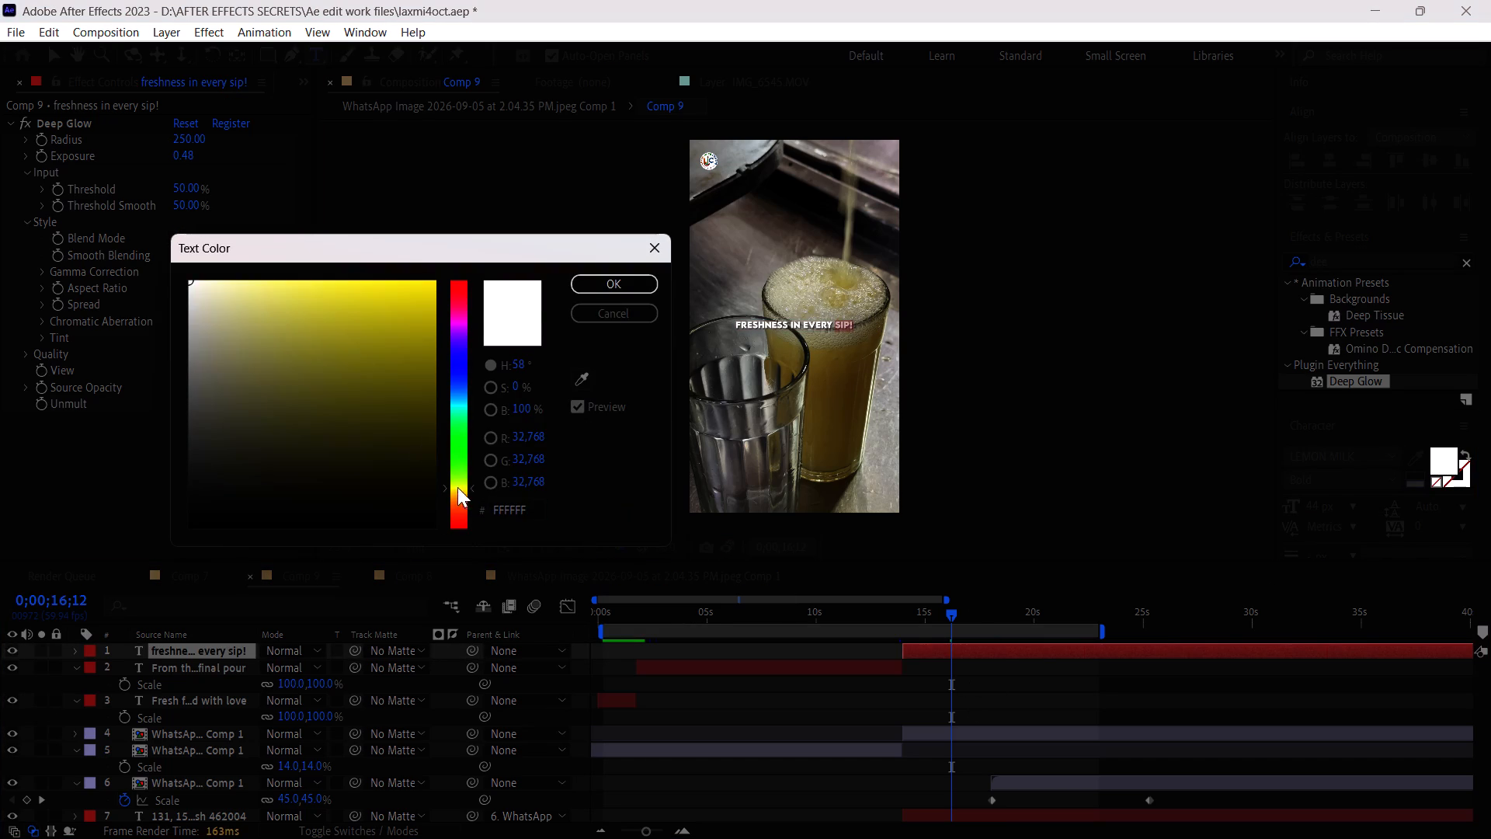
pyautogui.moveTo(300, 294); pyautogui.dragTo(610, 189)
pyautogui.click(621, 279)
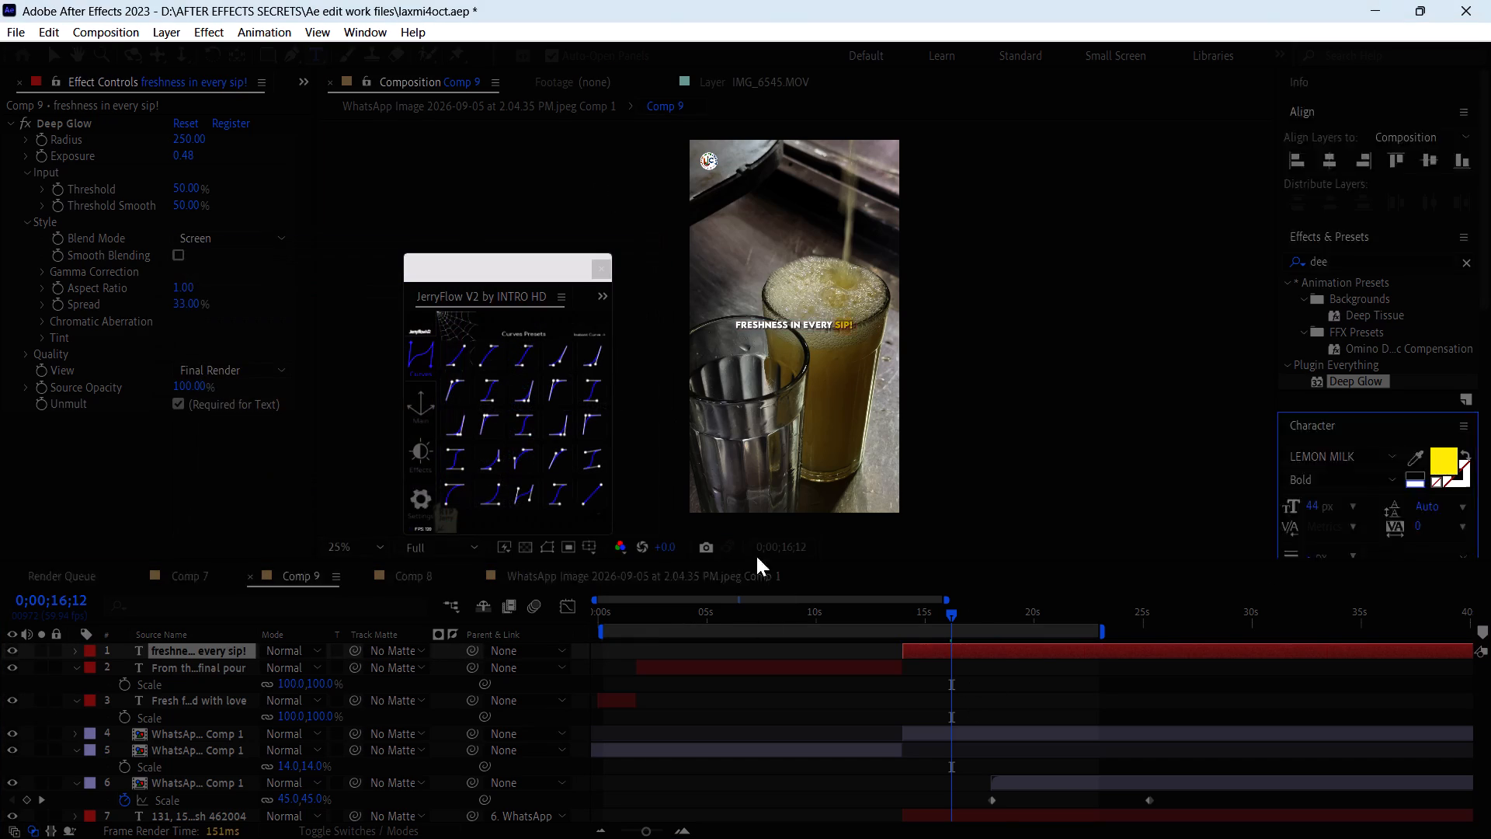
pyautogui.click(843, 775)
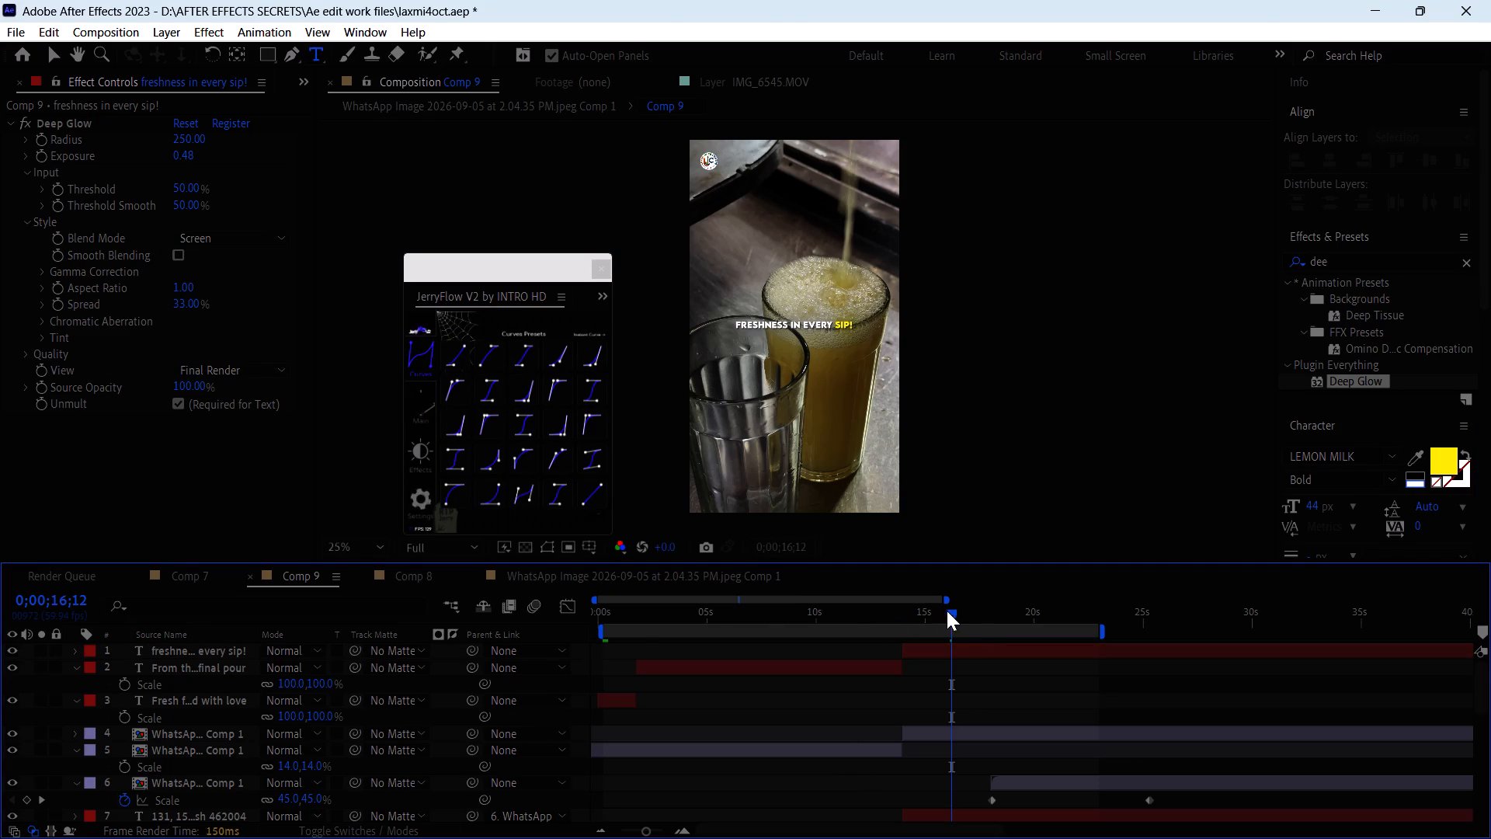
# Copy the Opacity fade-out keyframes from IMG_6546 (1).MOV onto the third caption at 0;00;17;28 and scrub through the fade to the logo end card.
pyautogui.moveTo(950, 611); pyautogui.dragTo(992, 653)
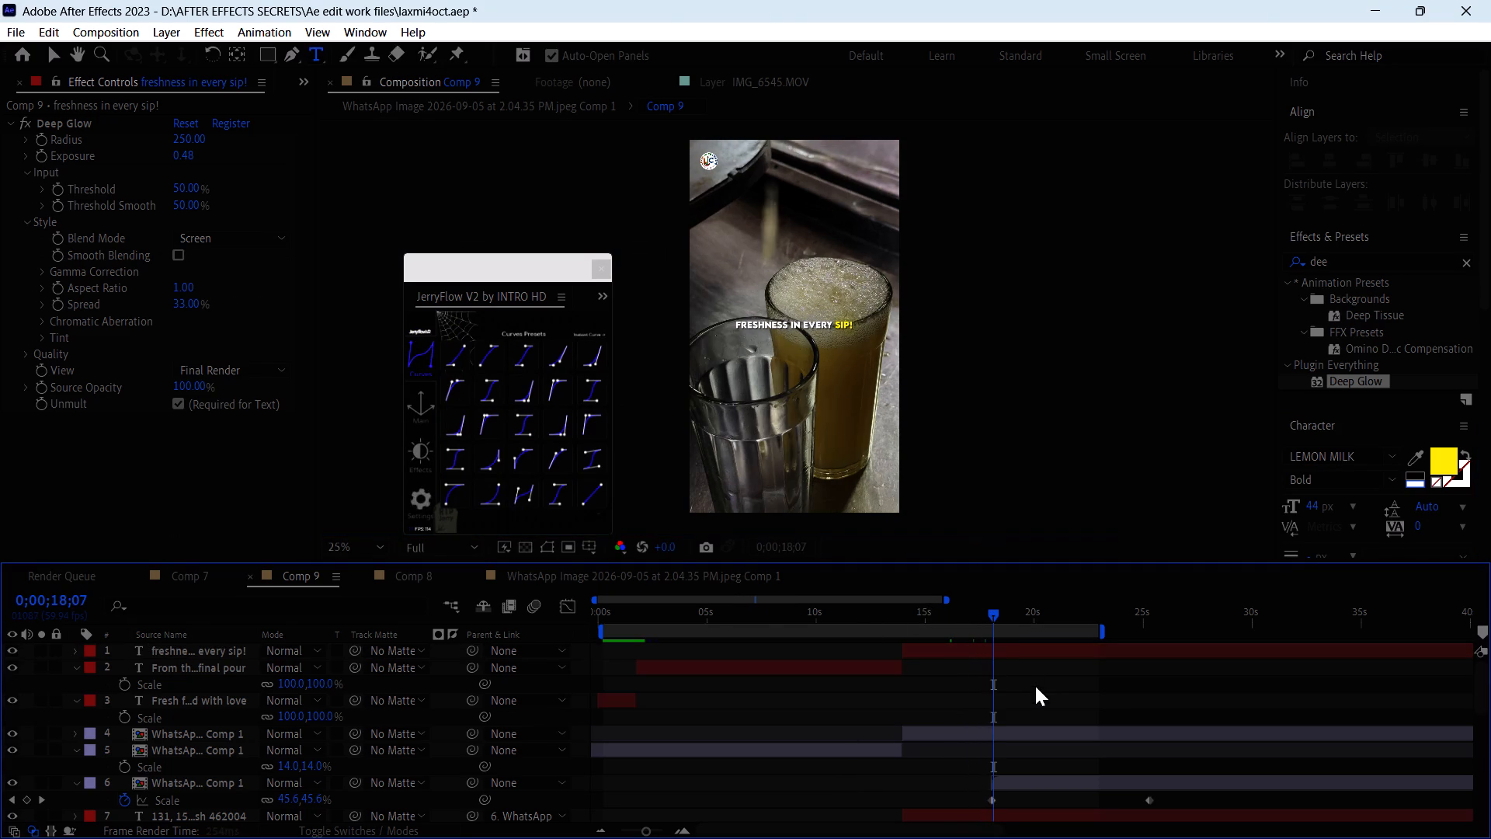
pyautogui.scroll(-5, 1034, 687)
pyautogui.scroll(2, 1017, 691)
pyautogui.click(989, 724)
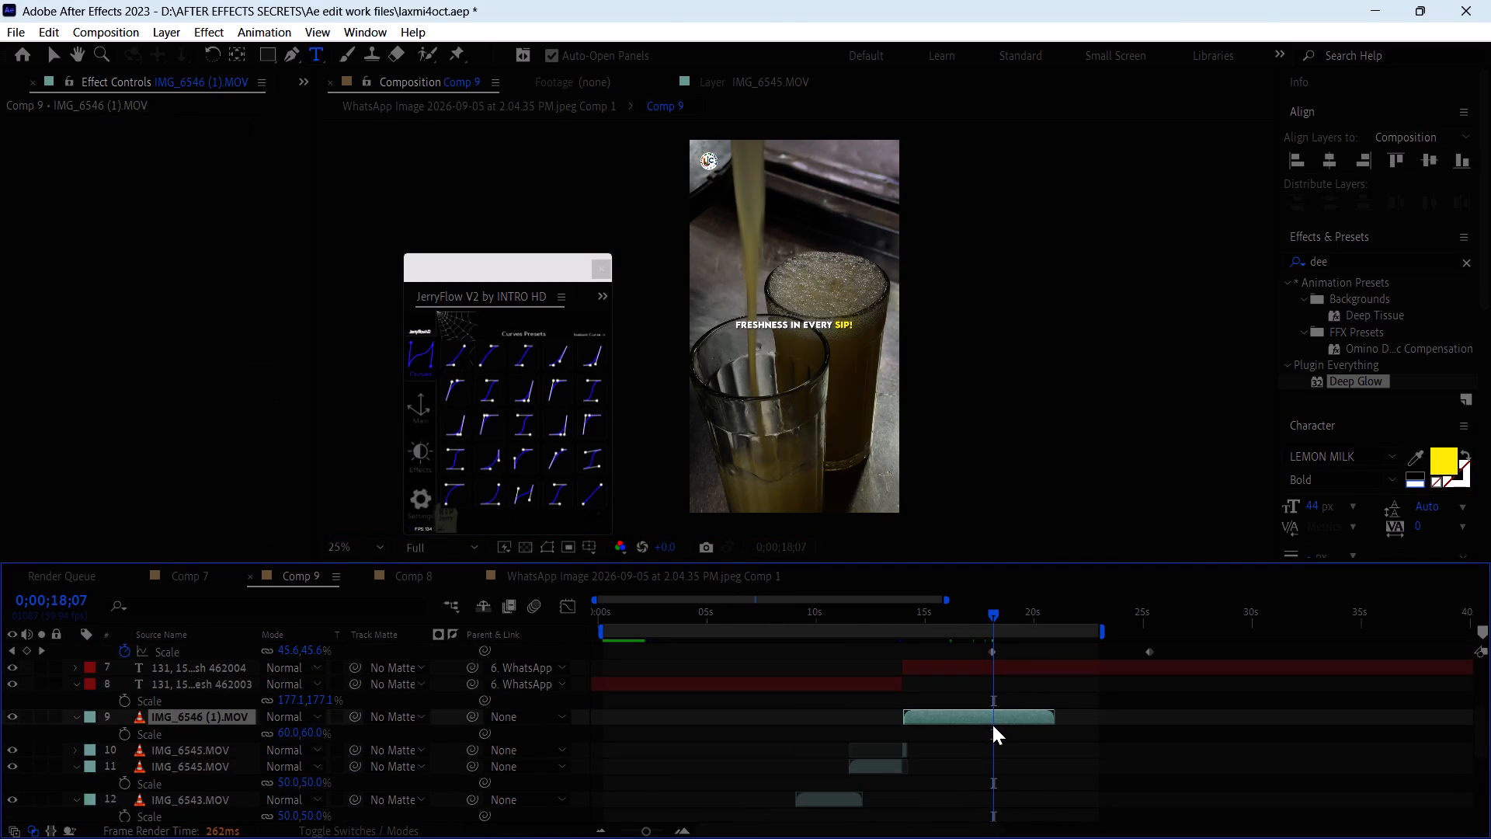
pyautogui.press('t')
pyautogui.moveTo(1038, 733); pyautogui.dragTo(897, 747)
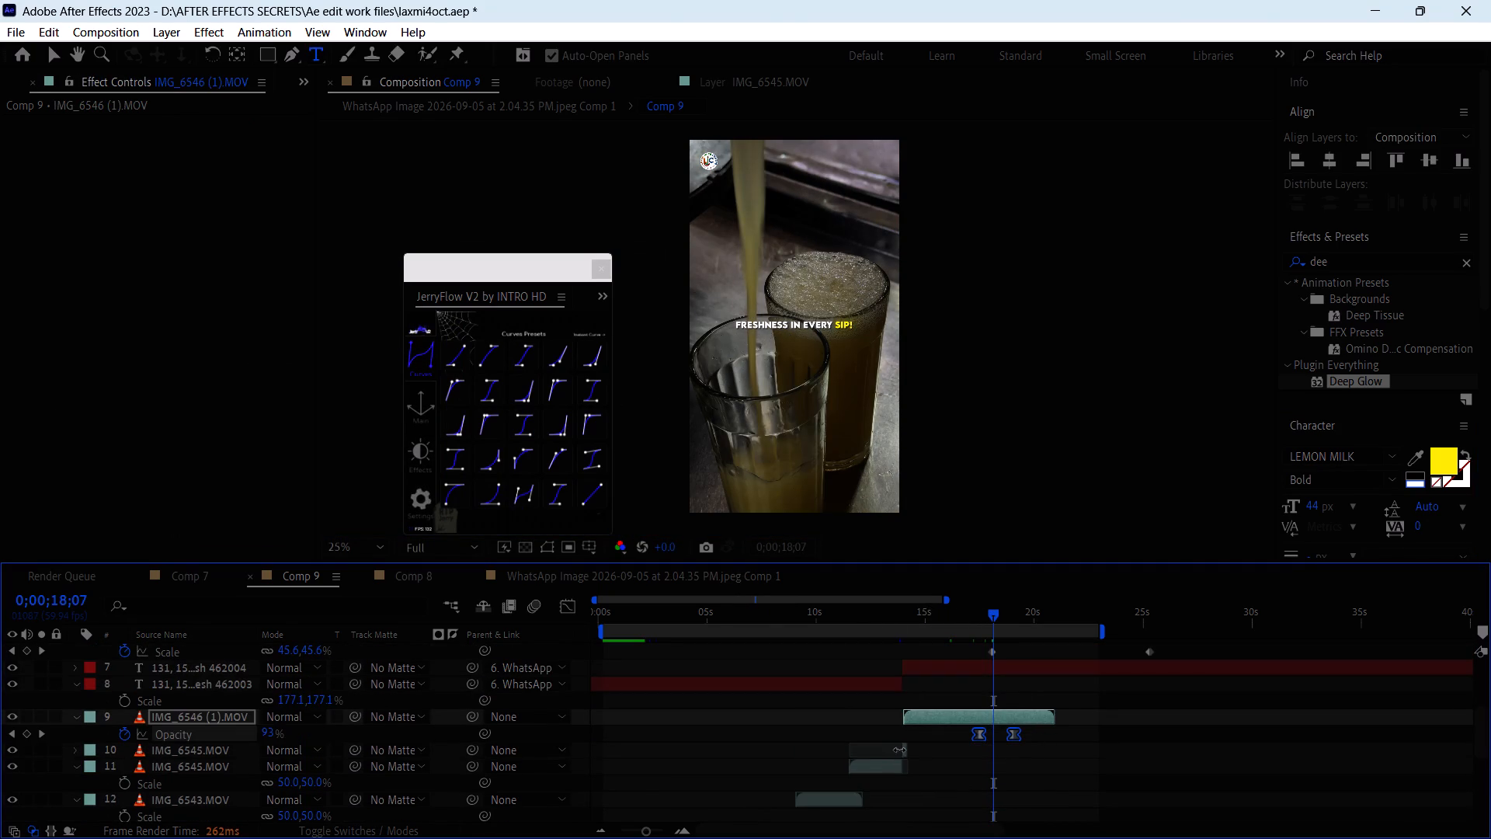
pyautogui.hotkey('ctrl', 'c')
pyautogui.click(9, 733)
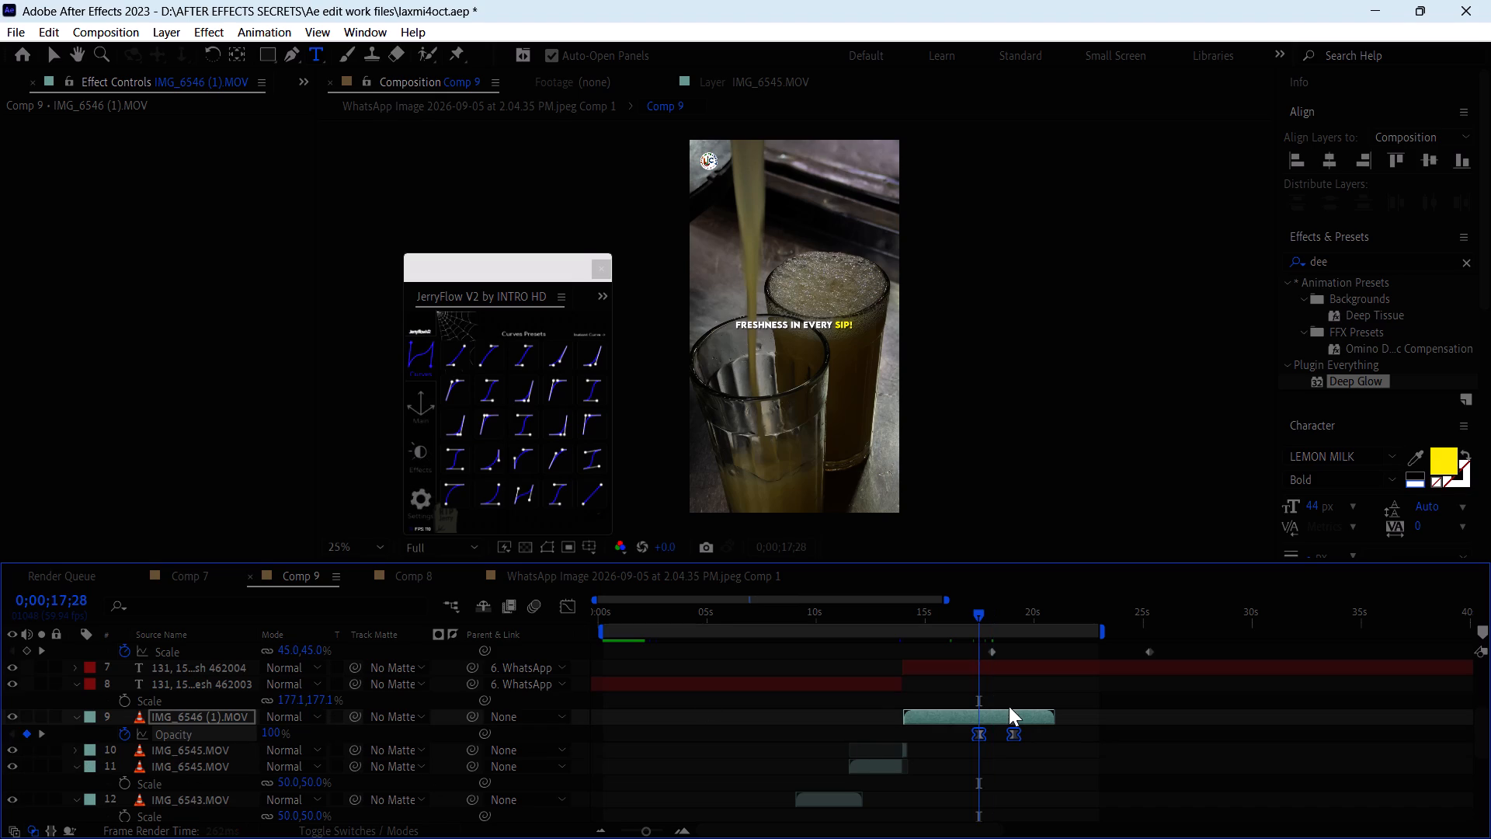
pyautogui.scroll(8, 1009, 706)
pyautogui.click(997, 642)
pyautogui.click(1001, 653)
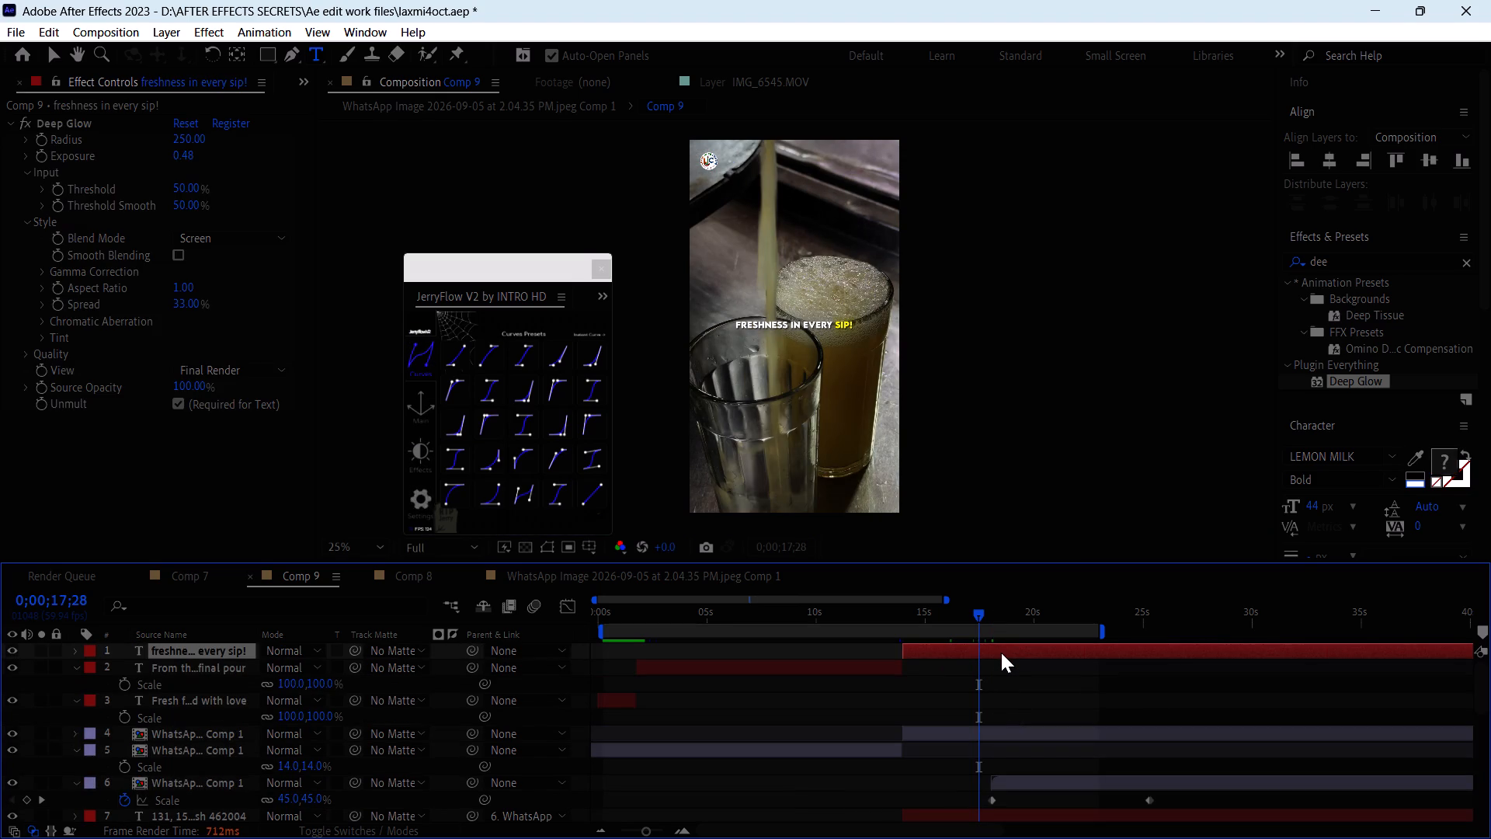
pyautogui.hotkey('ctrl', 'v')
pyautogui.click(1012, 694)
pyautogui.moveTo(977, 622); pyautogui.dragTo(992, 632)
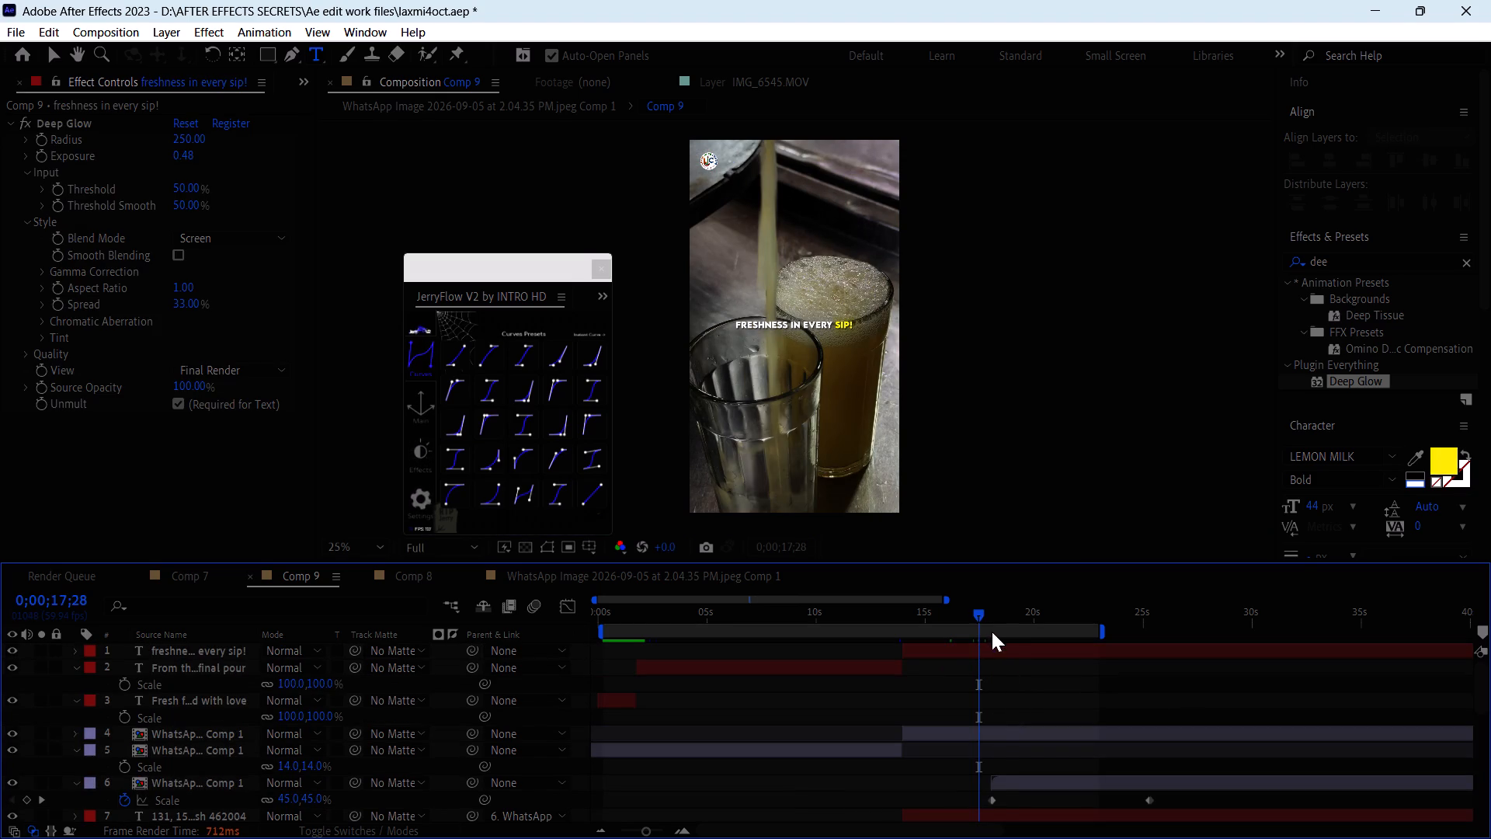
pyautogui.moveTo(992, 632); pyautogui.dragTo(1024, 653)
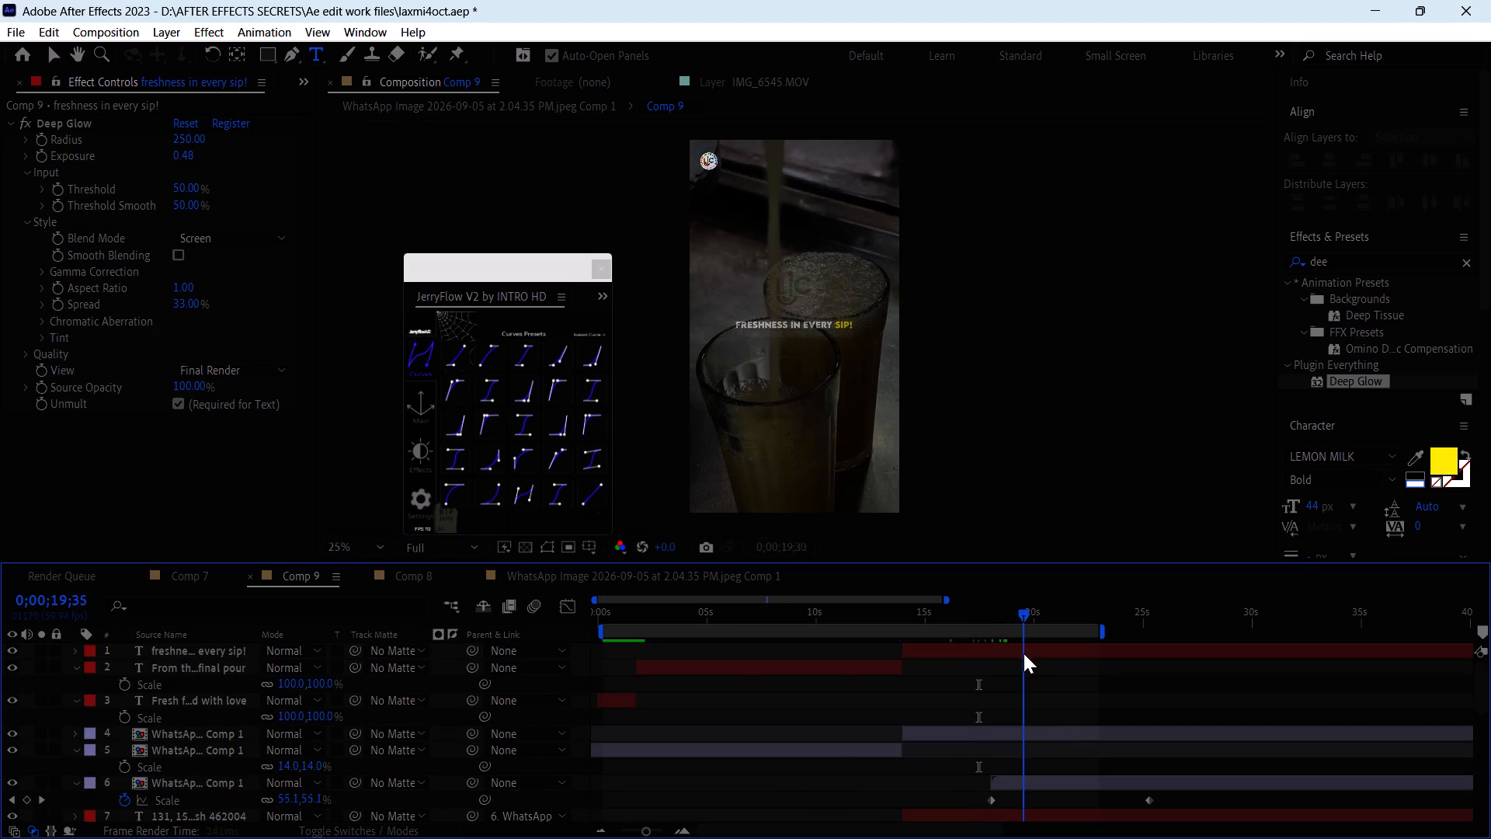
pyautogui.moveTo(1024, 653); pyautogui.dragTo(1030, 659)
# Add Comp 9 to the render queue and set its output format to H.264.
pyautogui.click(28, 37)
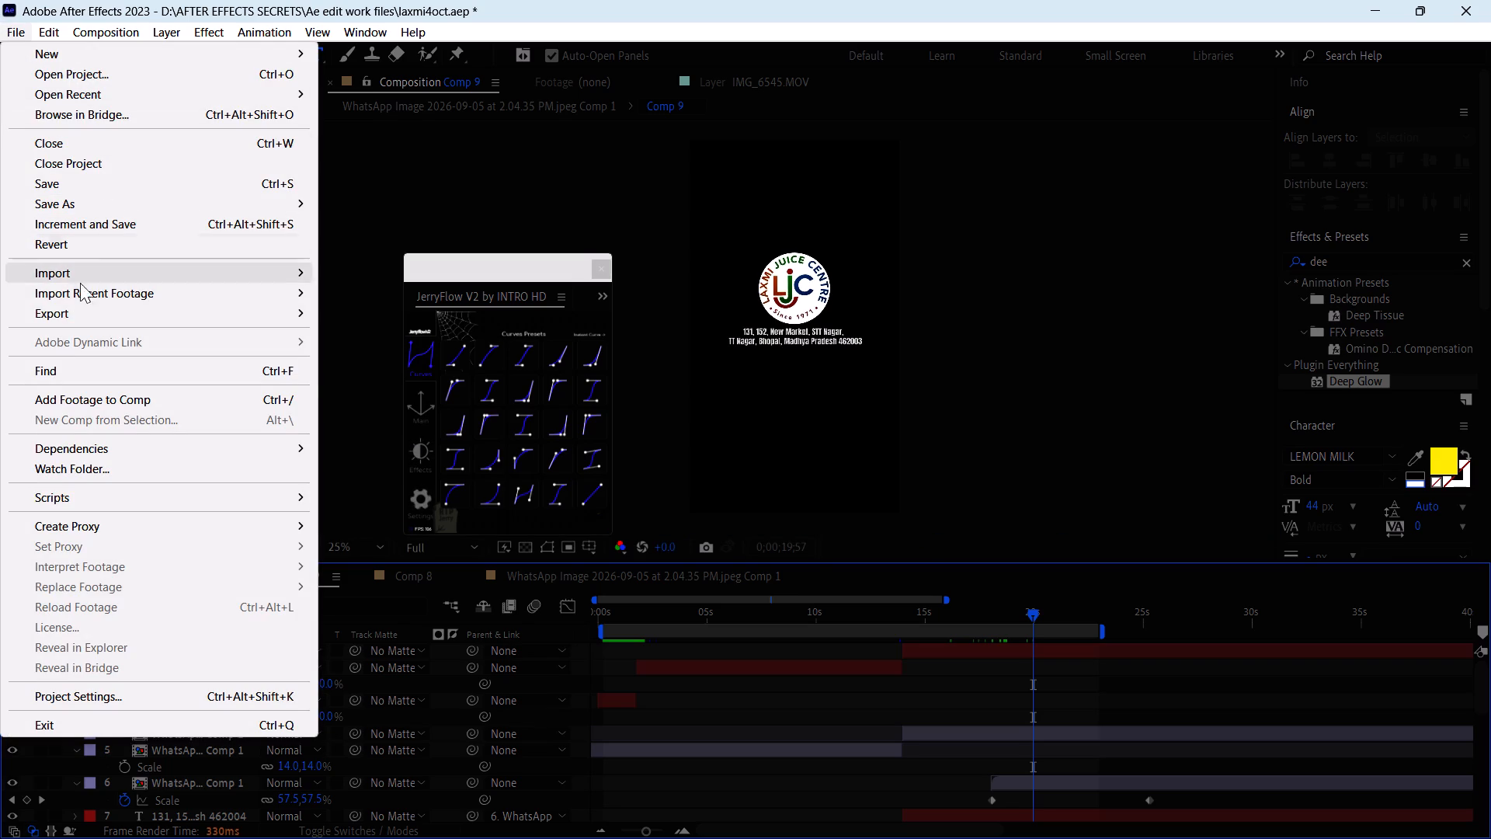
pyautogui.click(71, 305)
pyautogui.click(404, 334)
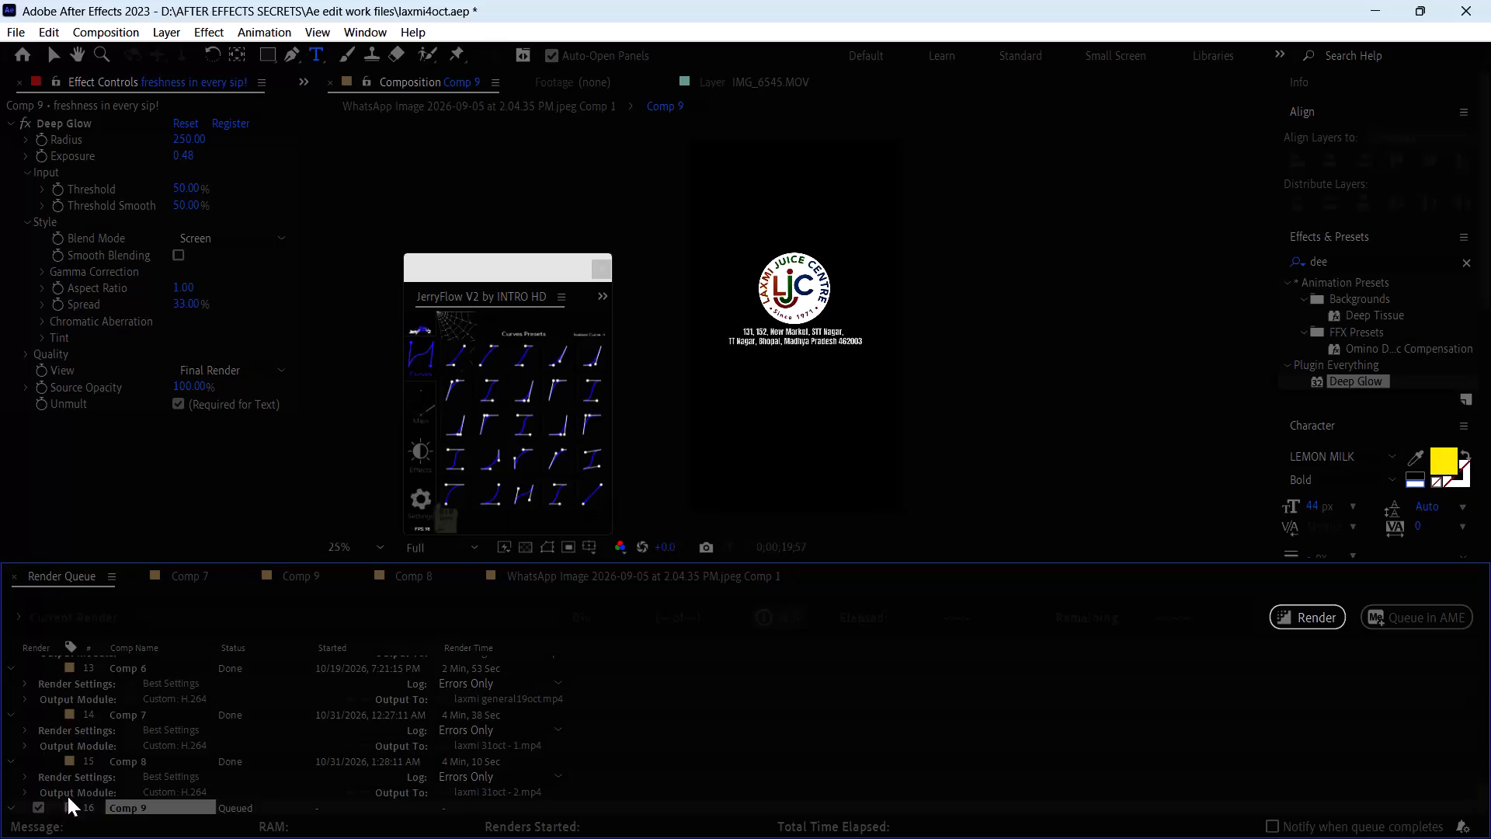
pyautogui.scroll(-2, 176, 761)
pyautogui.click(171, 807)
pyautogui.click(714, 180)
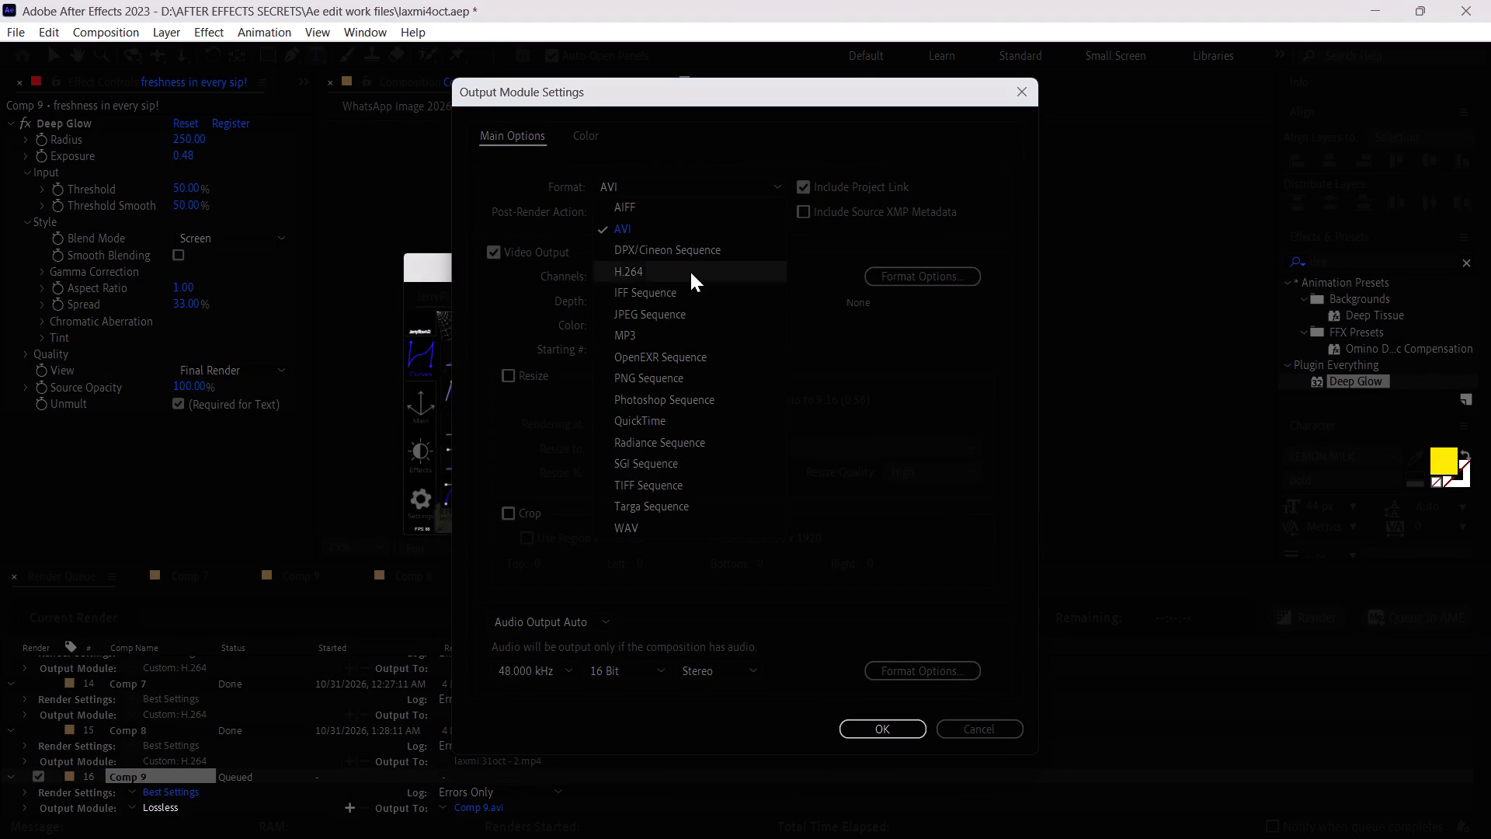
pyautogui.click(661, 271)
pyautogui.click(867, 737)
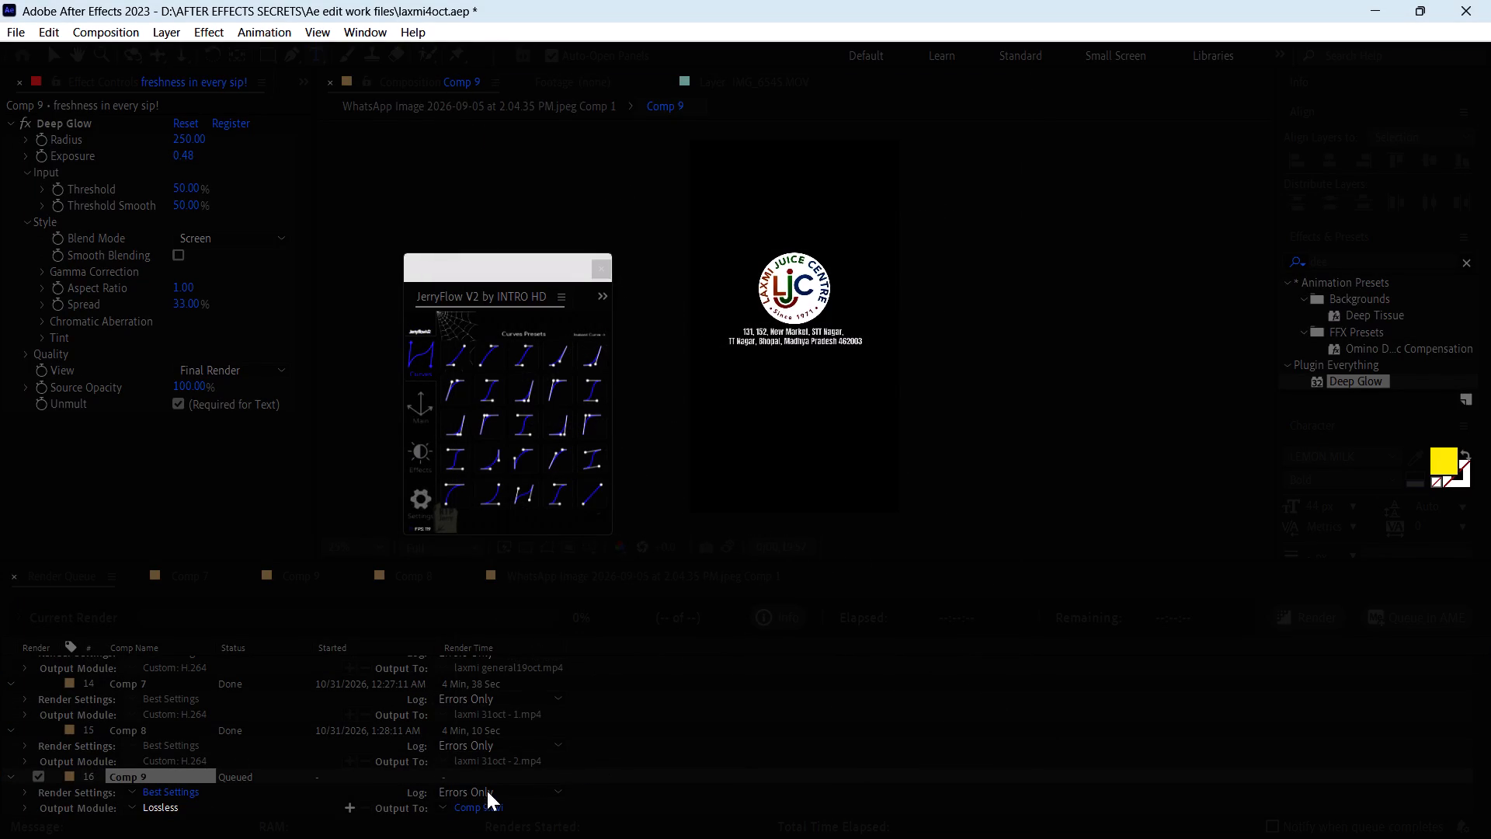
# Set the Comp 9 render's output file to "laxmi 31oct - 3" in the video folder on drive D.
pyautogui.click(479, 802)
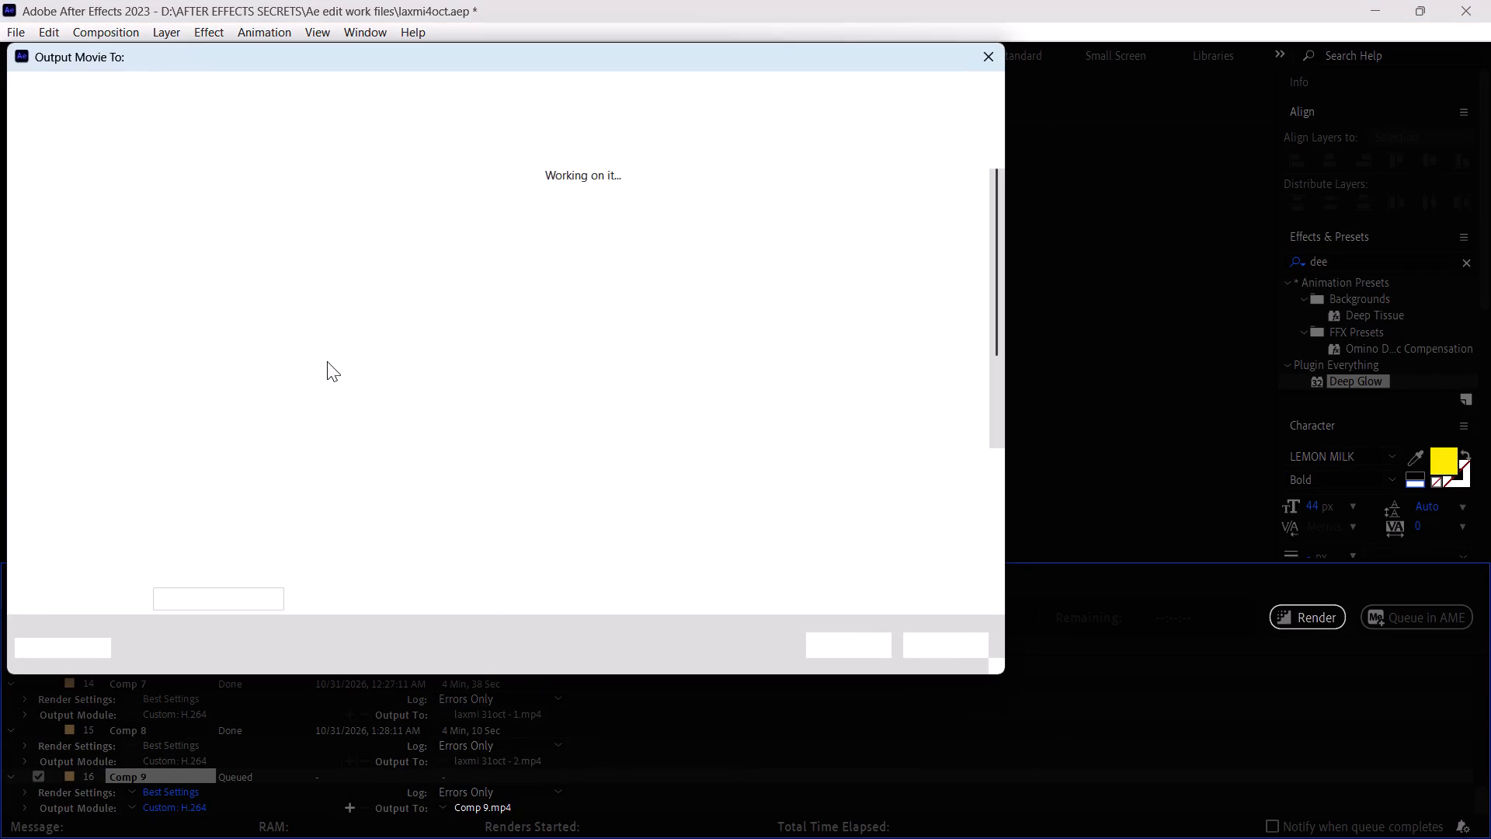
pyautogui.scroll(-3, 542, 279)
pyautogui.click(361, 410)
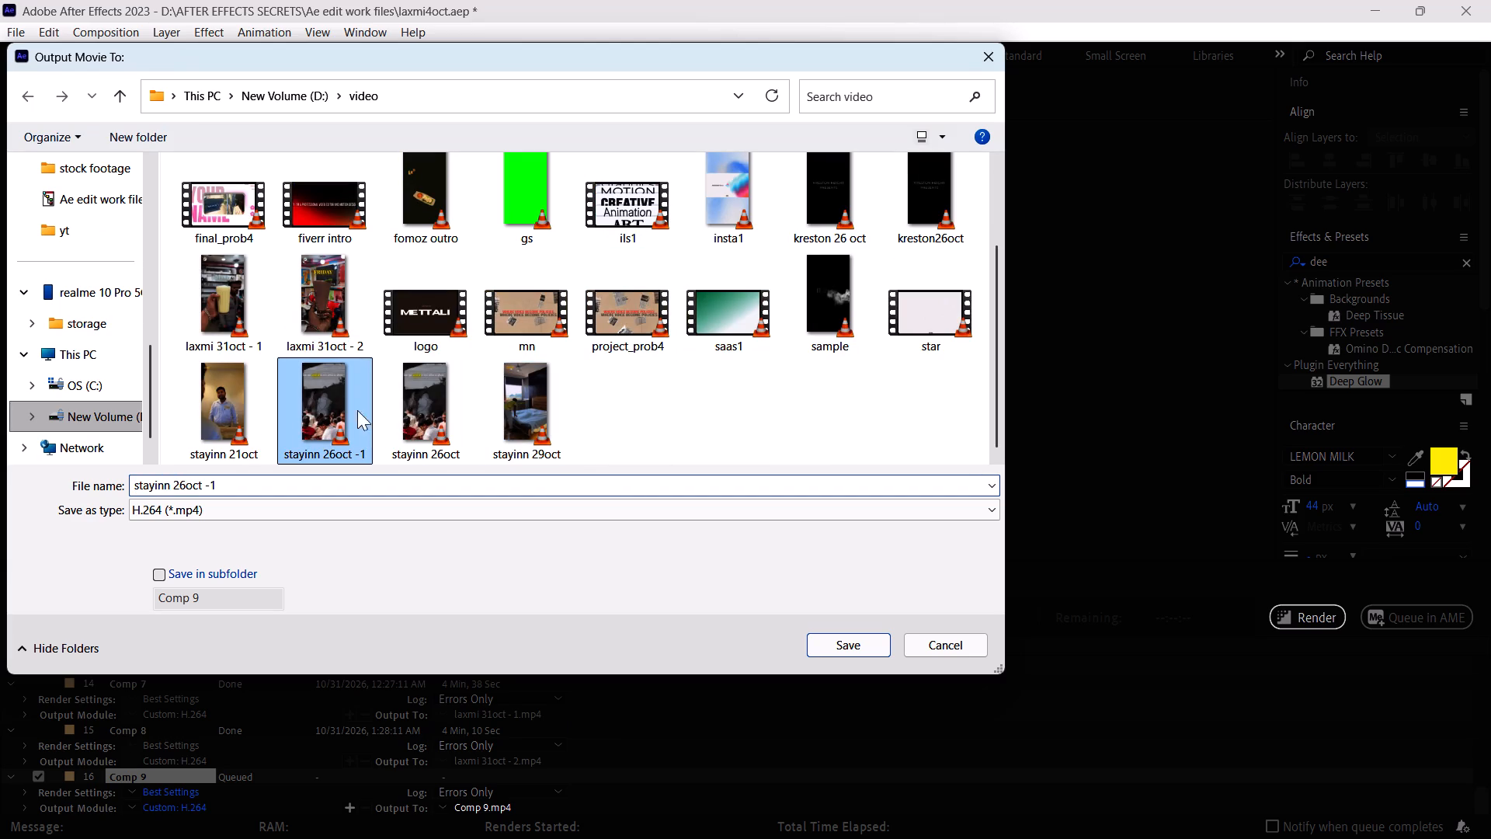
pyautogui.click(320, 323)
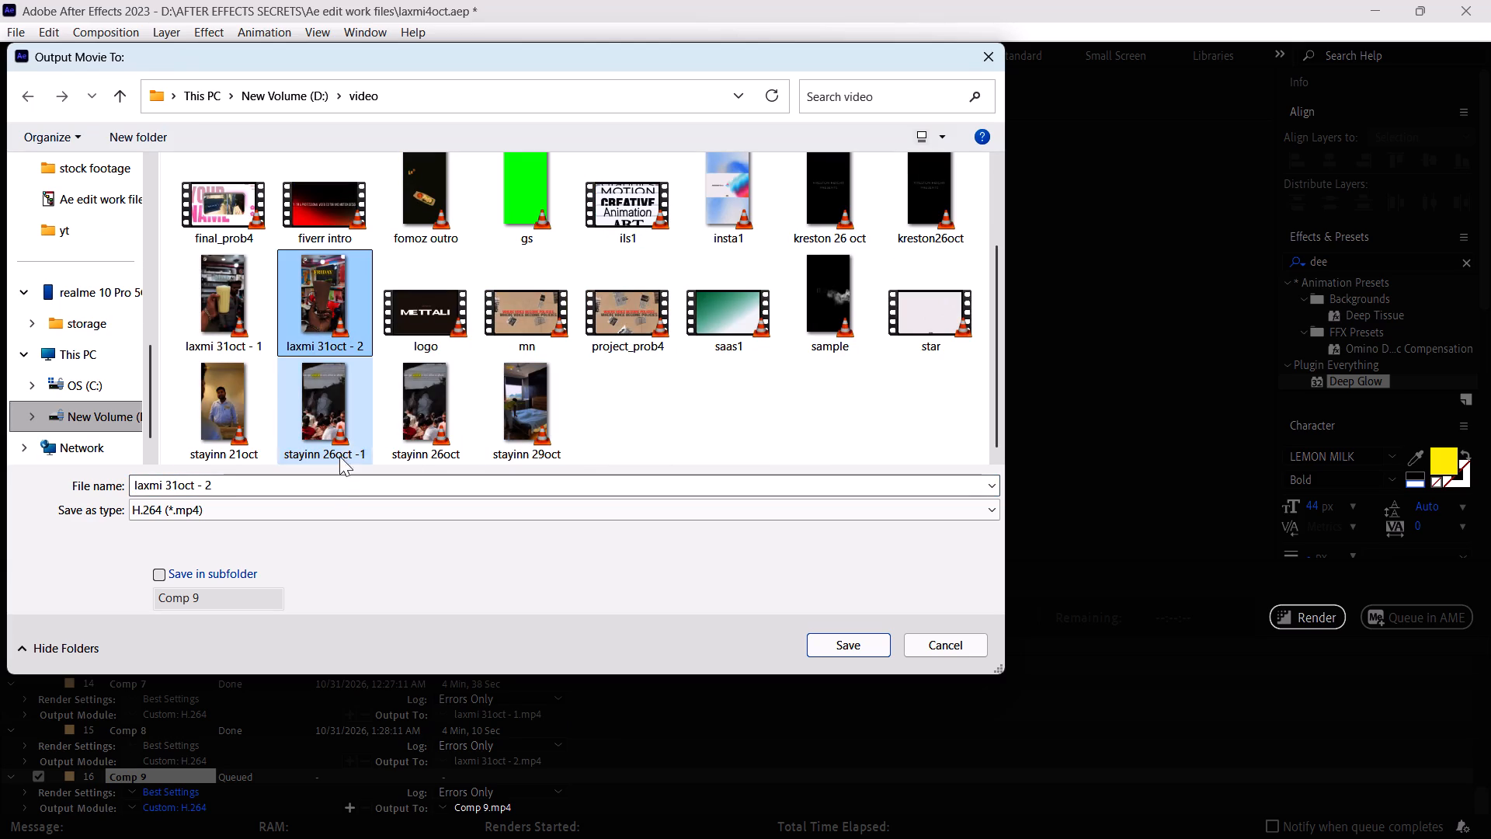
pyautogui.doubleClick(324, 486)
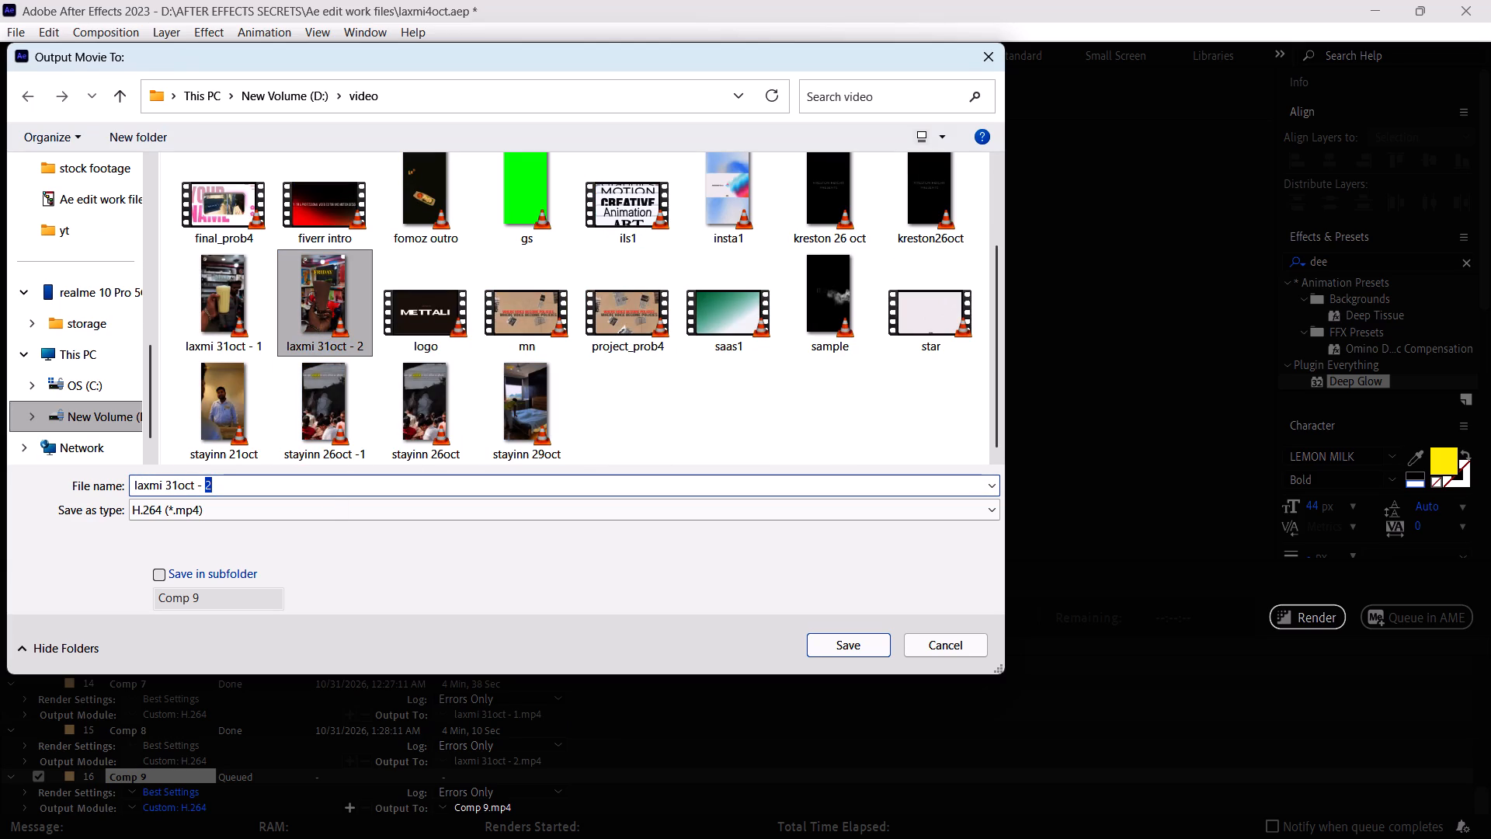
pyautogui.press('3')
pyautogui.press('Return')
pyautogui.press('Return')
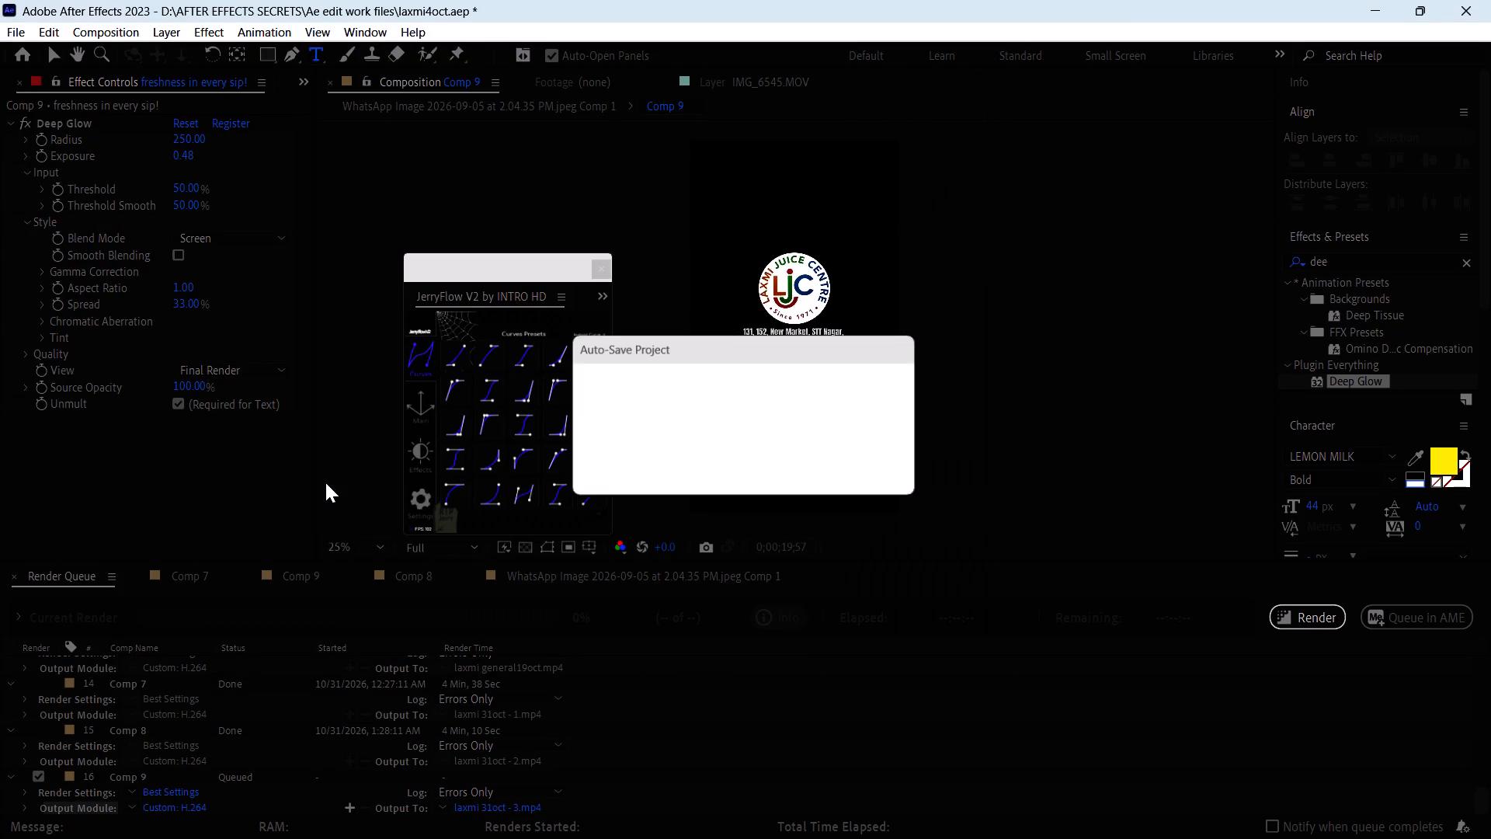